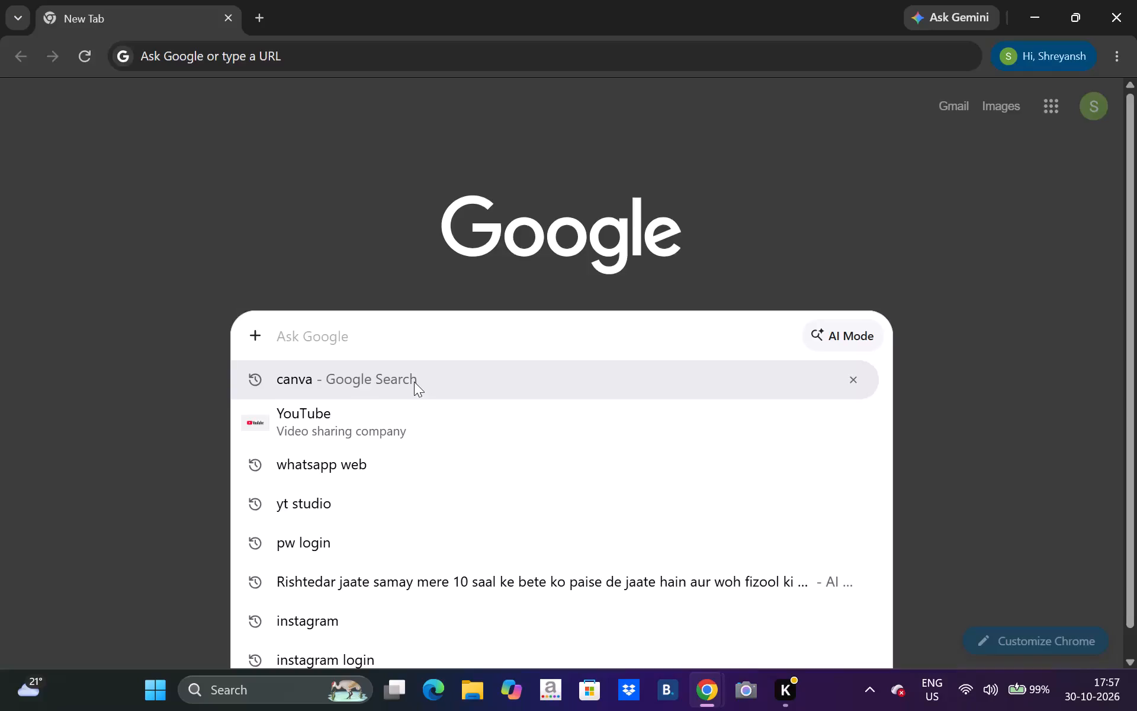
Search Google for canva, open the Canva India: Visual Suite for Everyone site and dismiss the notification pop-up.
click(414, 382)
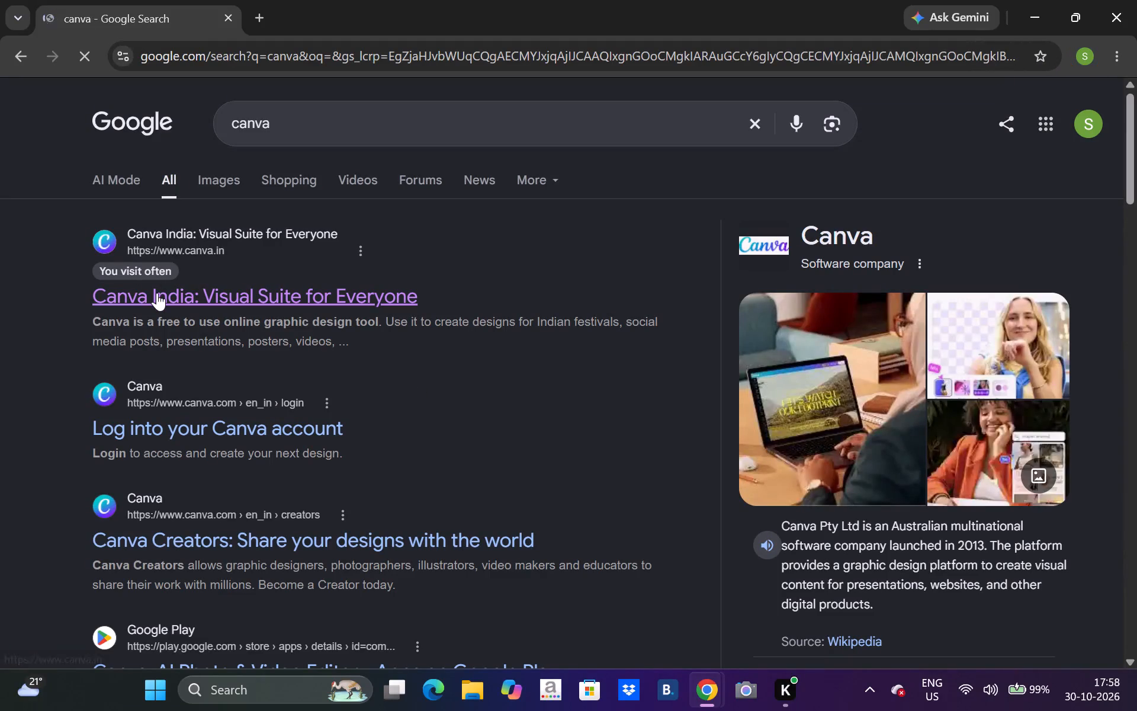
click(157, 293)
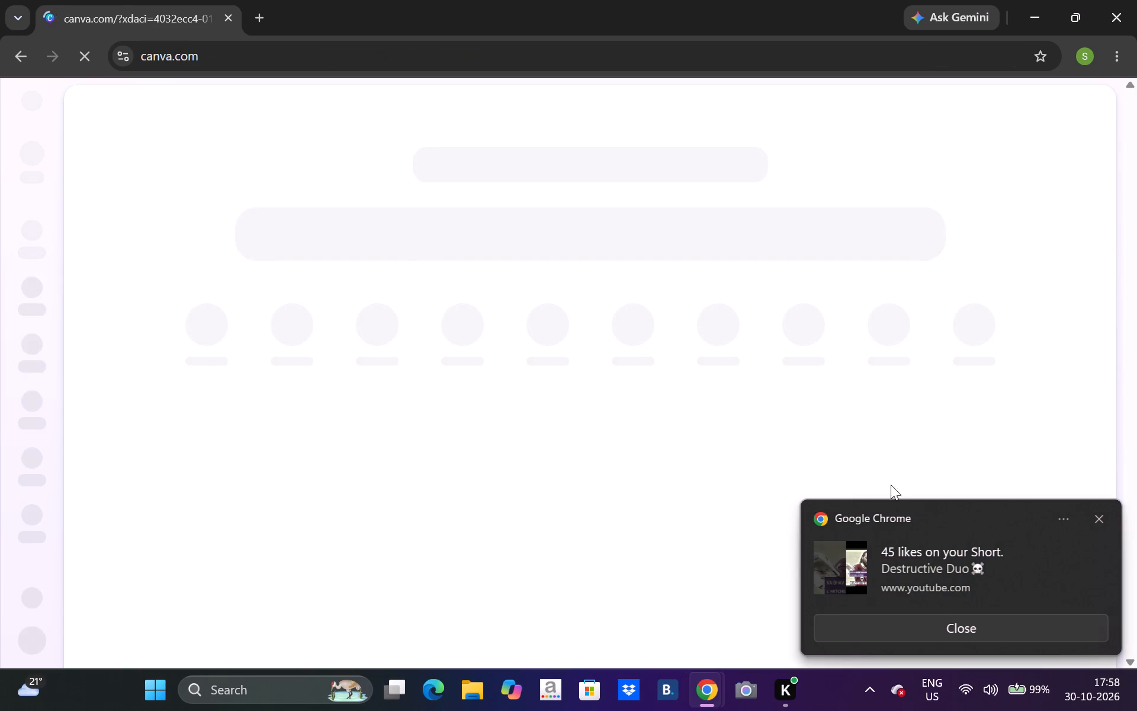
click(1099, 518)
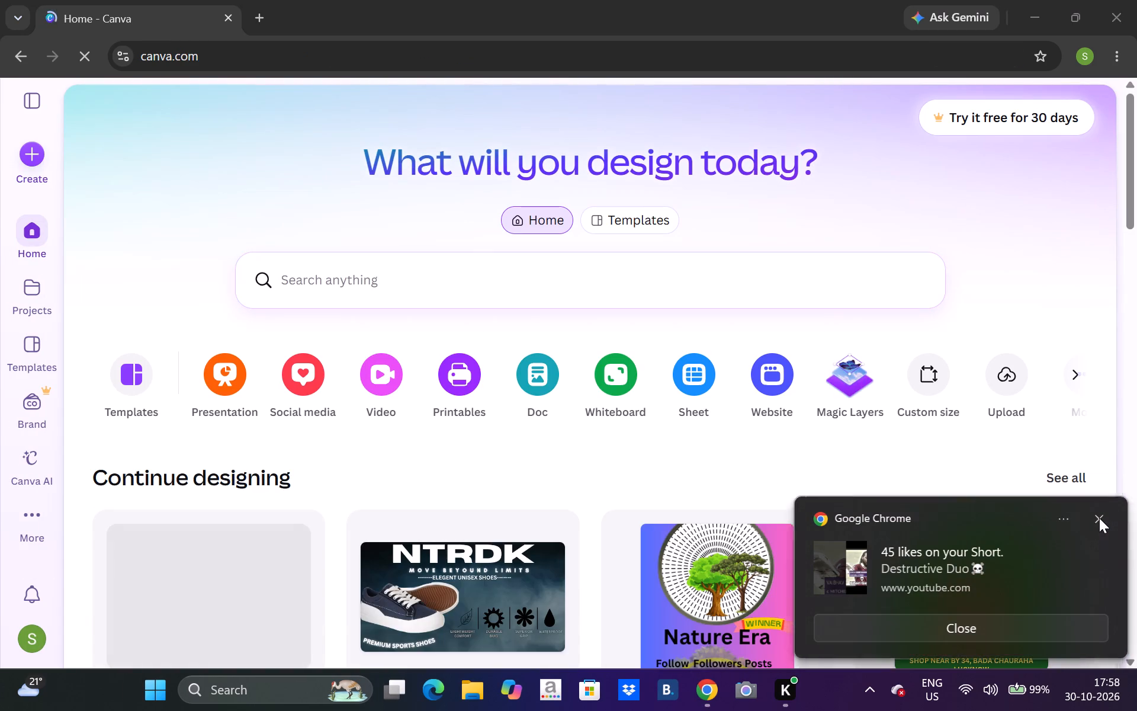
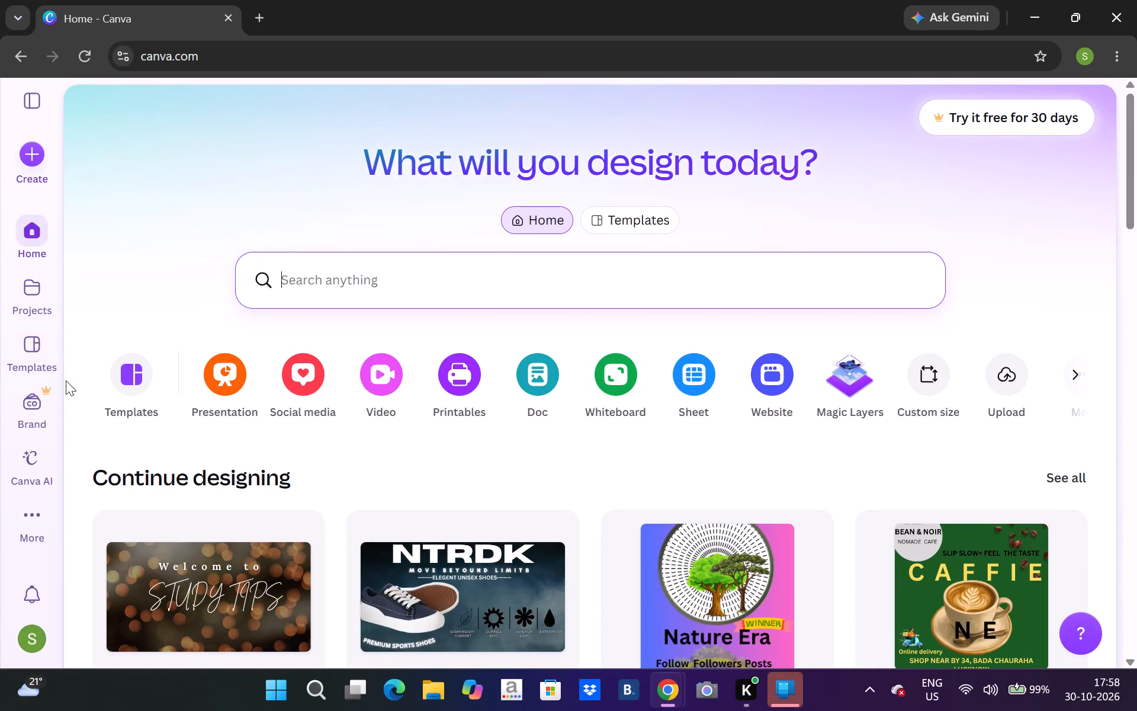
Create a new blank YouTube Thumbnail design from the Frequently used section of the home page.
click(31, 367)
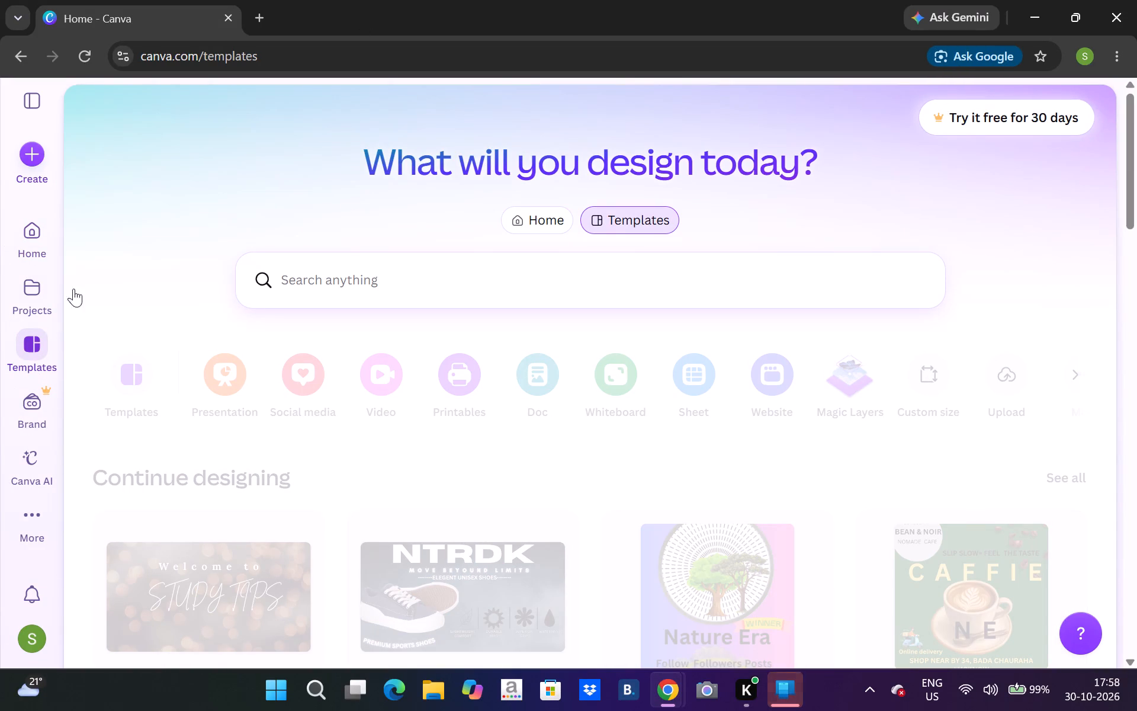
click(539, 223)
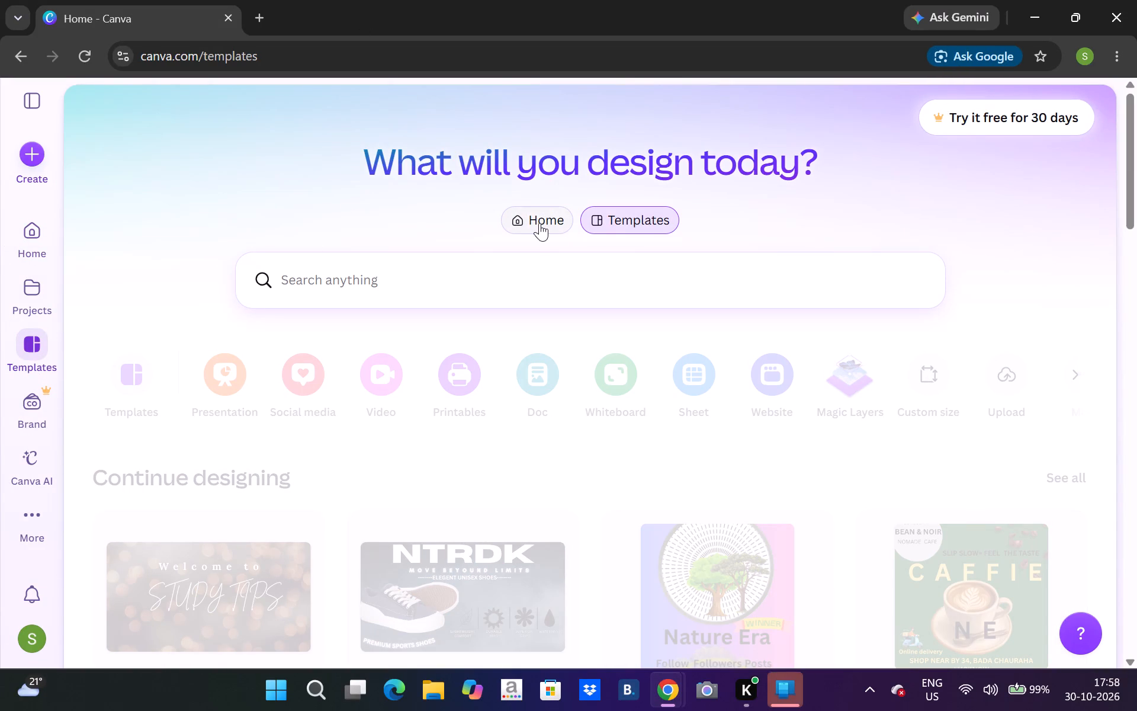
key(Down)
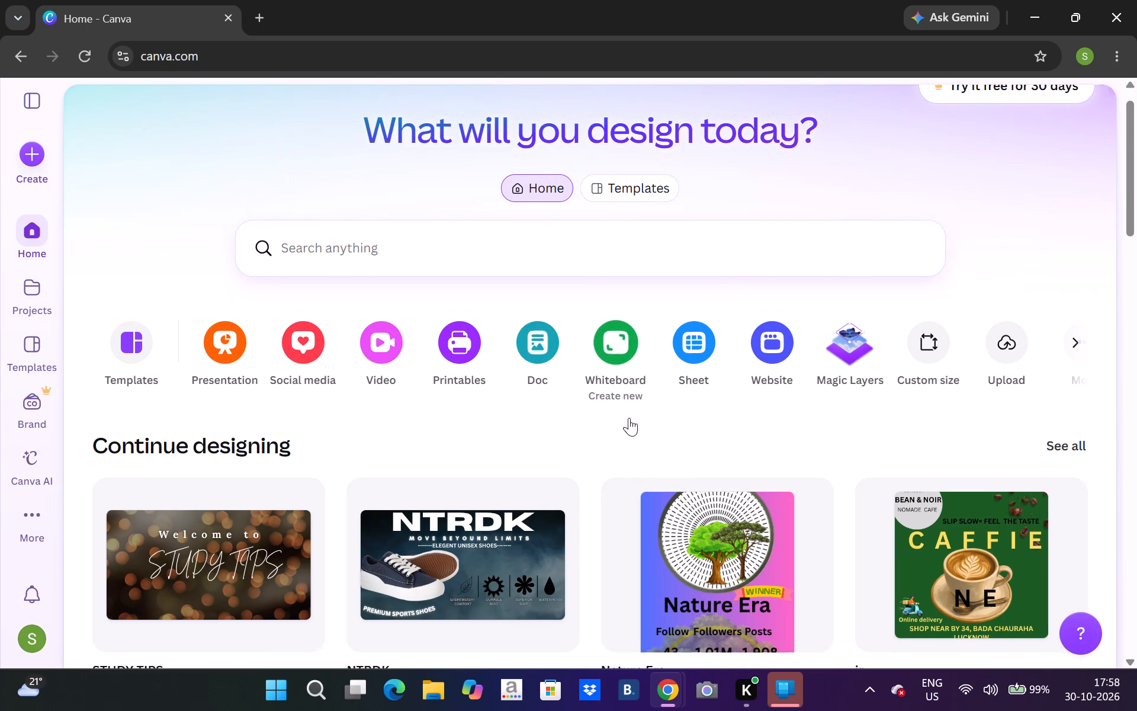
key(Down)
key(Down)
key(Down)
key(Down)
key(Down)
key(Down)
key(Down)
key(Down)
key(Down)
key(Down)
key(Down)
key(Down)
key(Down)
key(Down)
key(Down)
key(Down)
key(Down)
key(Down)
key(Down)
key(Down)
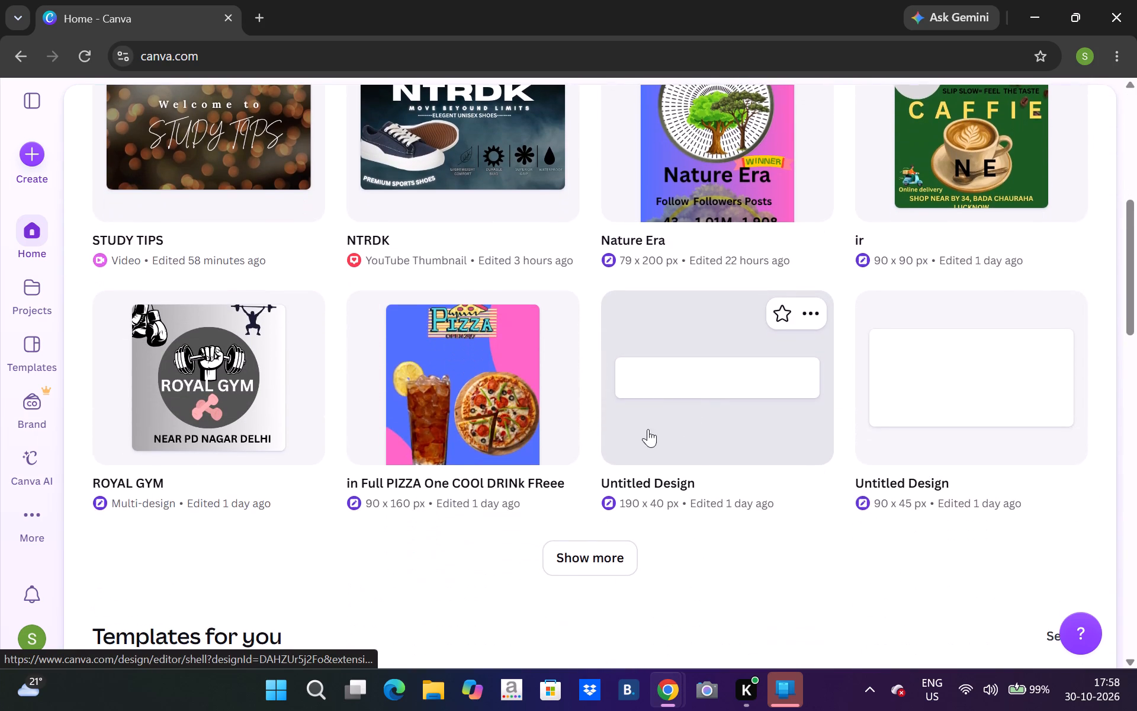
key(Down)
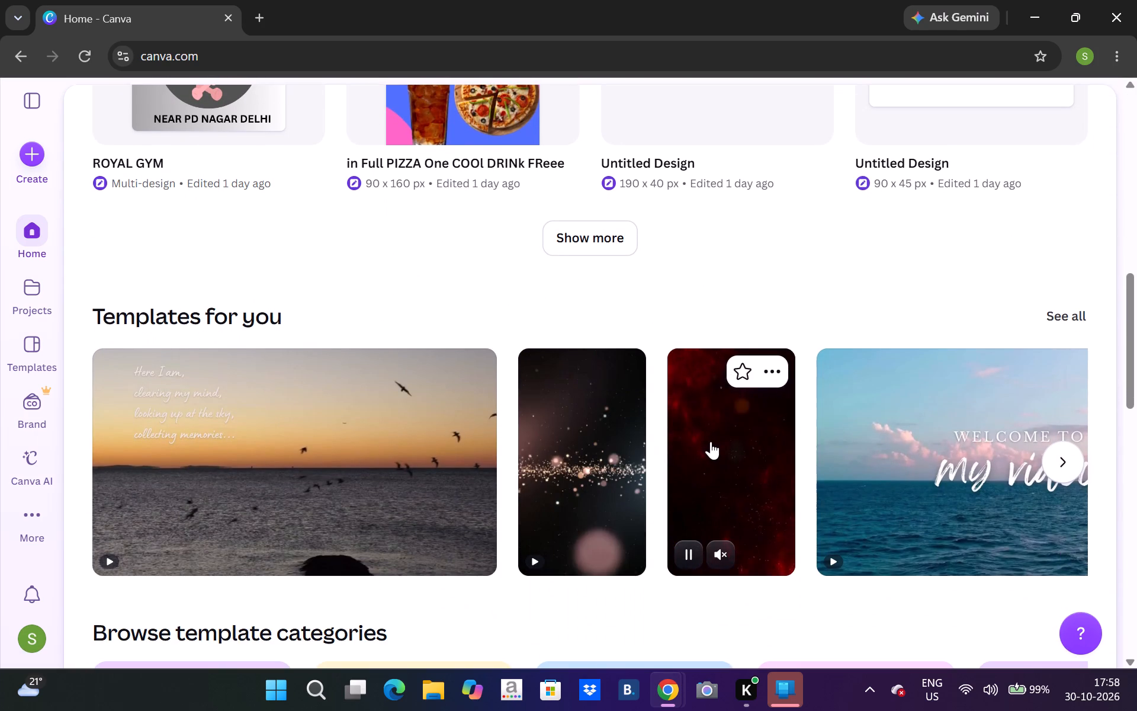
key(Down)
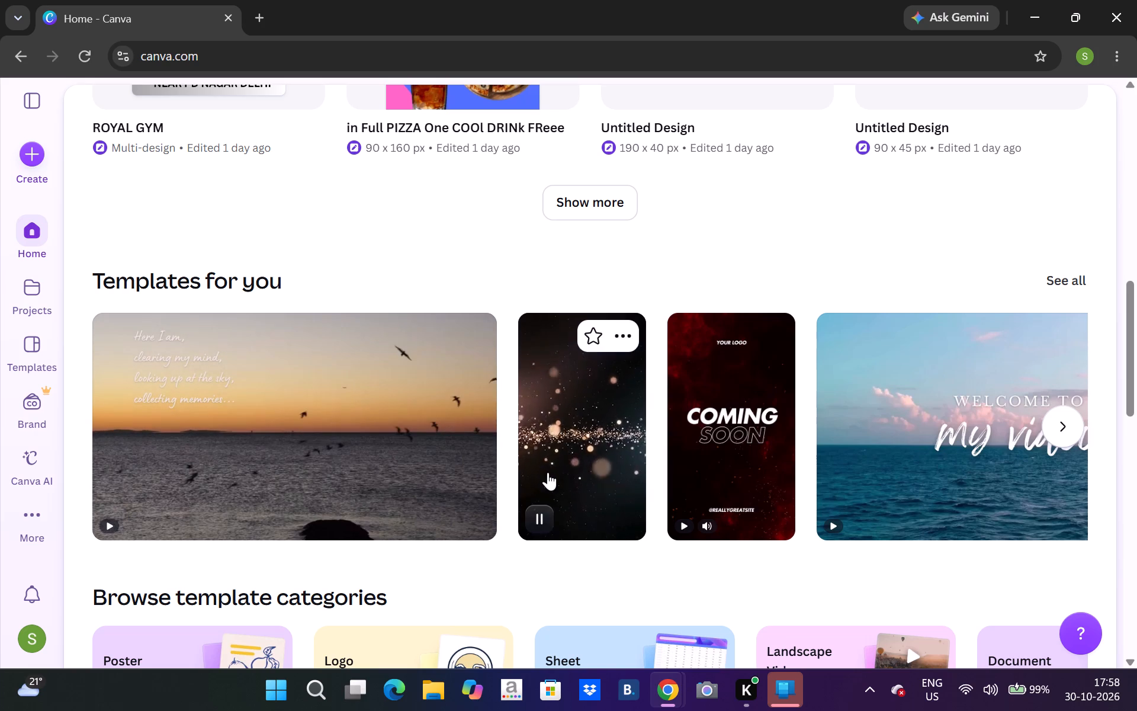
key(Down)
key(Down)
key(Down)
key(Down)
key(Down)
key(Down)
key(Down)
key(Down)
key(Down)
key(Down)
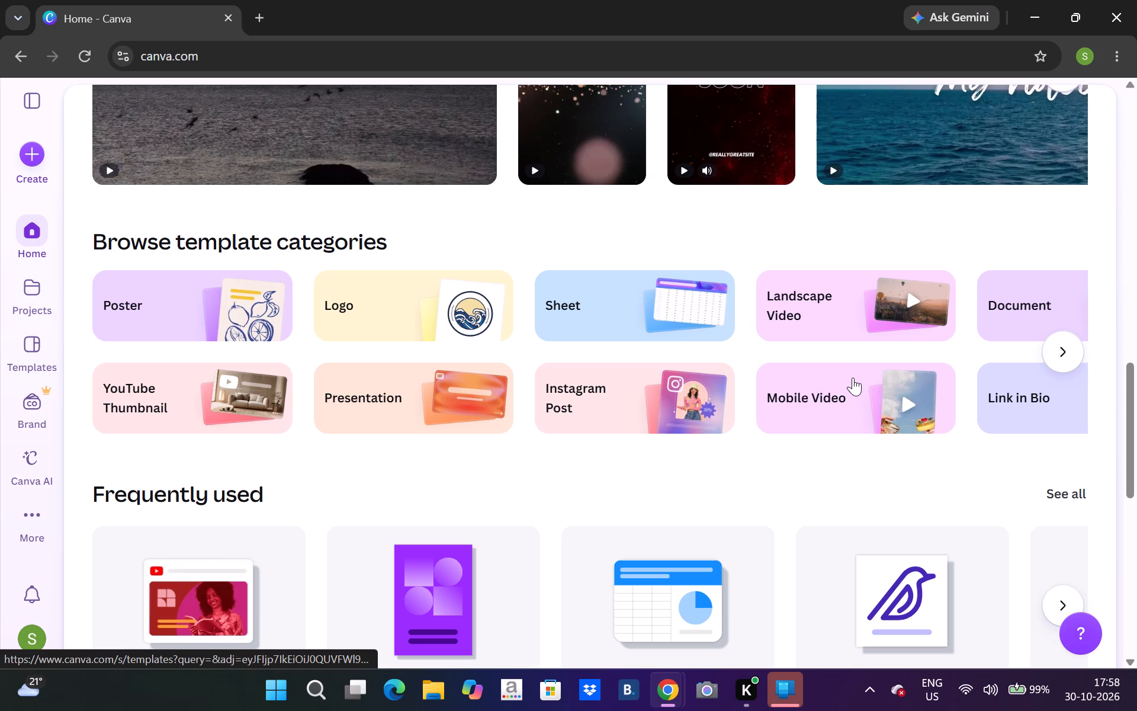
key(Down)
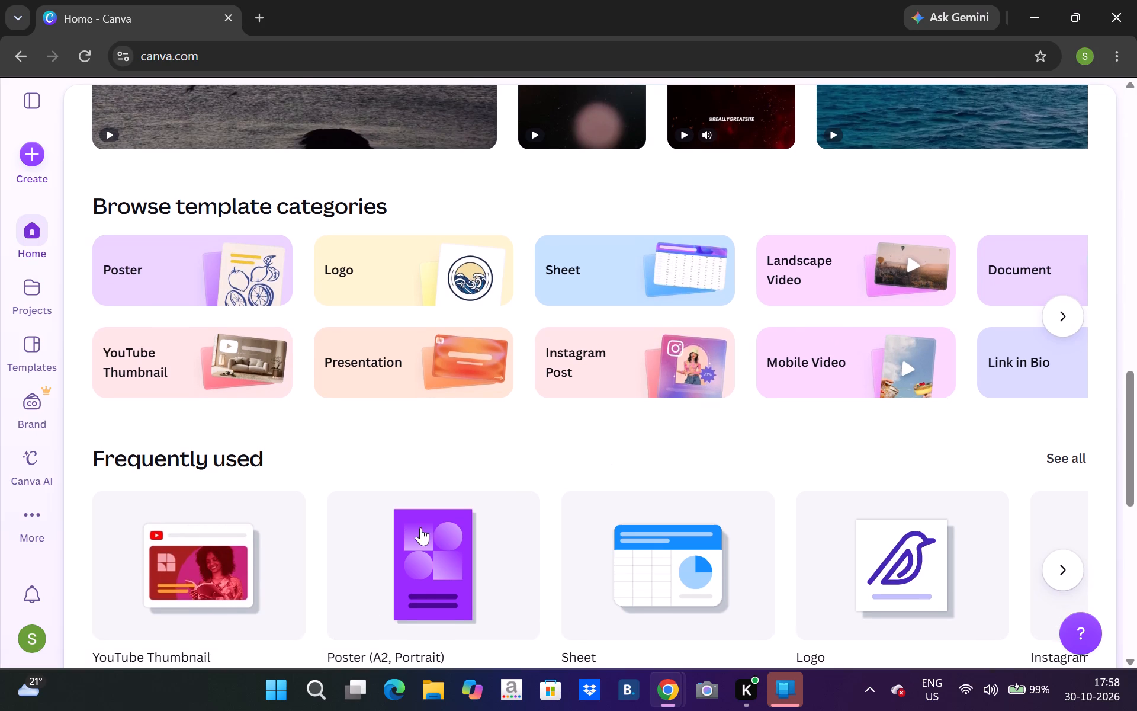
double_click(229, 605)
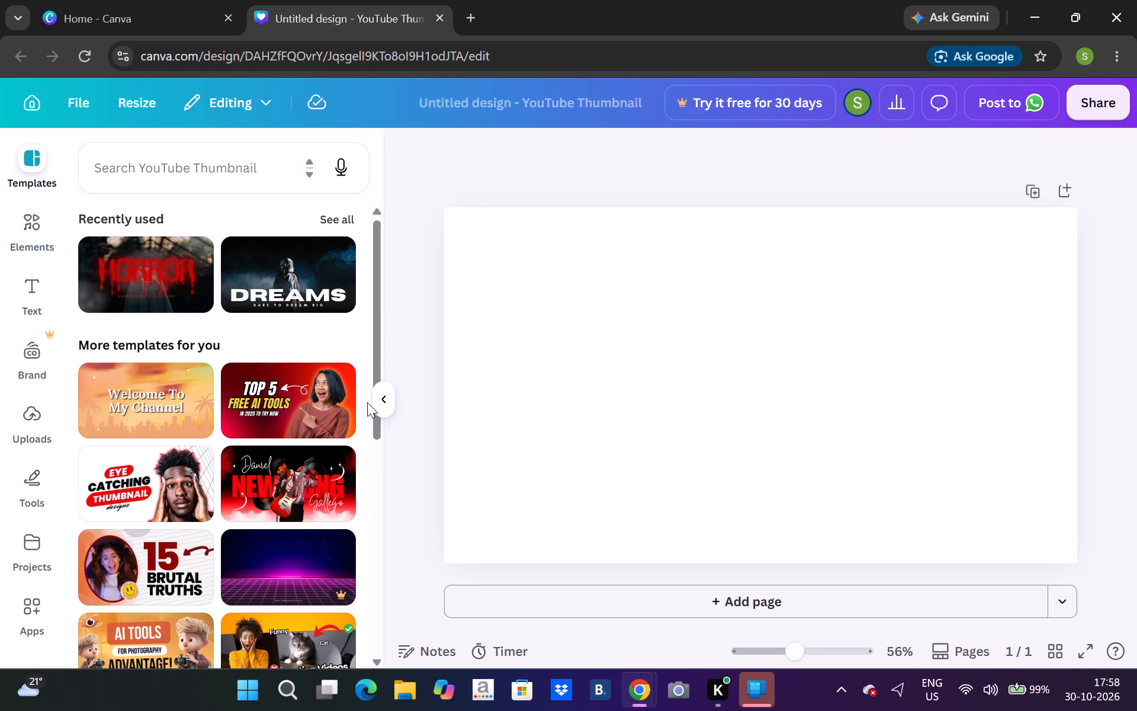
Look through the suggested YouTube Thumbnail templates for a suitable design.
click(377, 658)
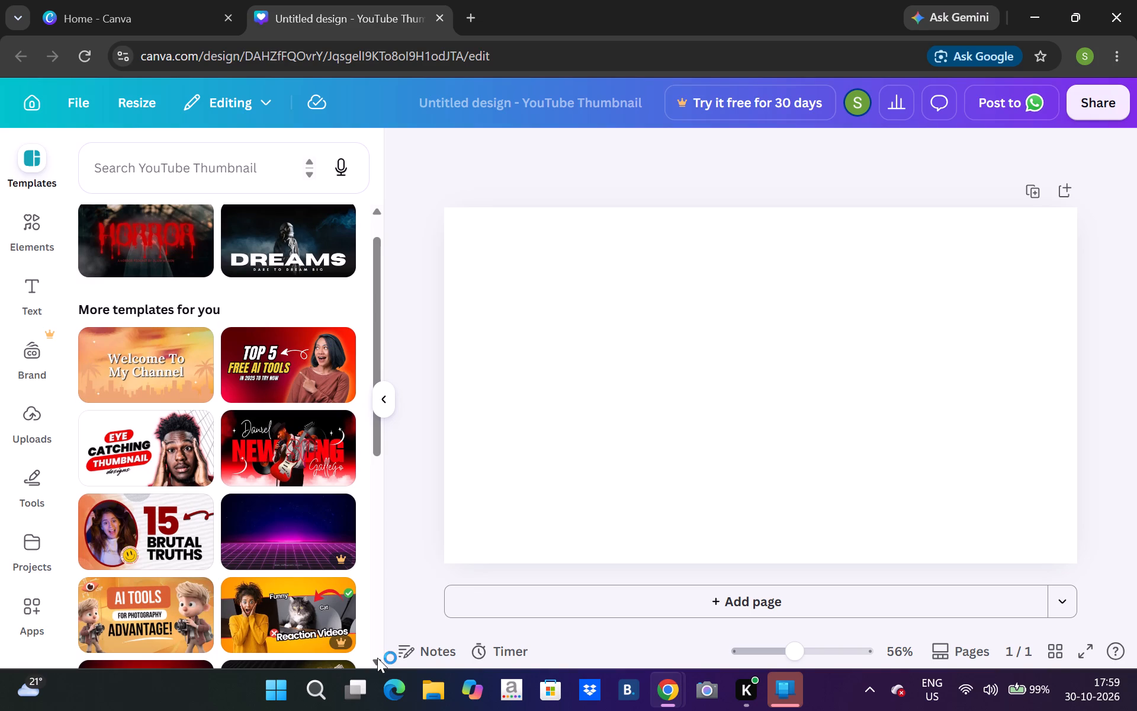
triple_click(377, 658)
triple_click(377, 658)
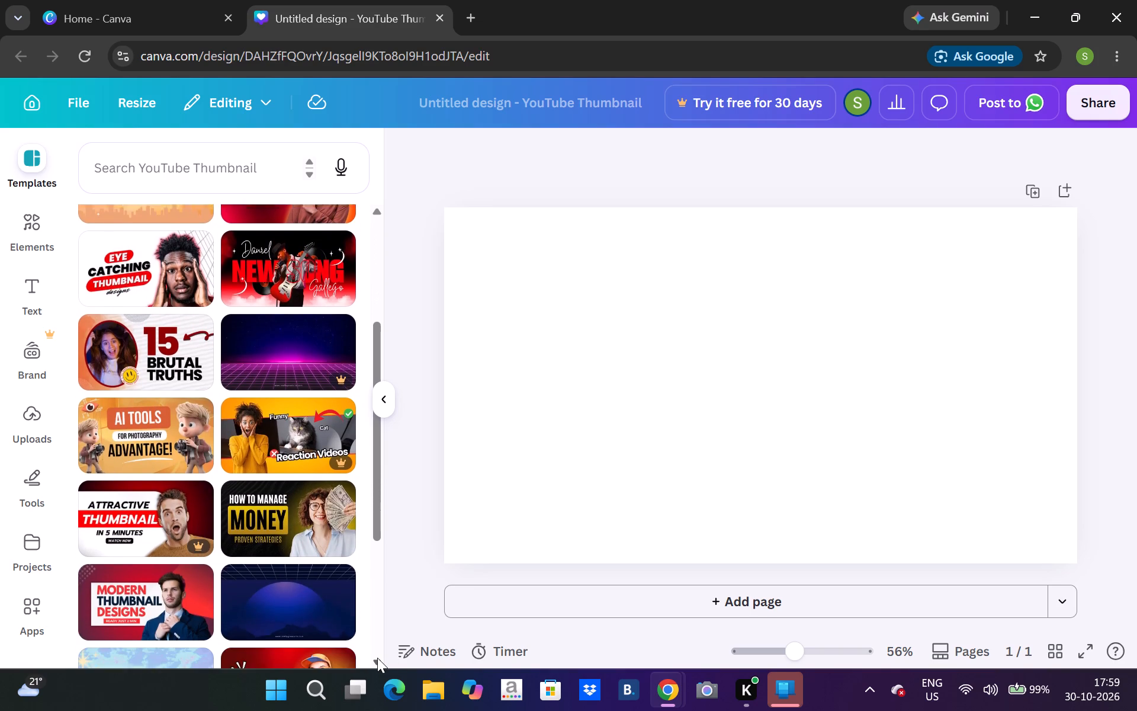
double_click(377, 658)
double_click(377, 658)
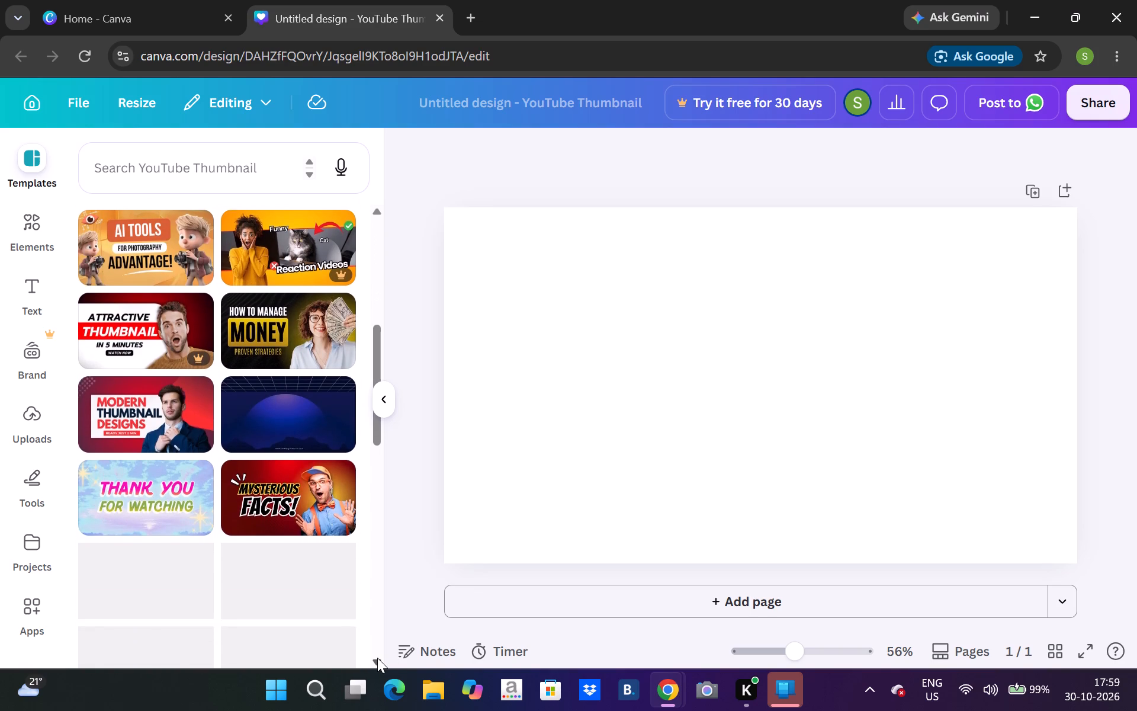
double_click(377, 658)
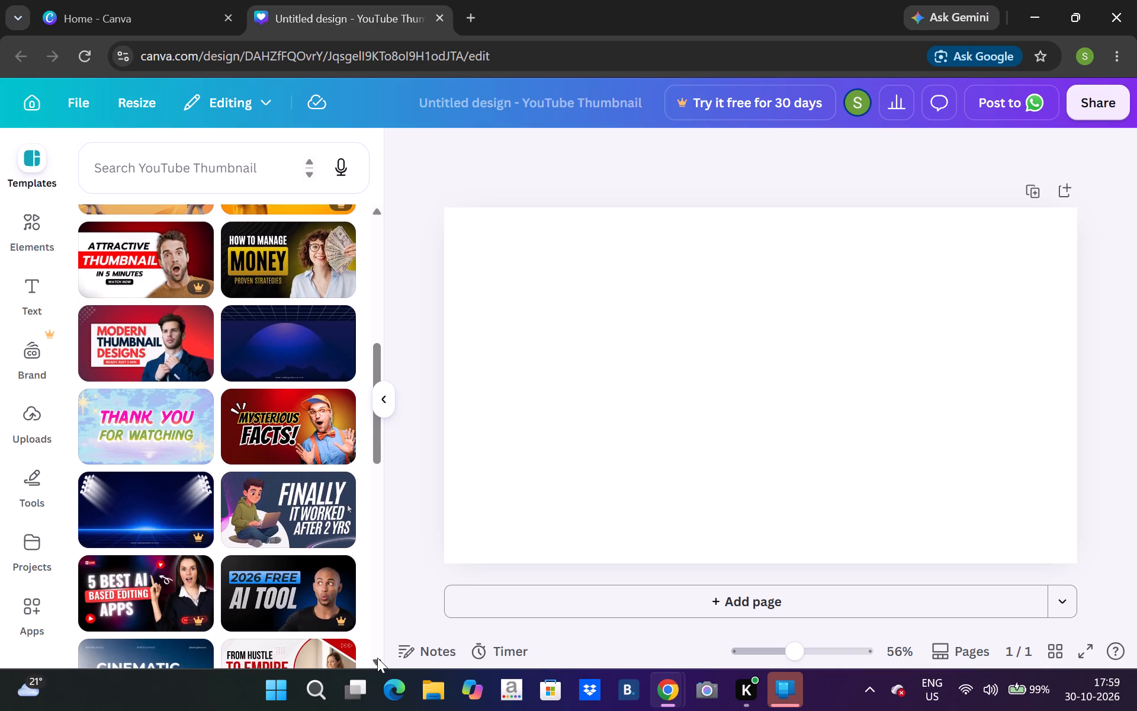
triple_click(377, 658)
triple_click(377, 658)
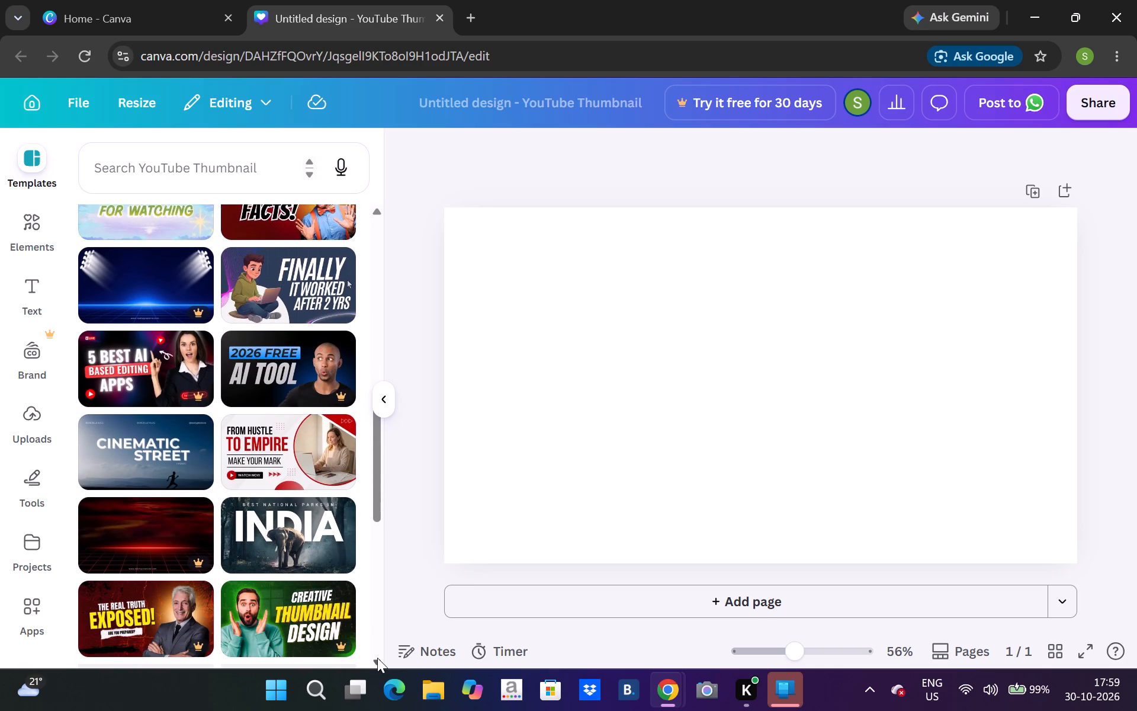
double_click(377, 658)
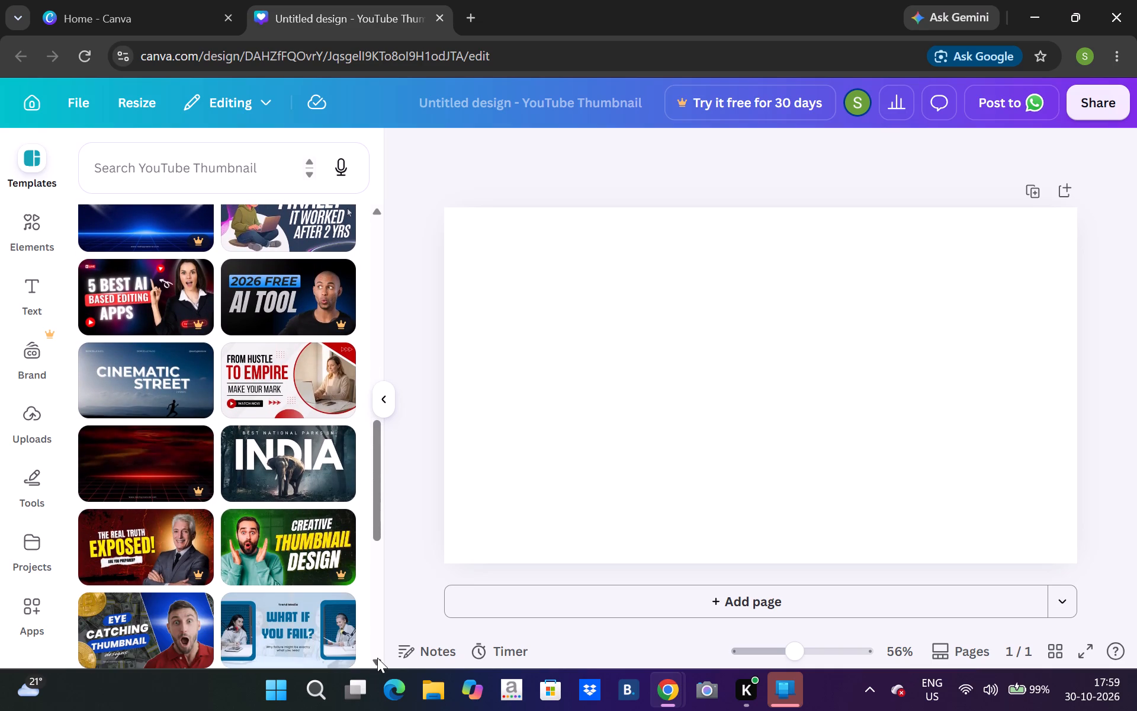
triple_click(377, 658)
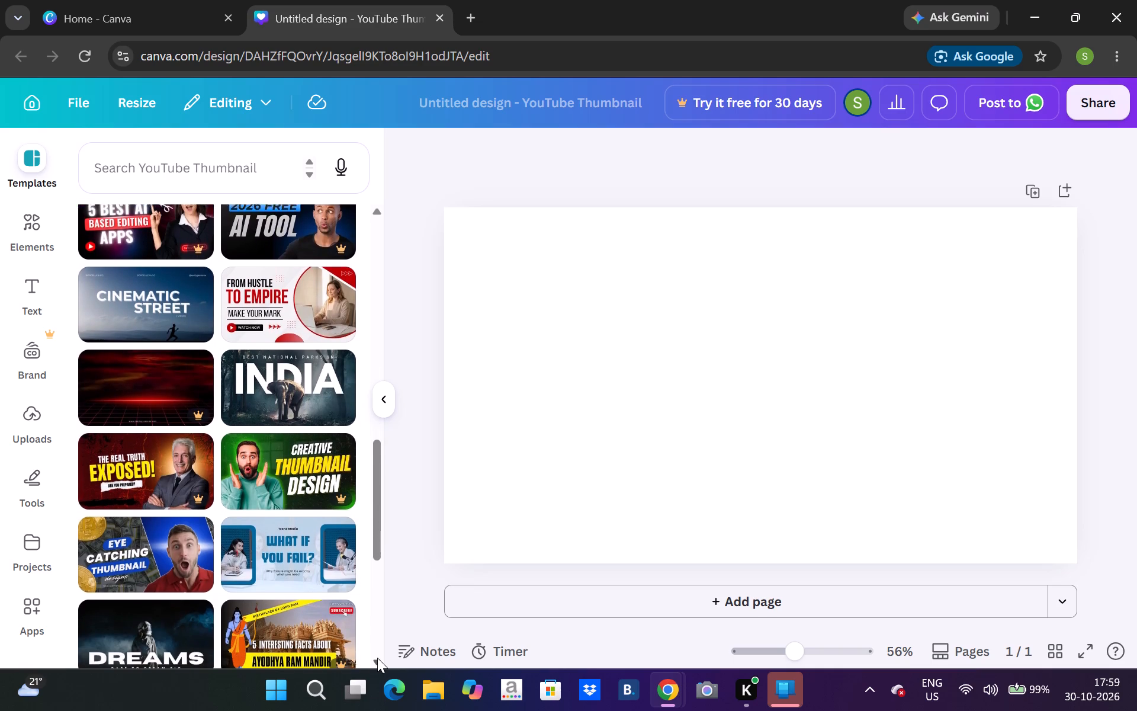
triple_click(377, 658)
double_click(377, 658)
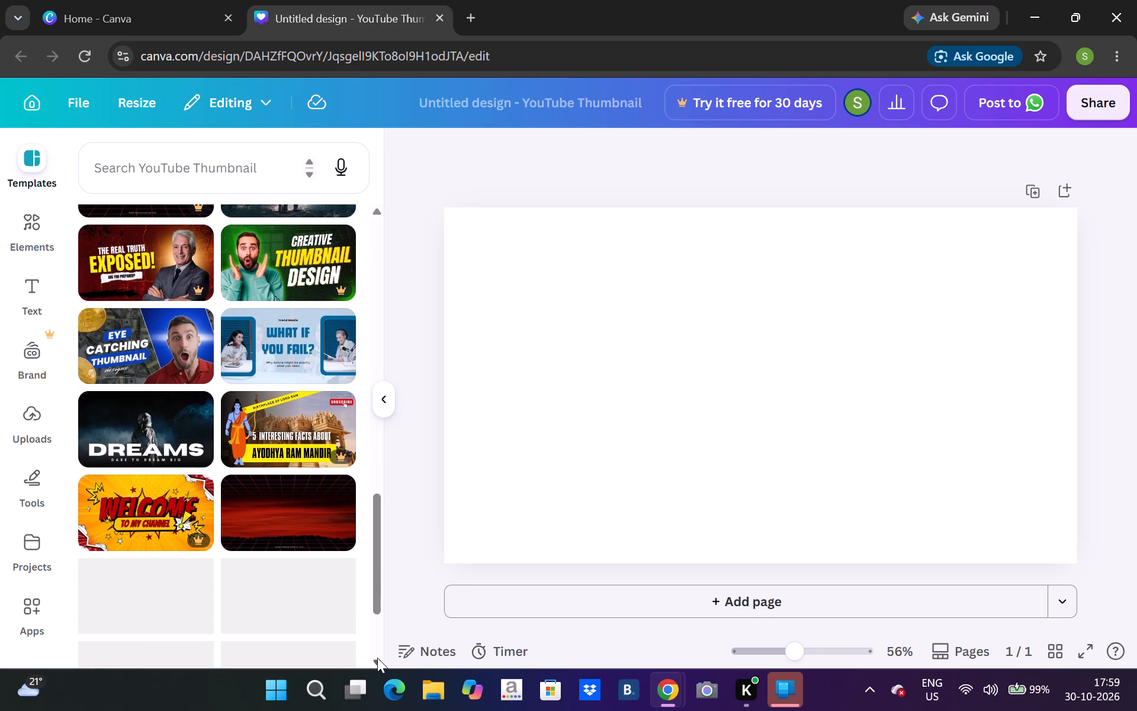
click(377, 658)
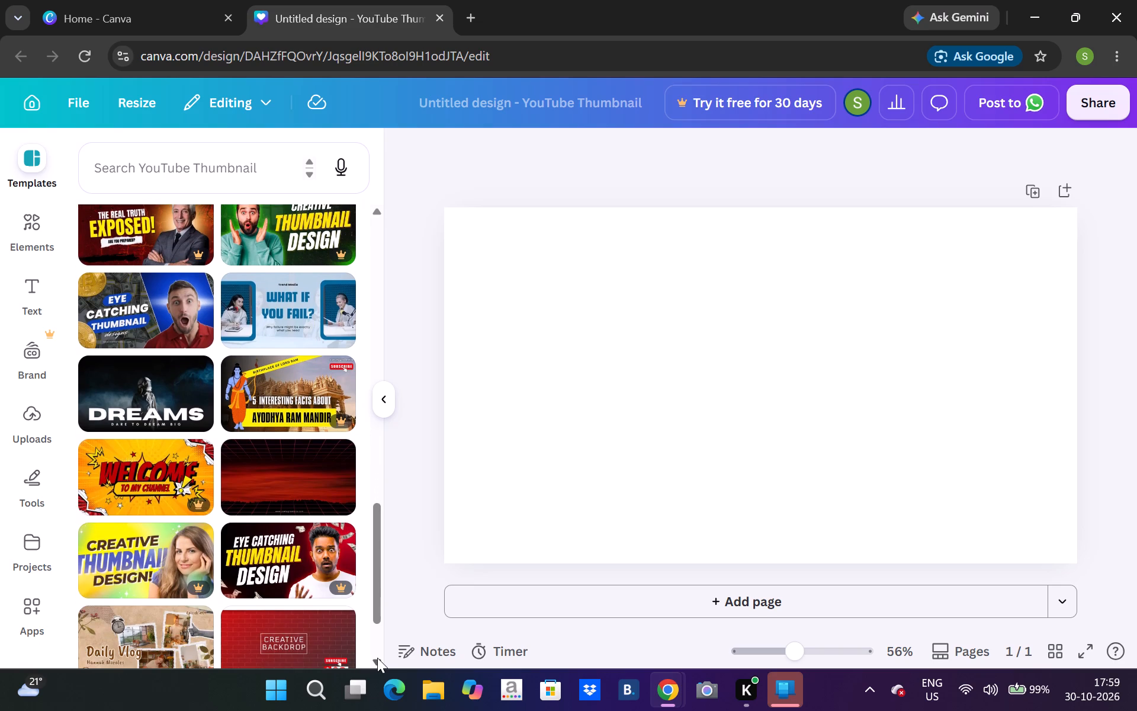
click(377, 658)
triple_click(377, 658)
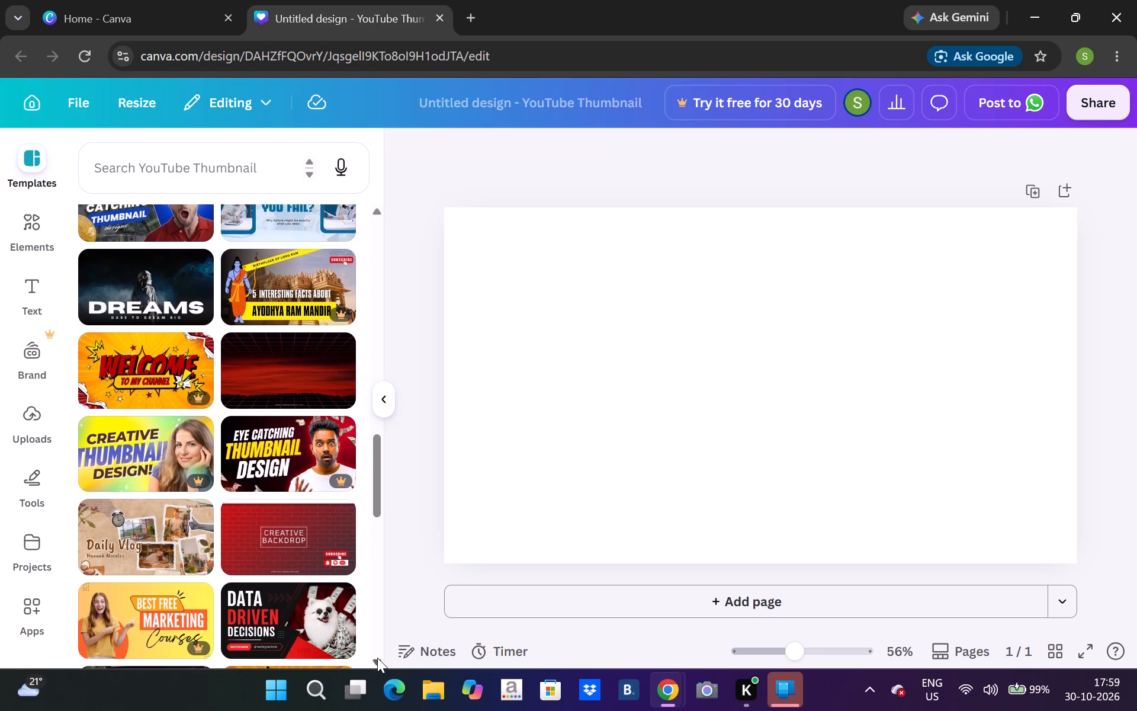
double_click(377, 658)
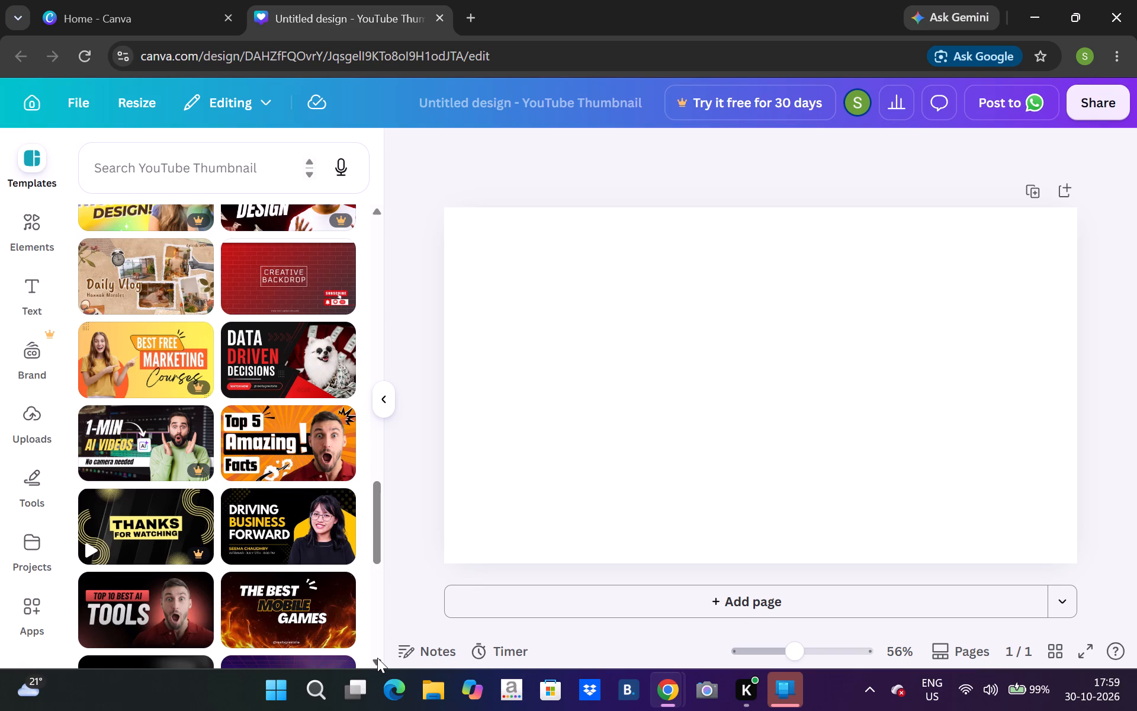
click(377, 658)
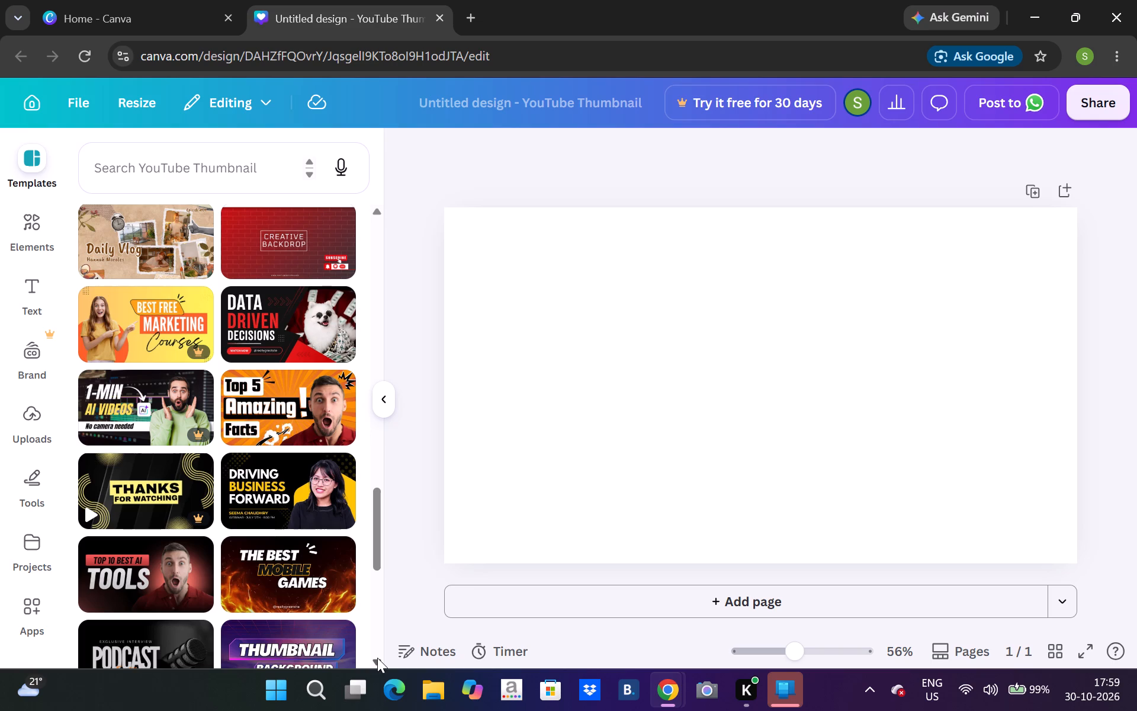
click(377, 658)
triple_click(377, 658)
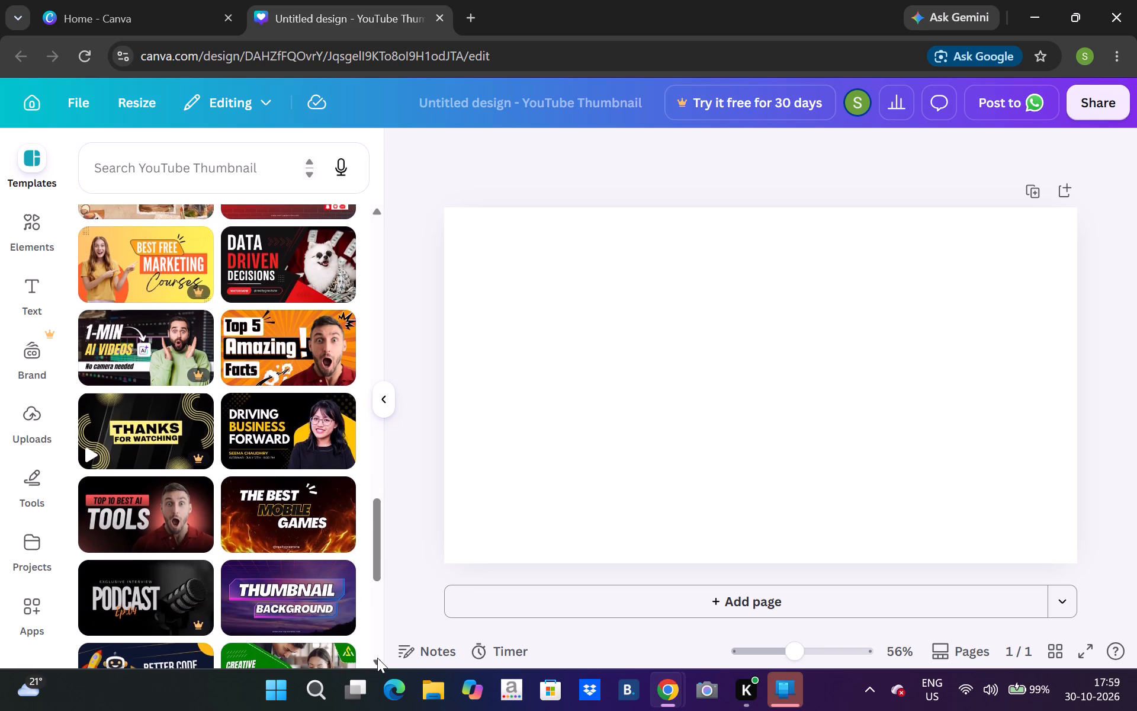
triple_click(377, 658)
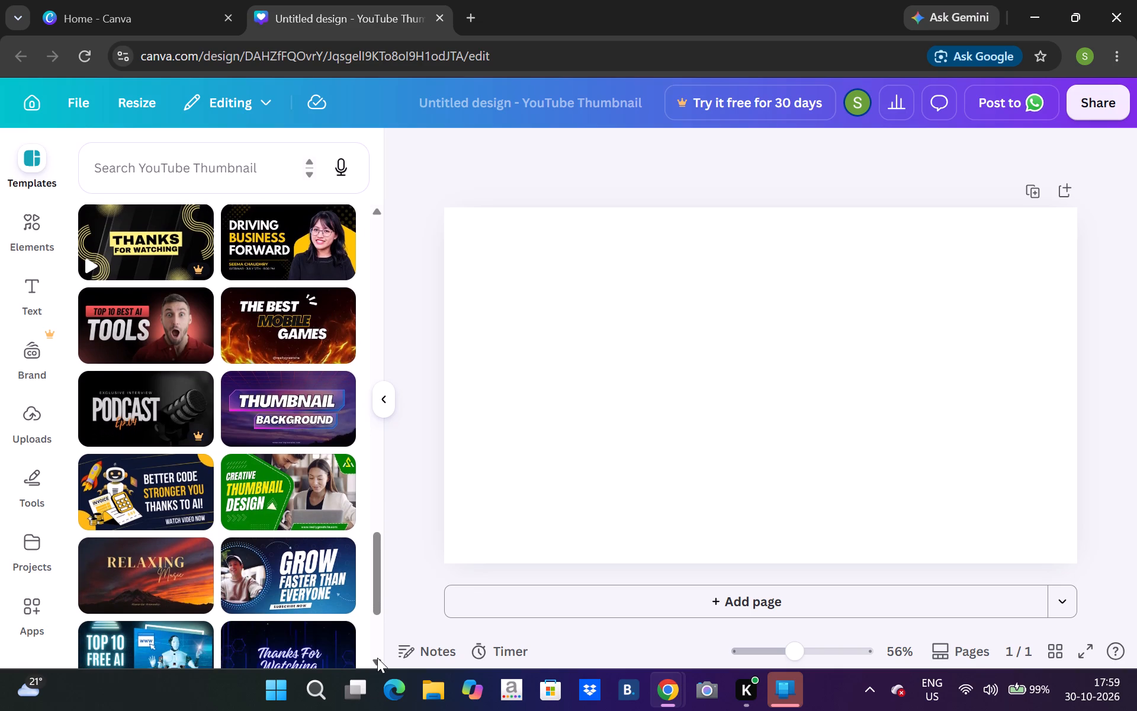
double_click(377, 658)
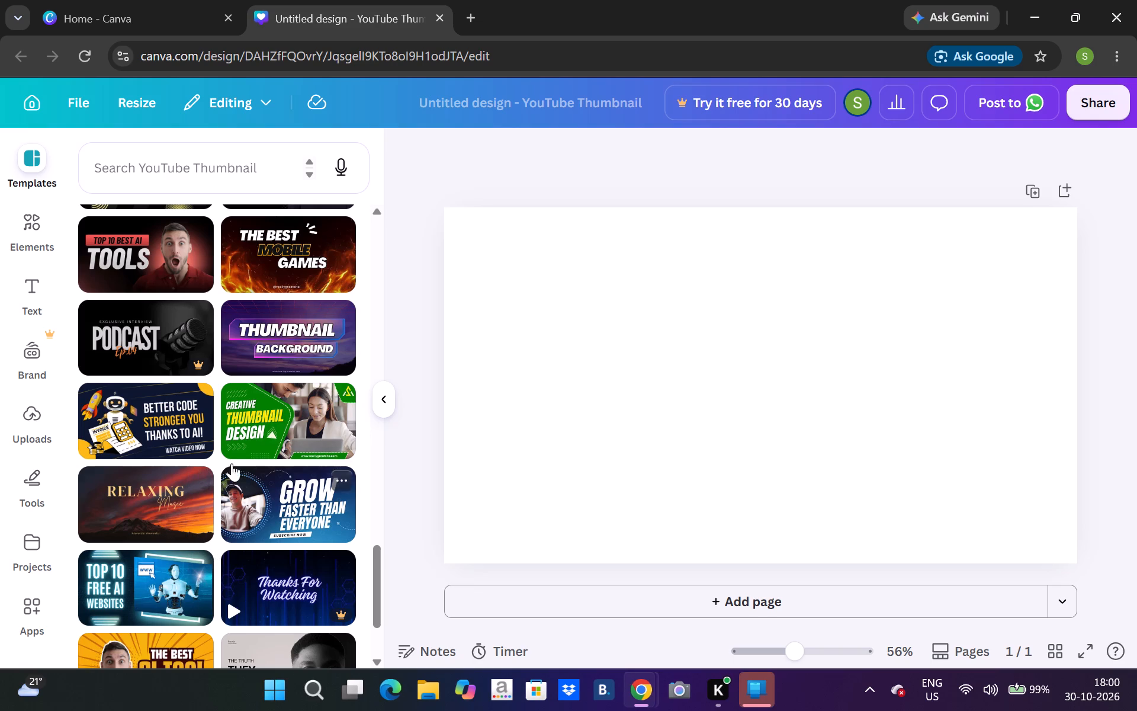
click(378, 650)
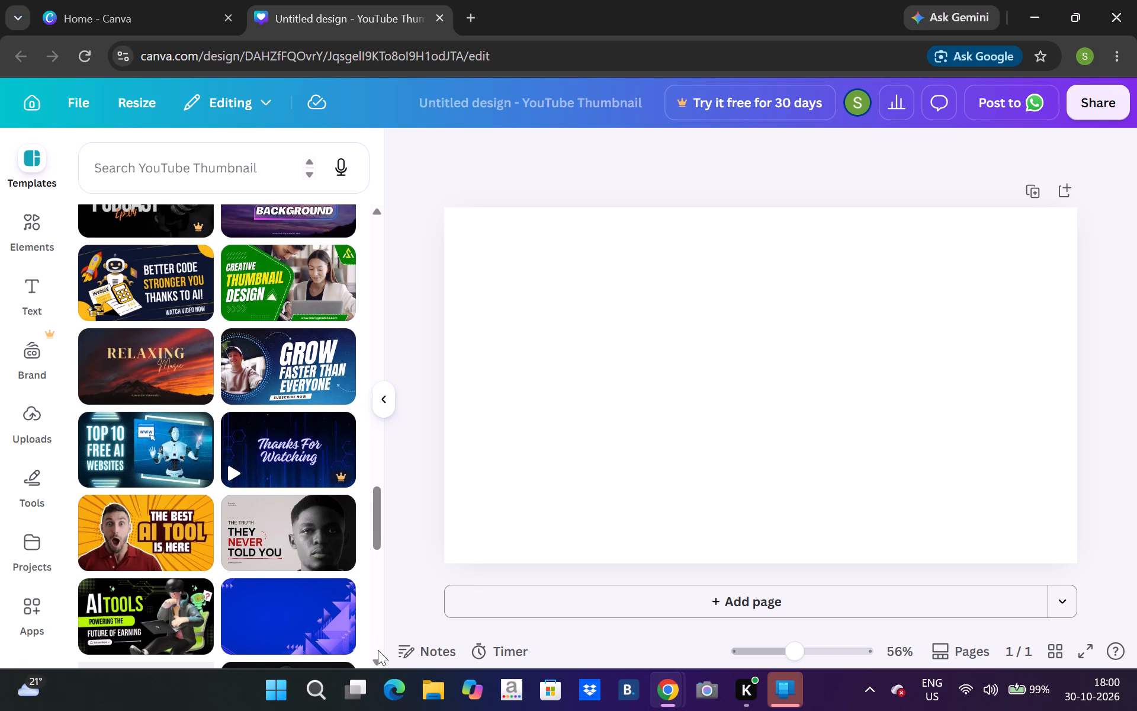
click(378, 650)
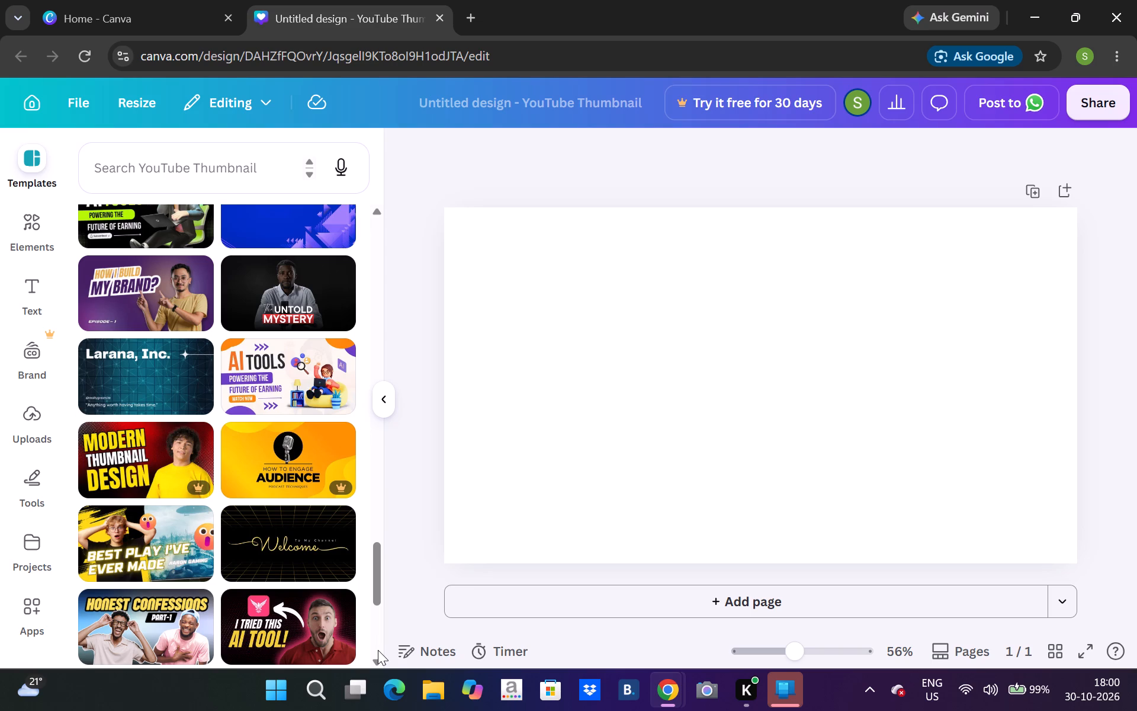
click(378, 650)
click(378, 650)
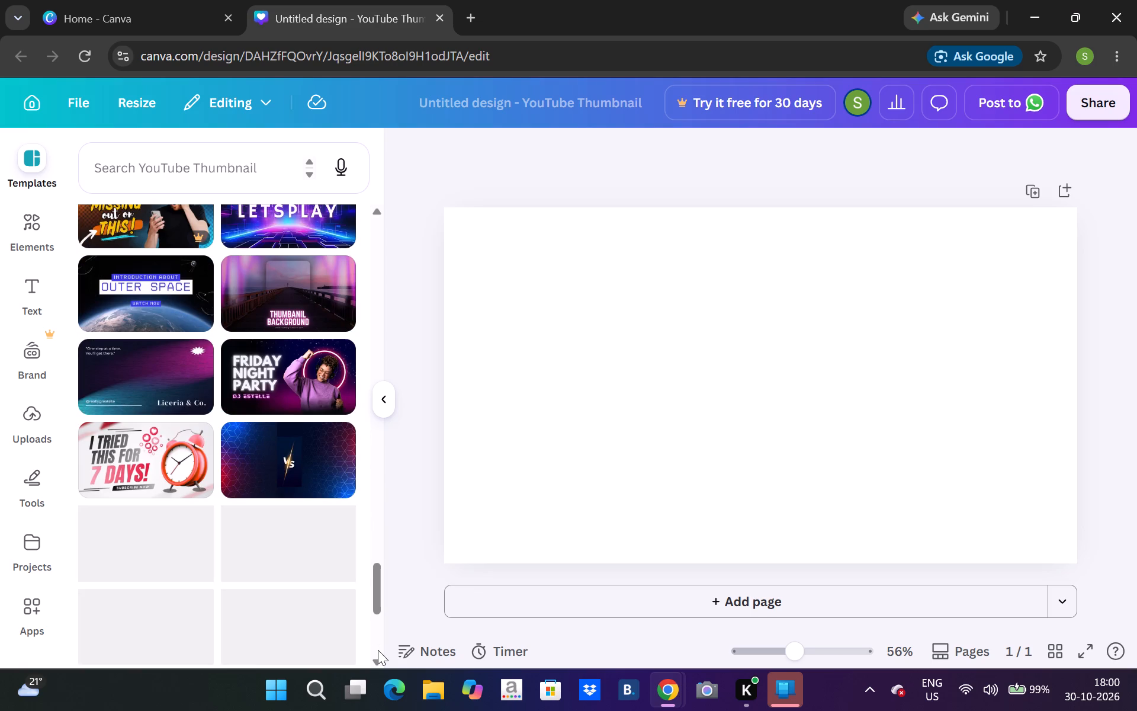
click(378, 650)
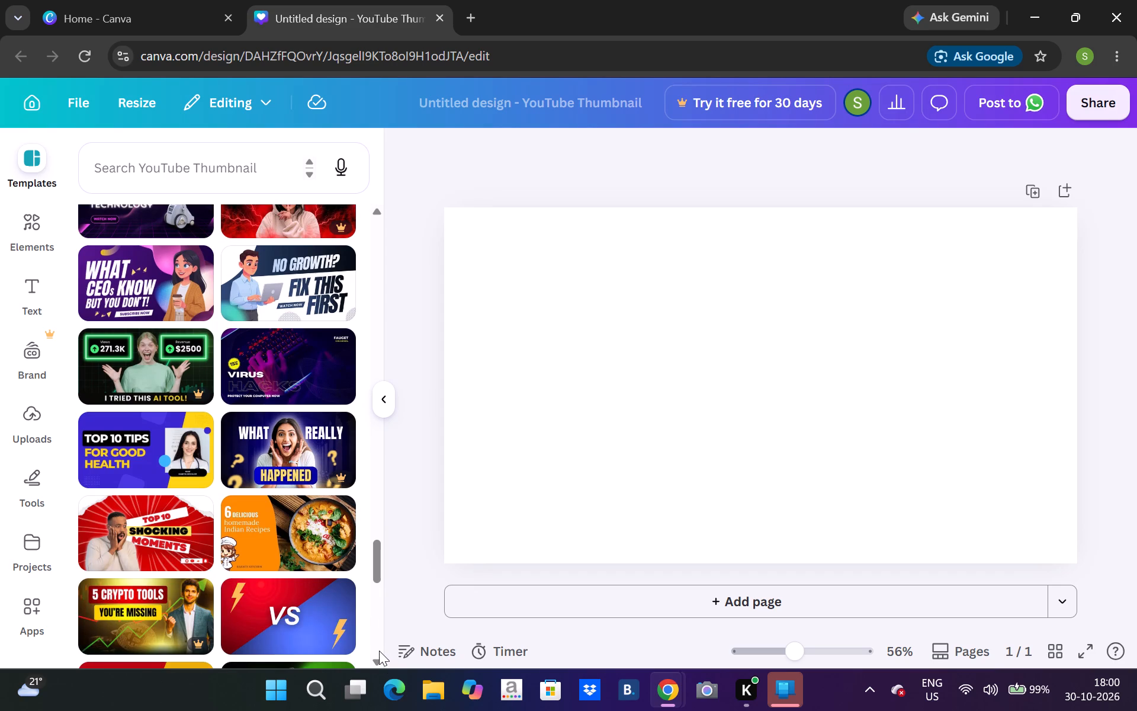
click(379, 648)
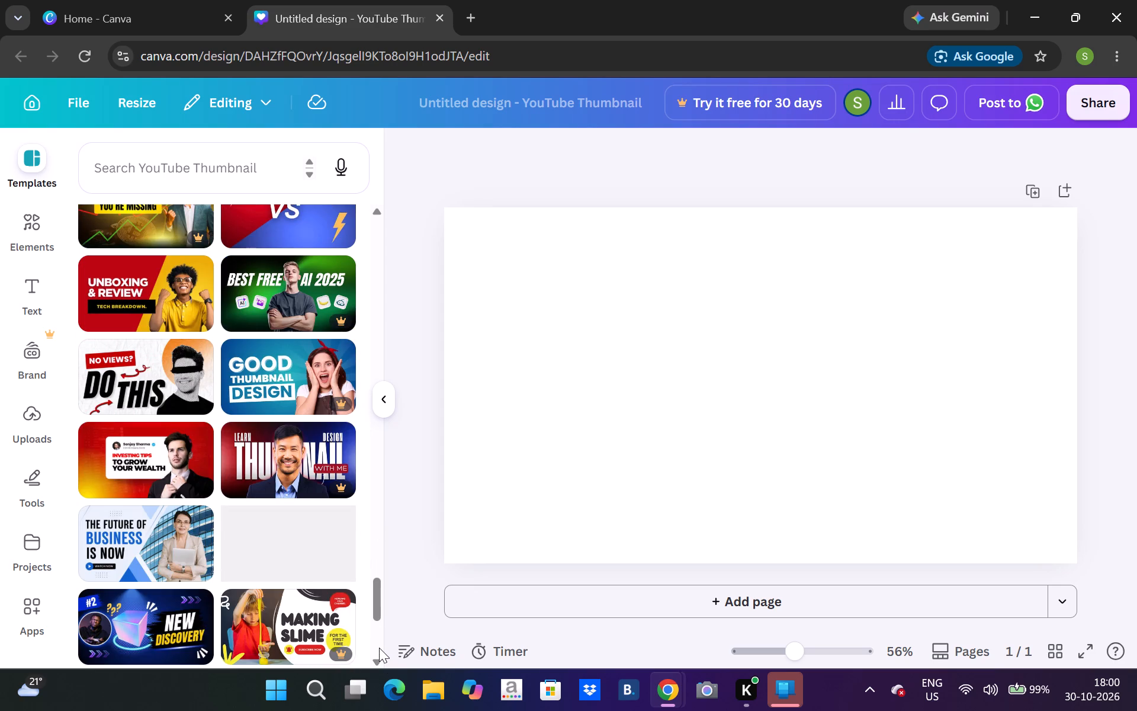
key(Down)
click(379, 648)
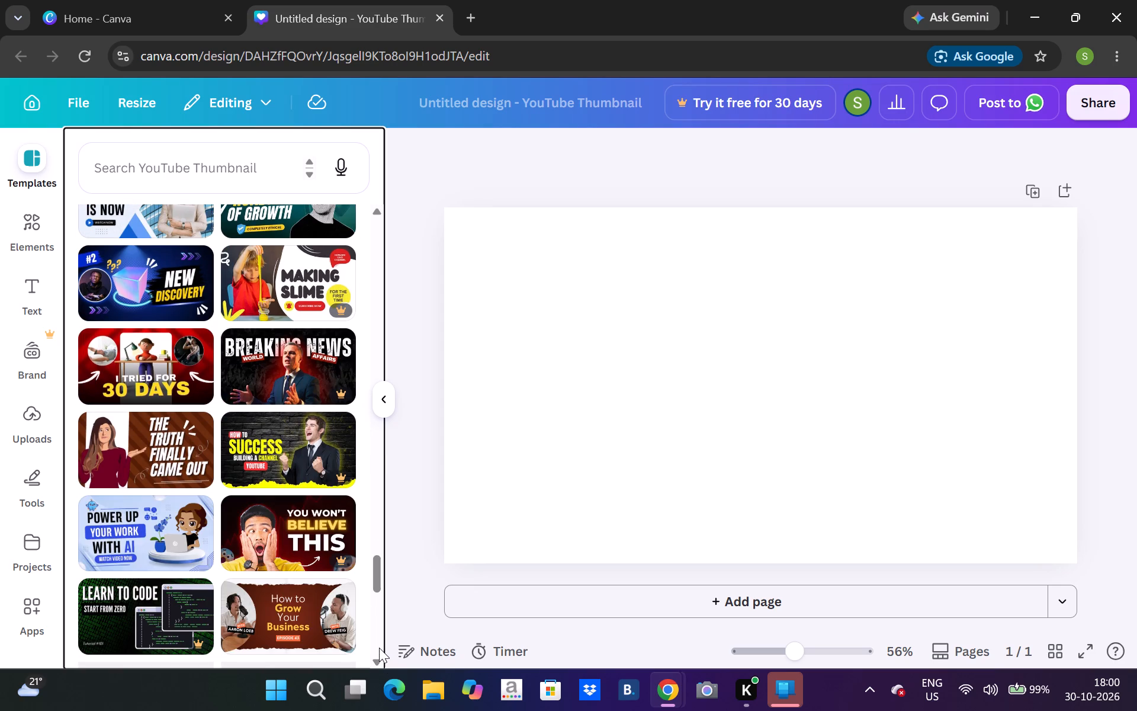
click(379, 648)
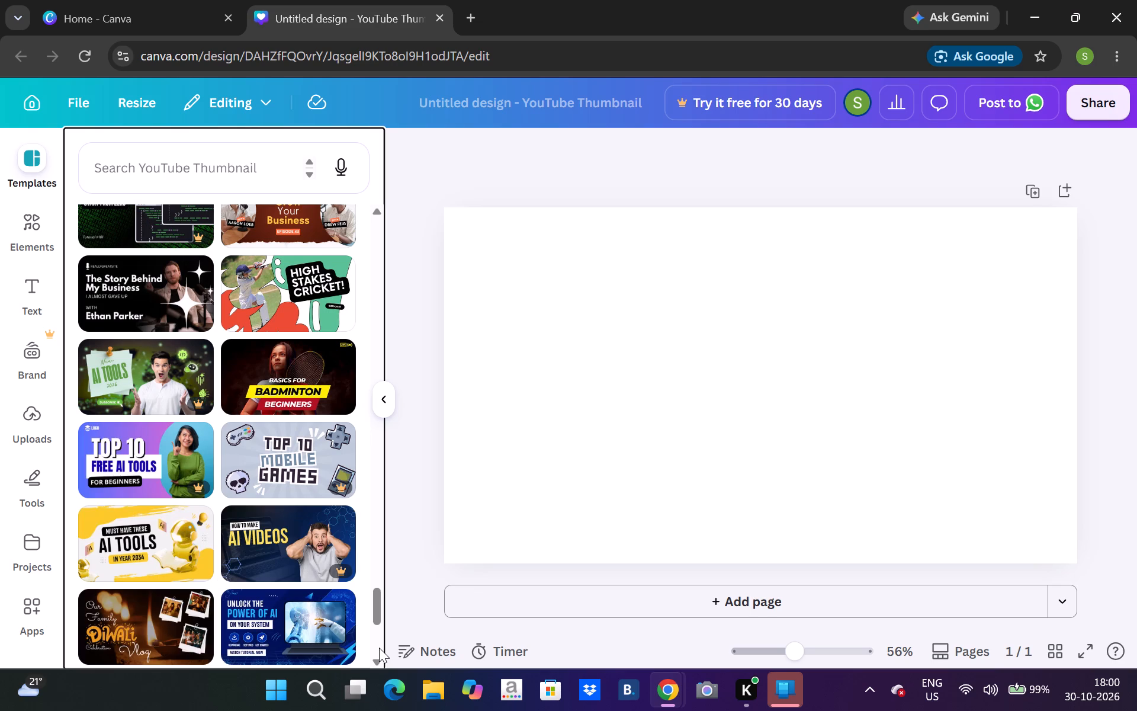
click(379, 648)
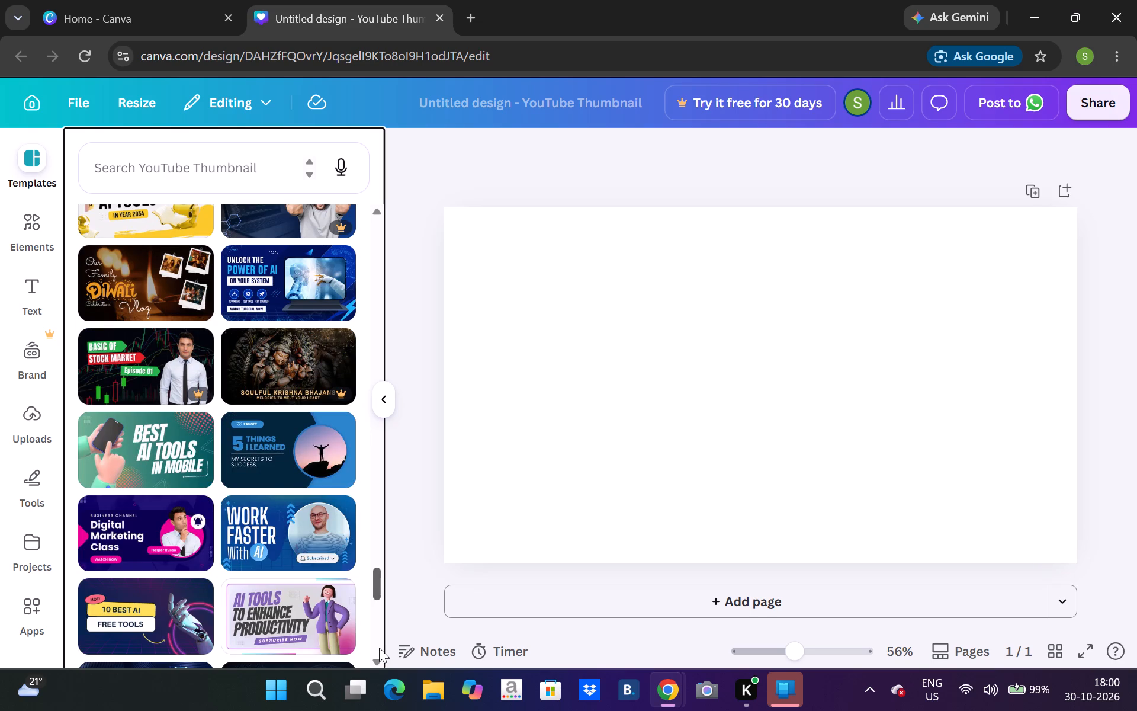
click(379, 648)
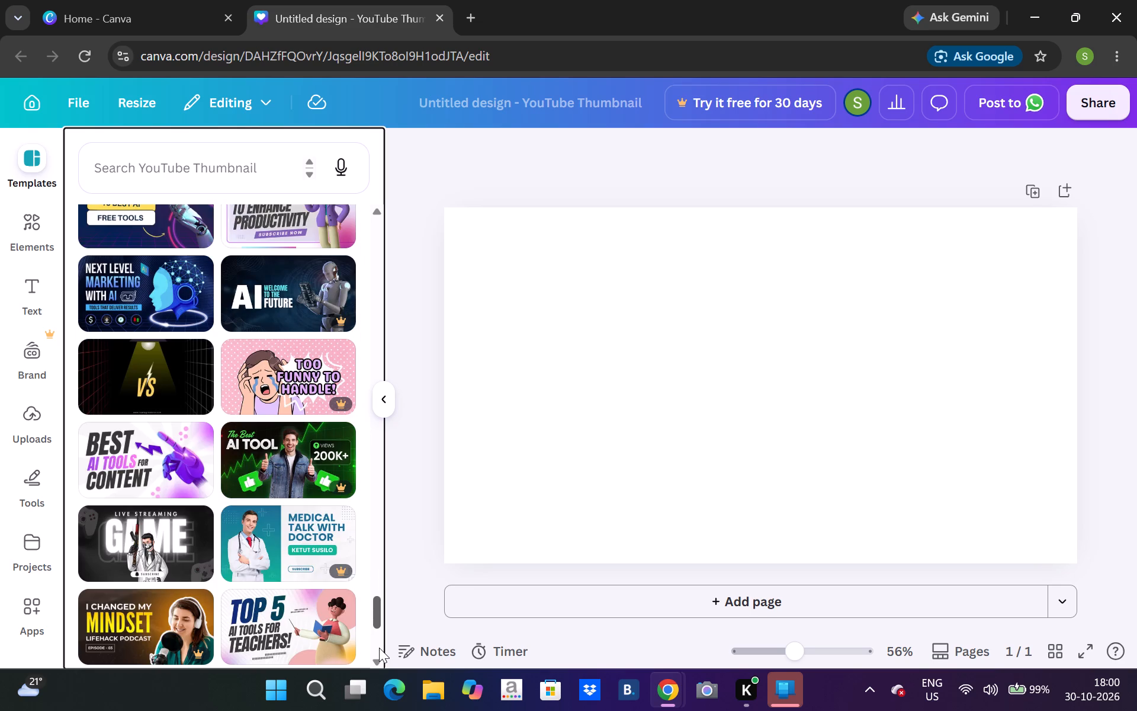
click(379, 648)
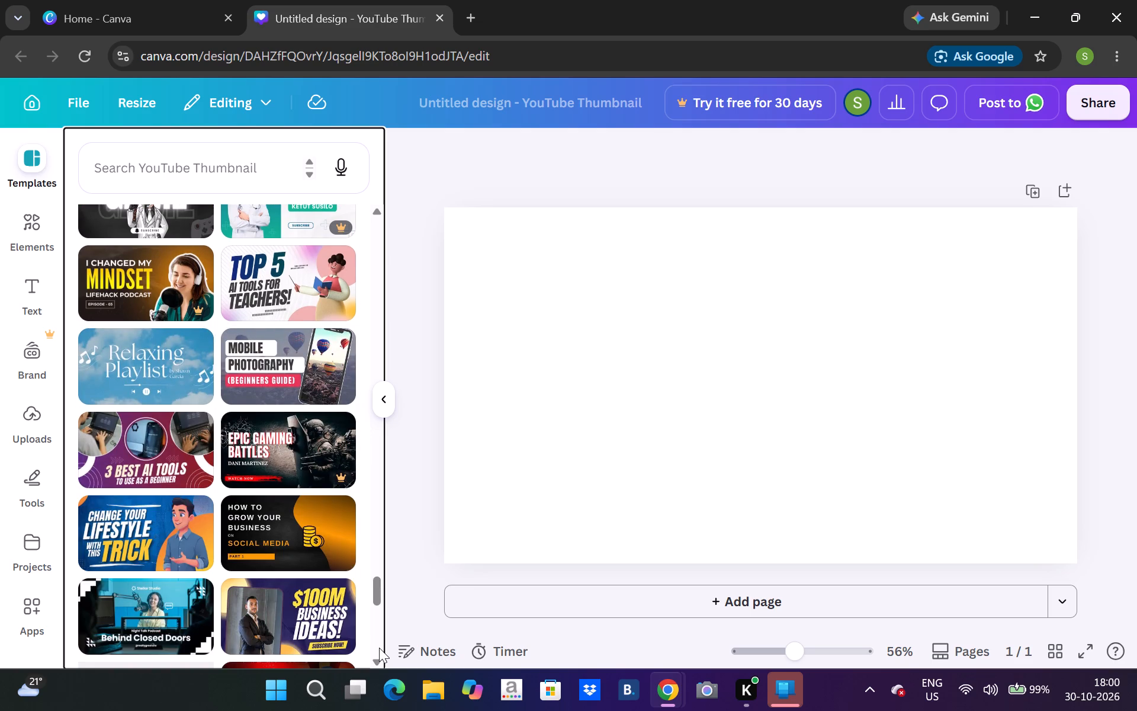
click(379, 648)
click(379, 648)
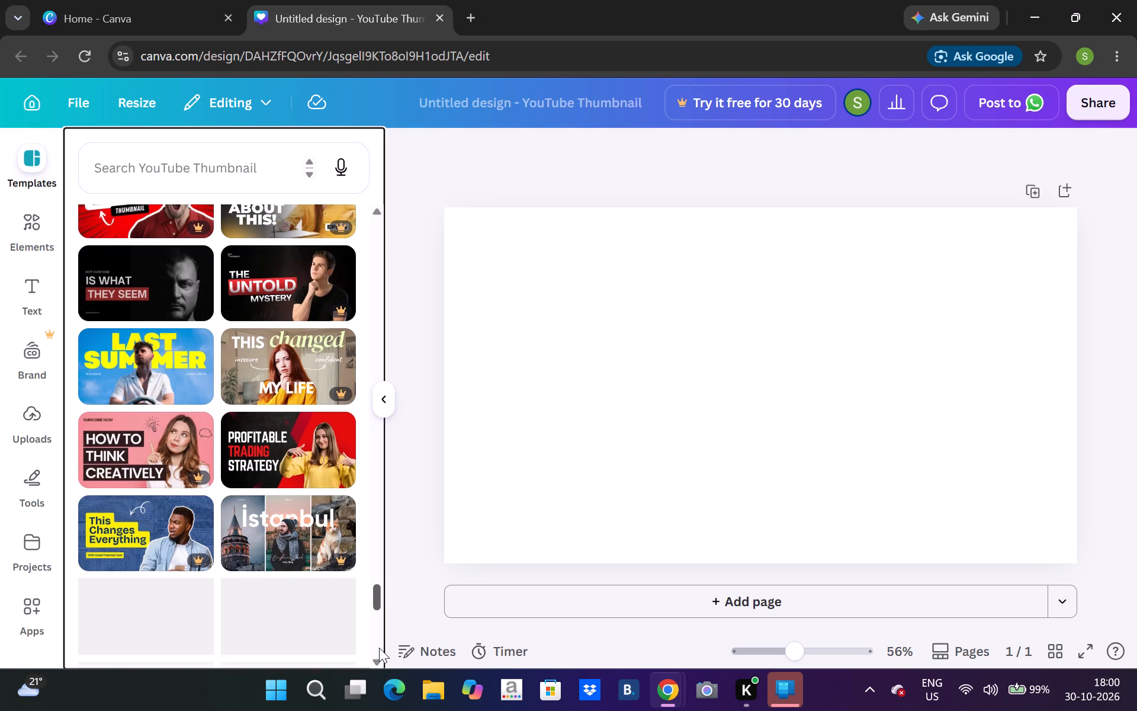
Apply the dark teal ocean template titled STAY ALIVE to the blank thumbnail page.
click(379, 648)
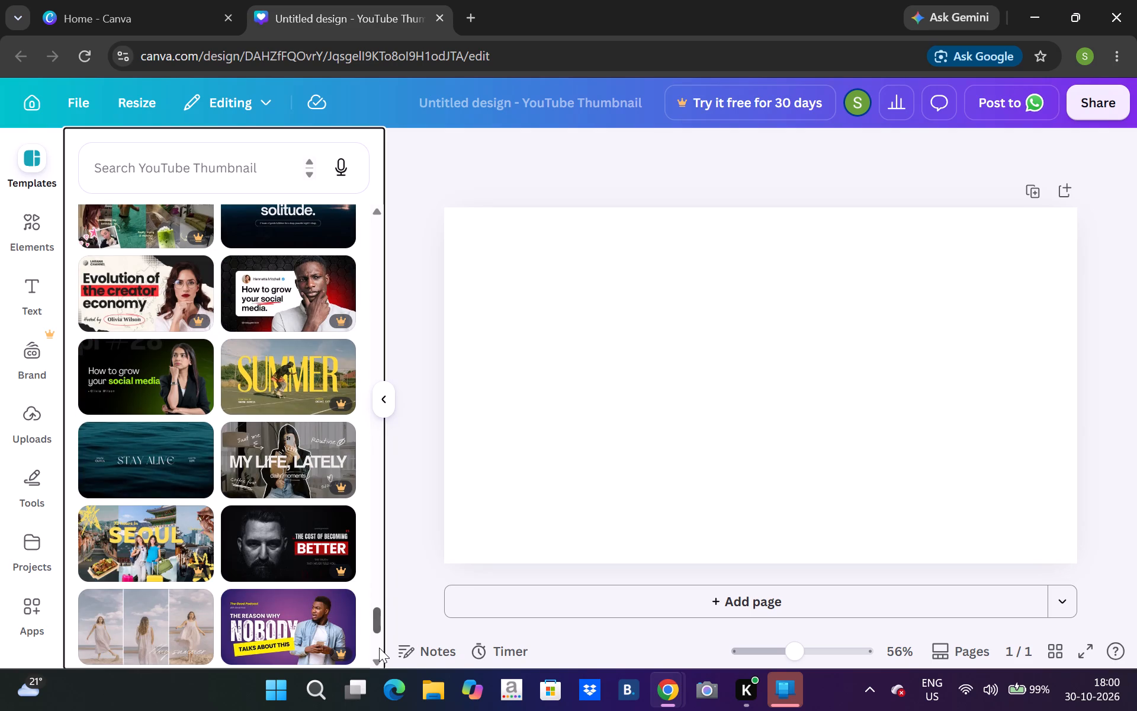
click(163, 456)
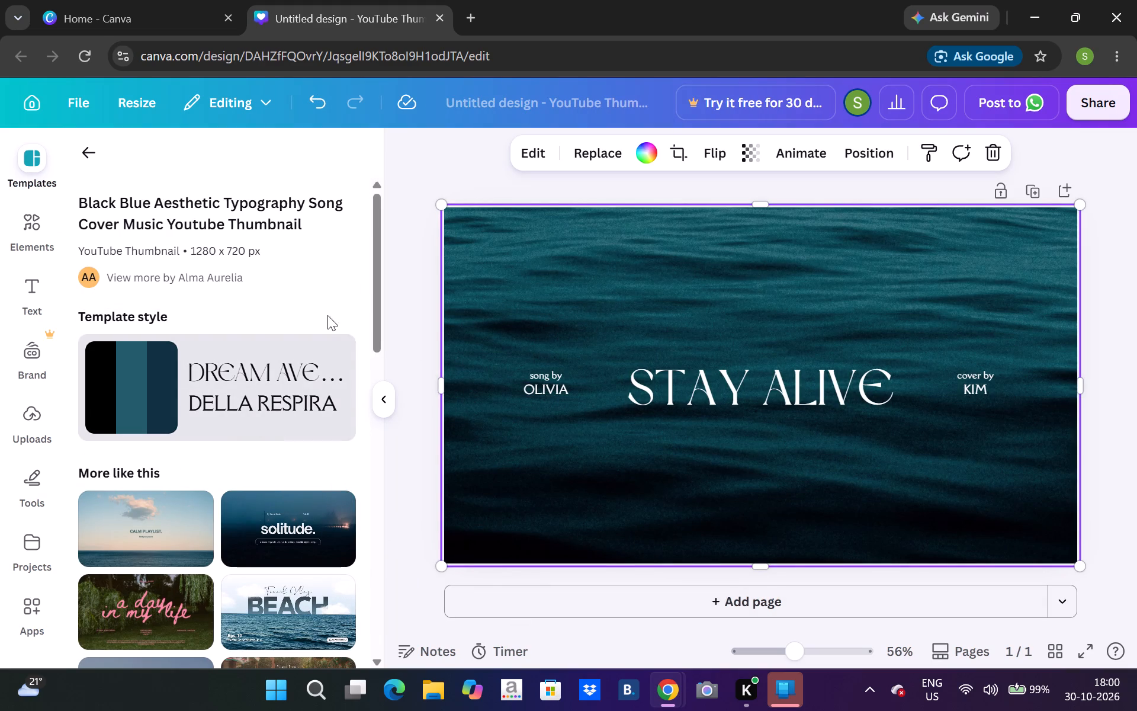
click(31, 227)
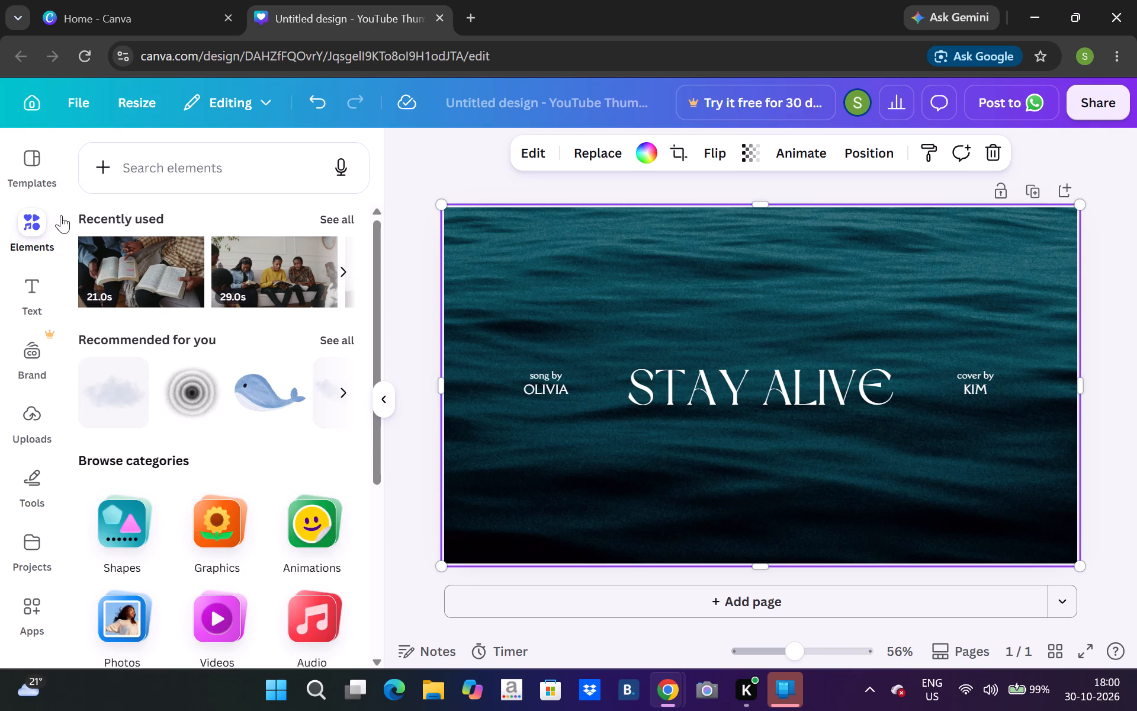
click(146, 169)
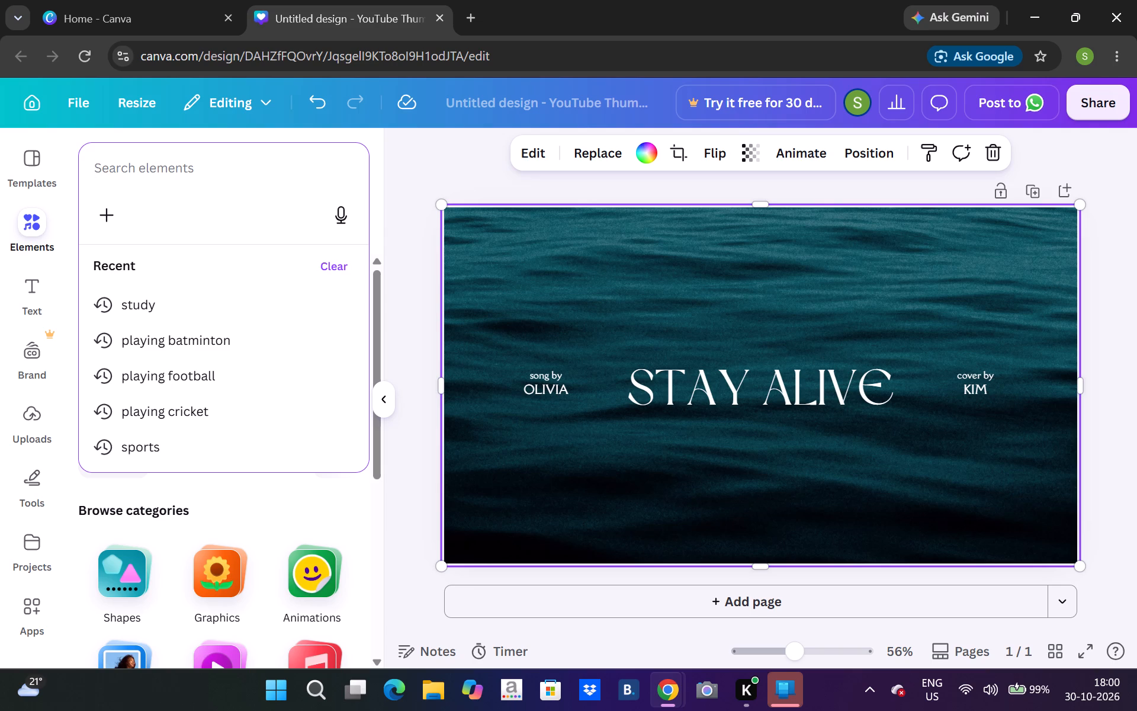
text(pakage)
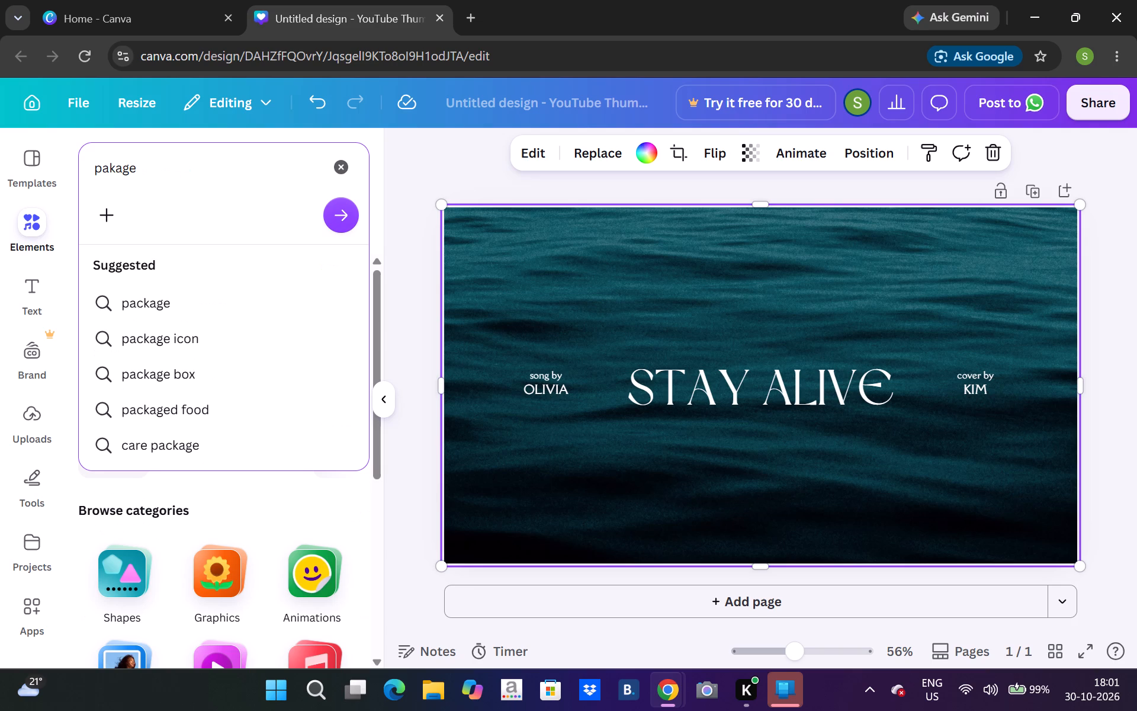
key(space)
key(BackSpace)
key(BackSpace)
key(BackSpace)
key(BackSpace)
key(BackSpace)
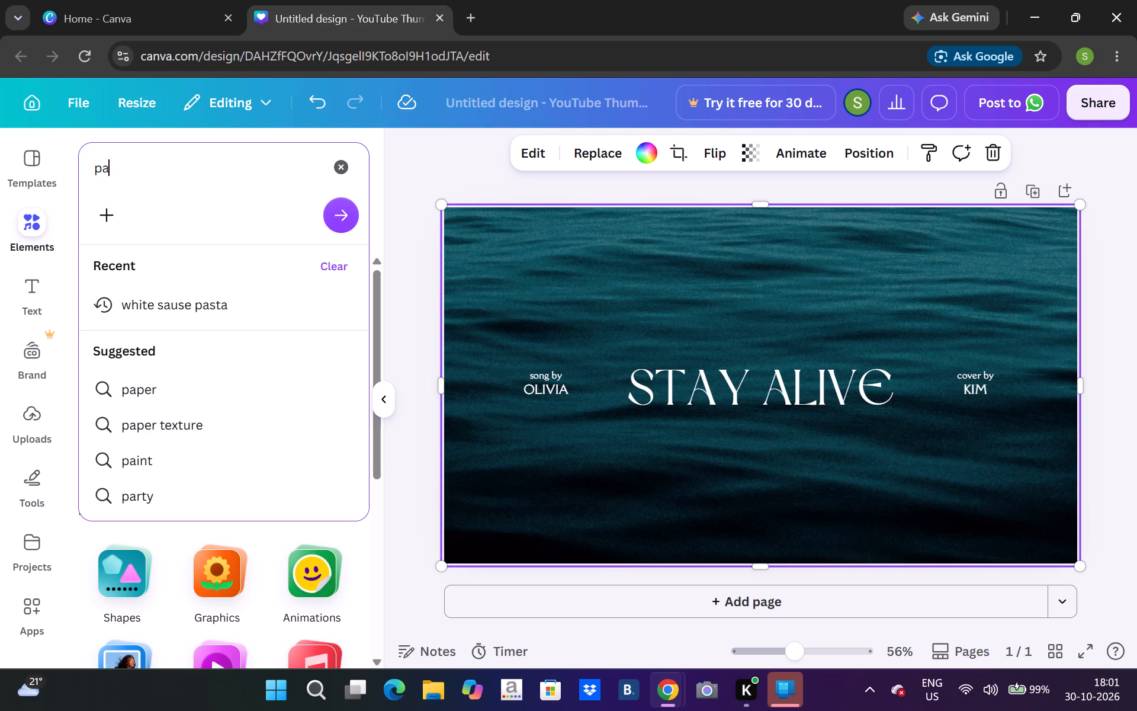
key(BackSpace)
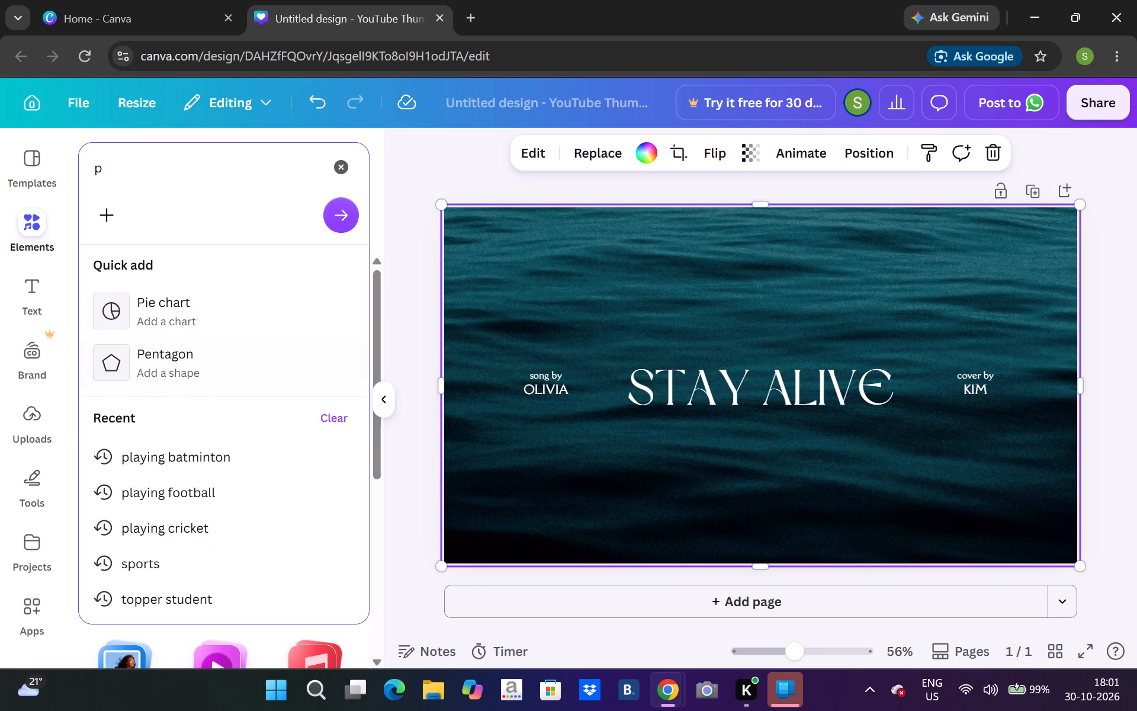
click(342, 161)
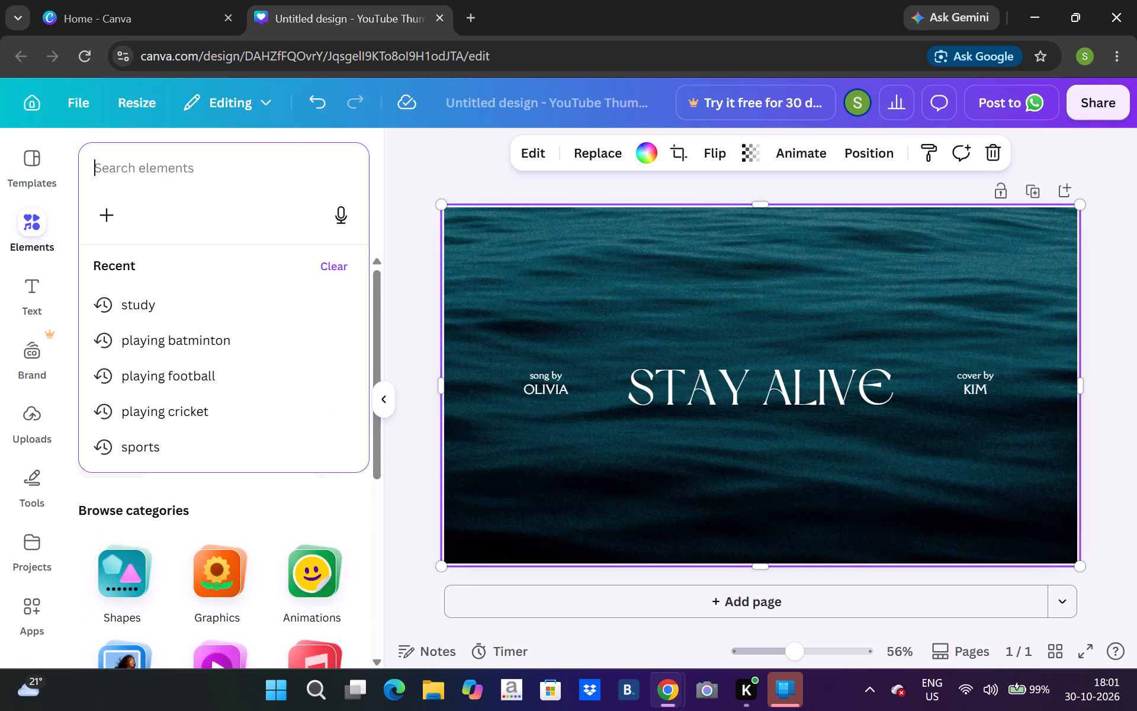
Search the elements library for ac and narrow the results to photos.
text(ac)
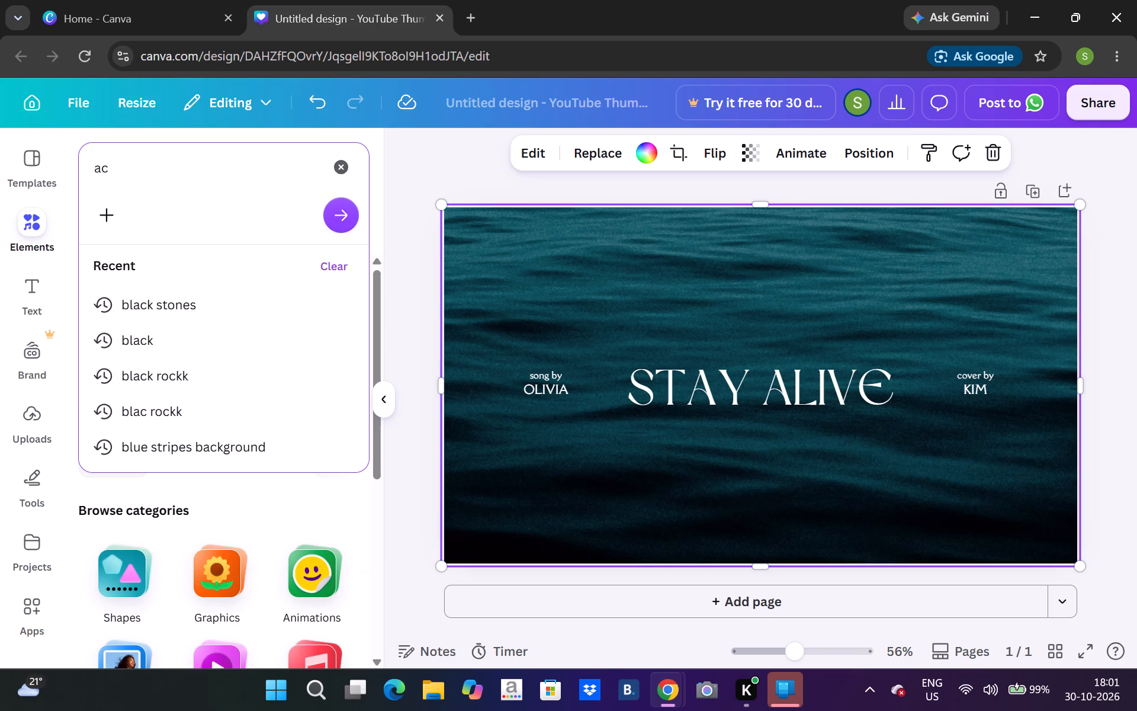
click(333, 217)
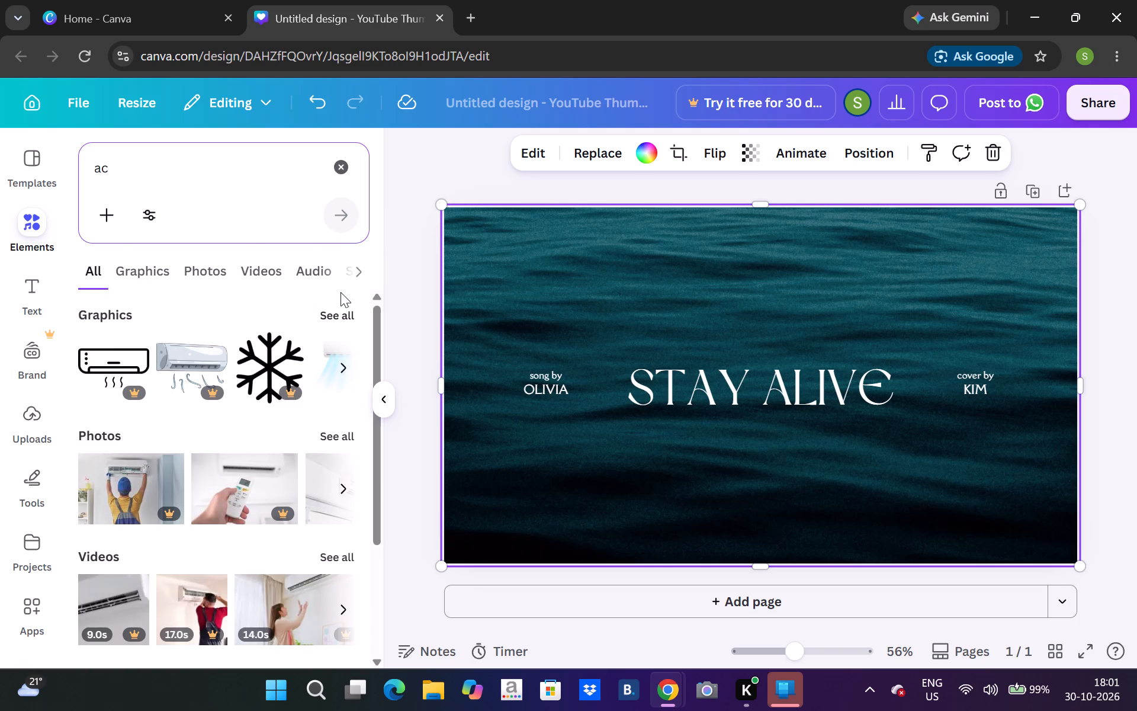
click(343, 312)
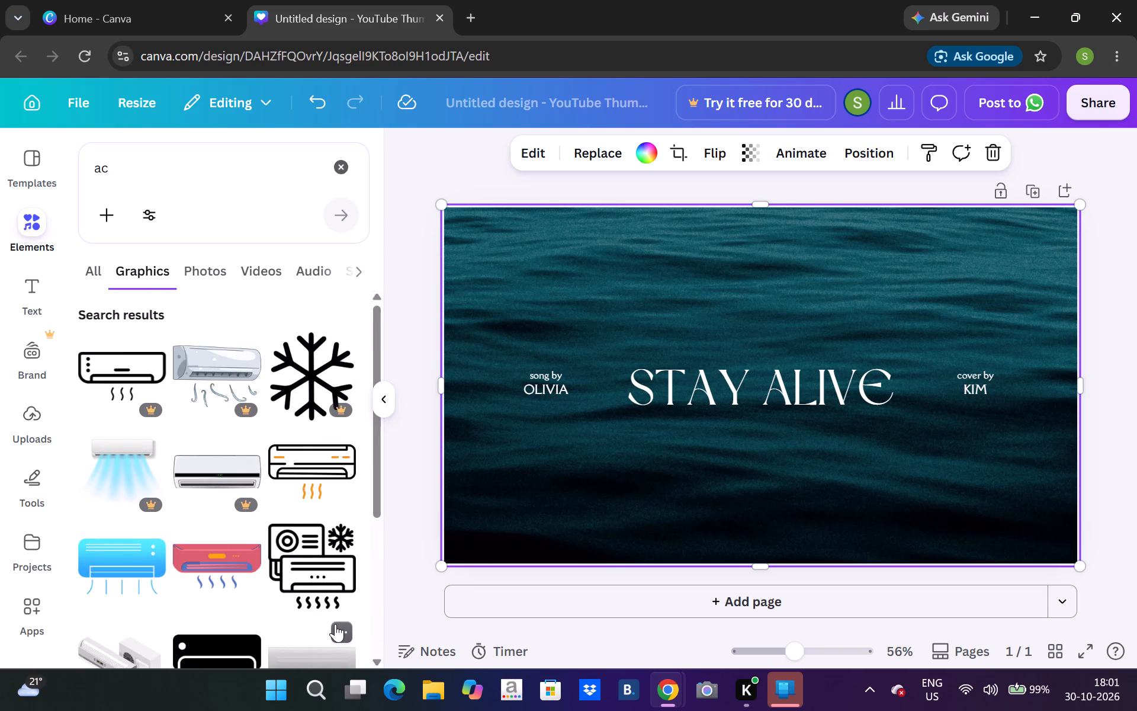
click(197, 275)
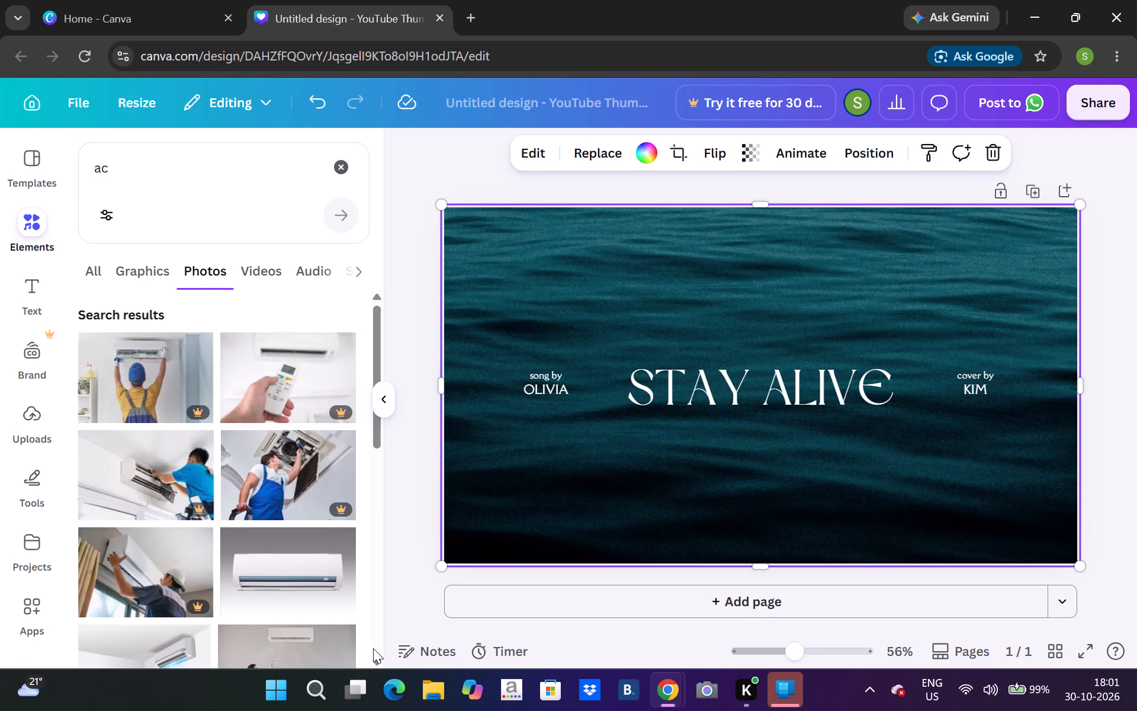
Look through the ac photo results for a picture that suits the thumbnail.
click(373, 648)
click(373, 648)
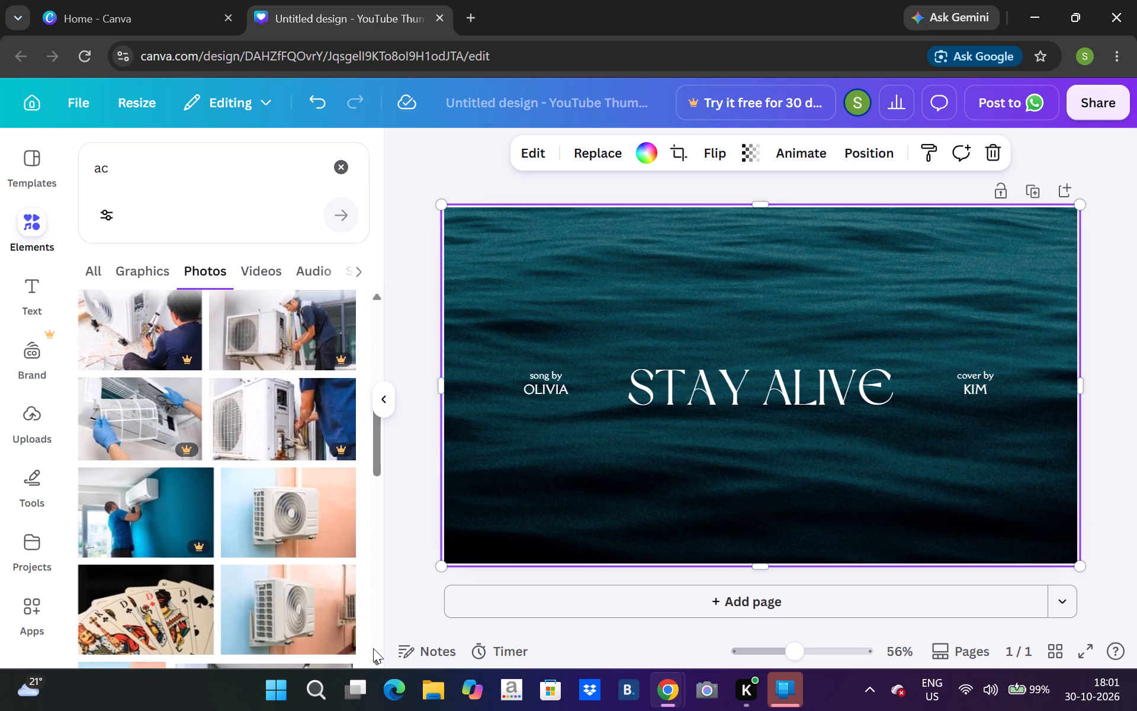
click(373, 648)
click(373, 648)
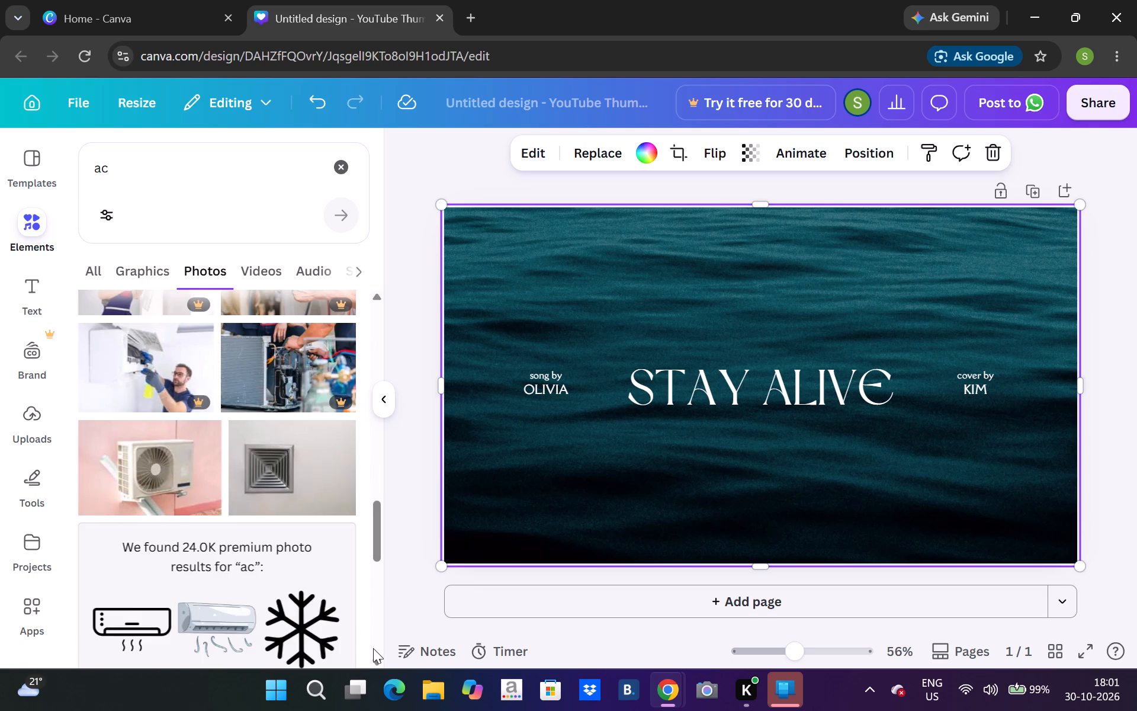
click(373, 648)
click(373, 648)
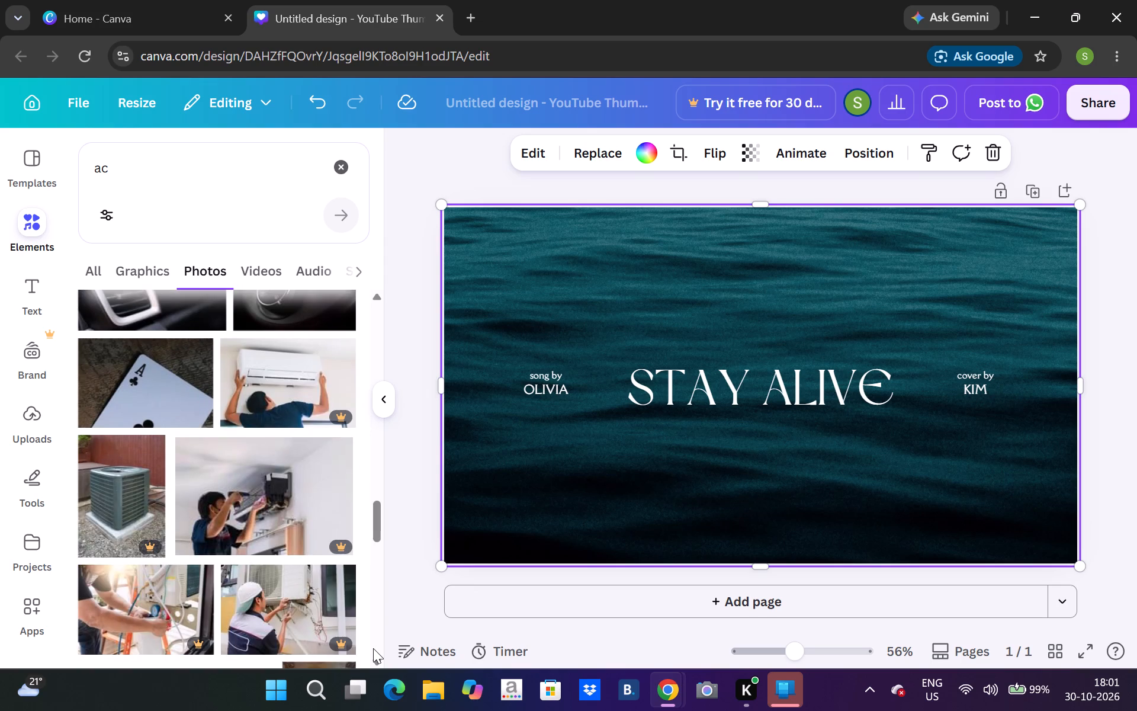
click(373, 648)
click(373, 648)
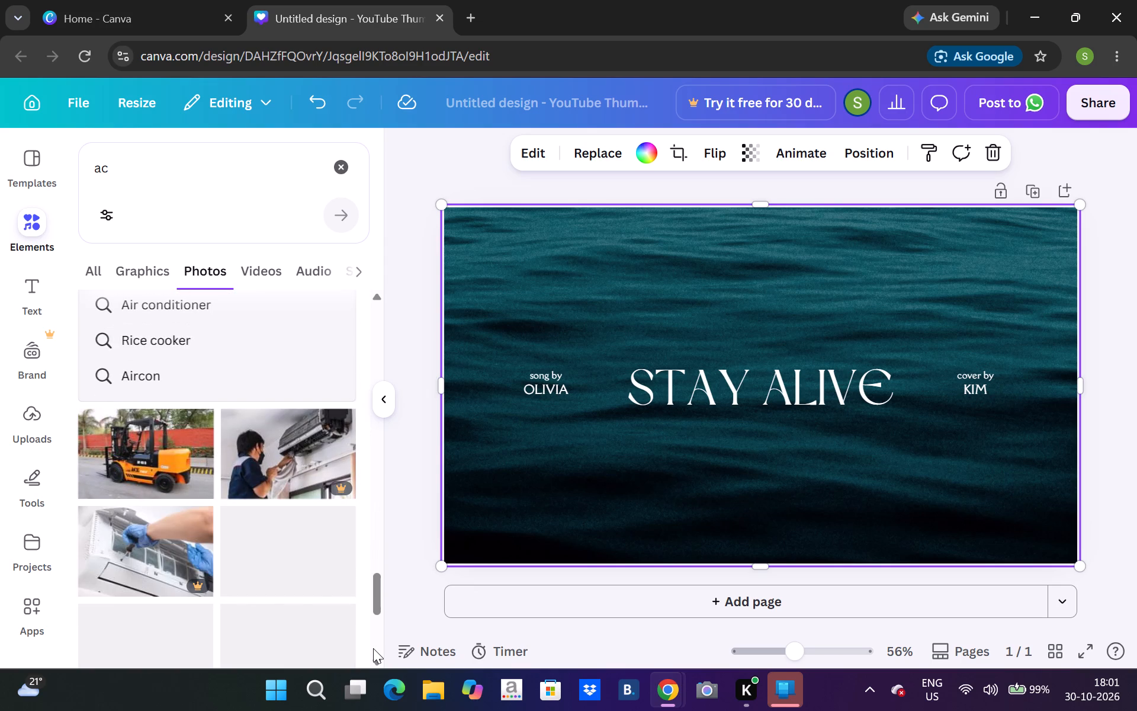
click(373, 648)
click(373, 648)
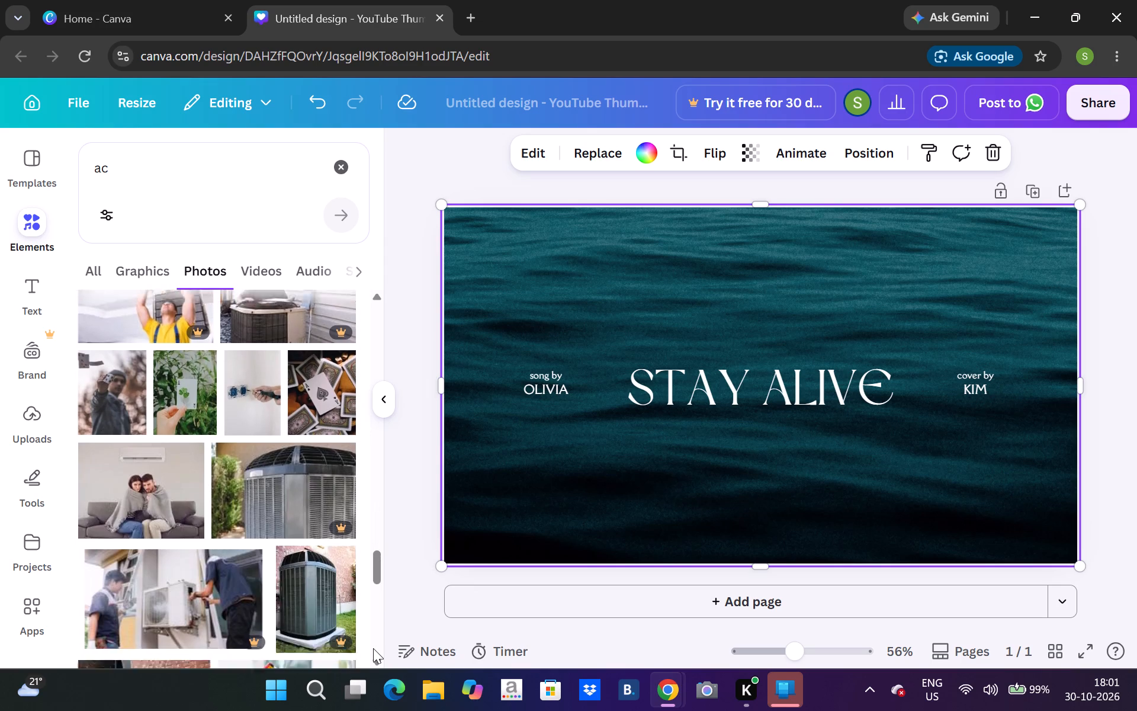
click(373, 648)
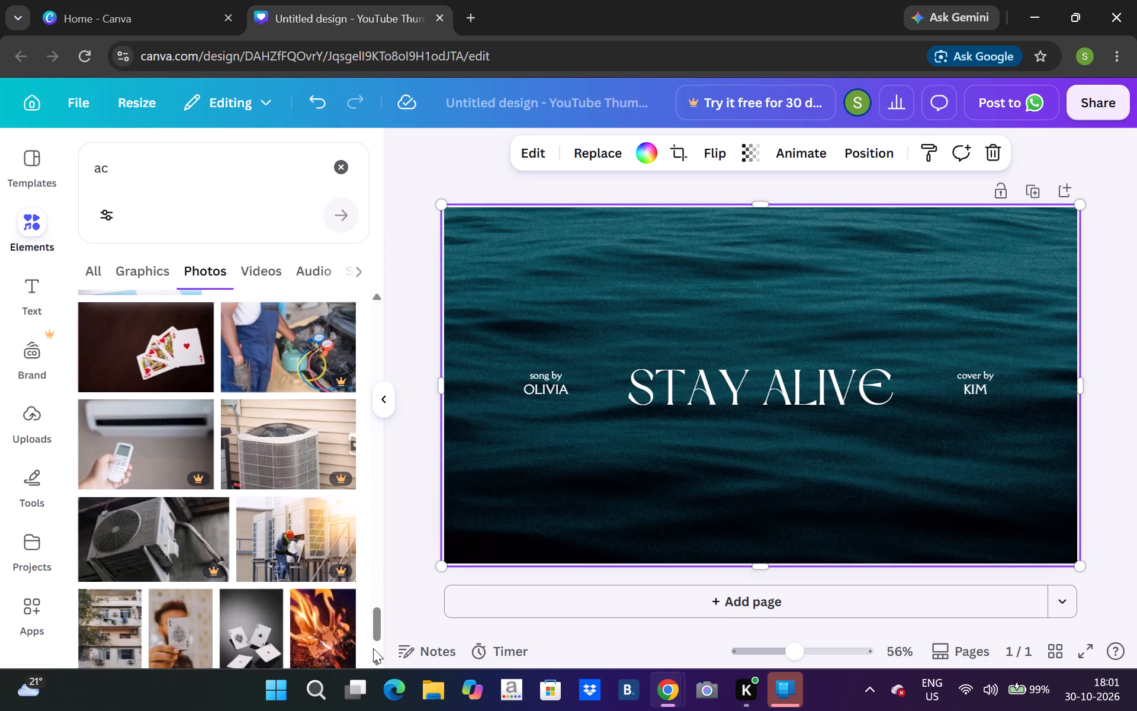
click(373, 648)
click(373, 648)
click(373, 648)
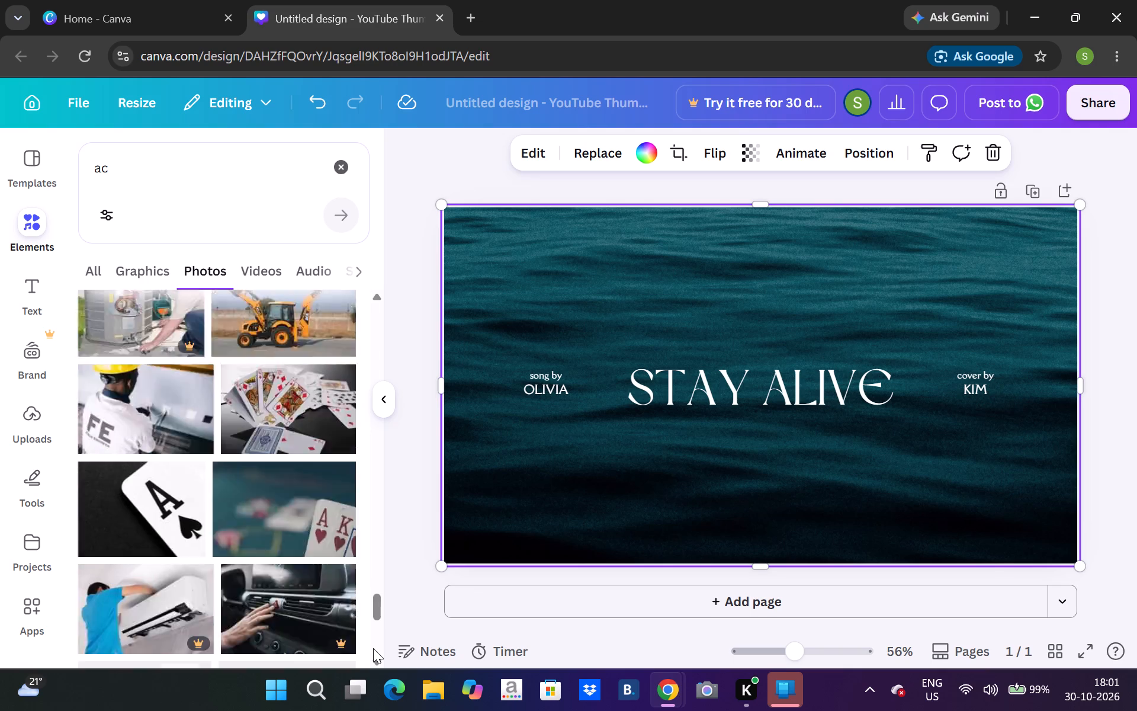
click(373, 648)
click(373, 648)
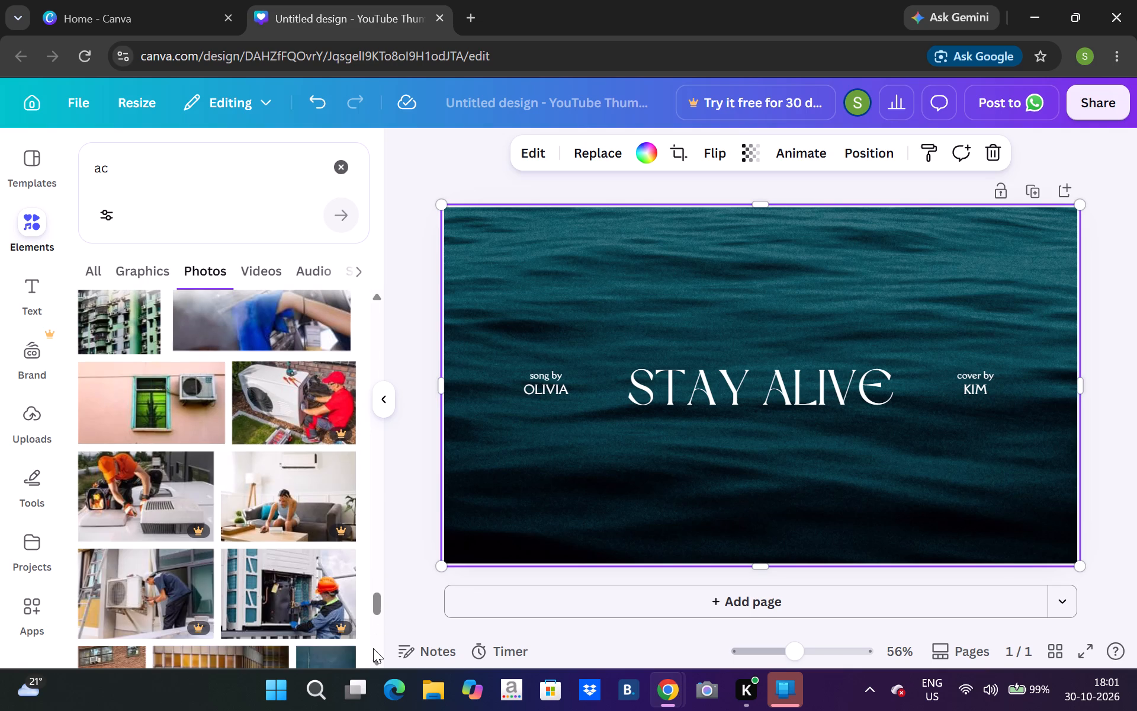
click(373, 648)
click(373, 648)
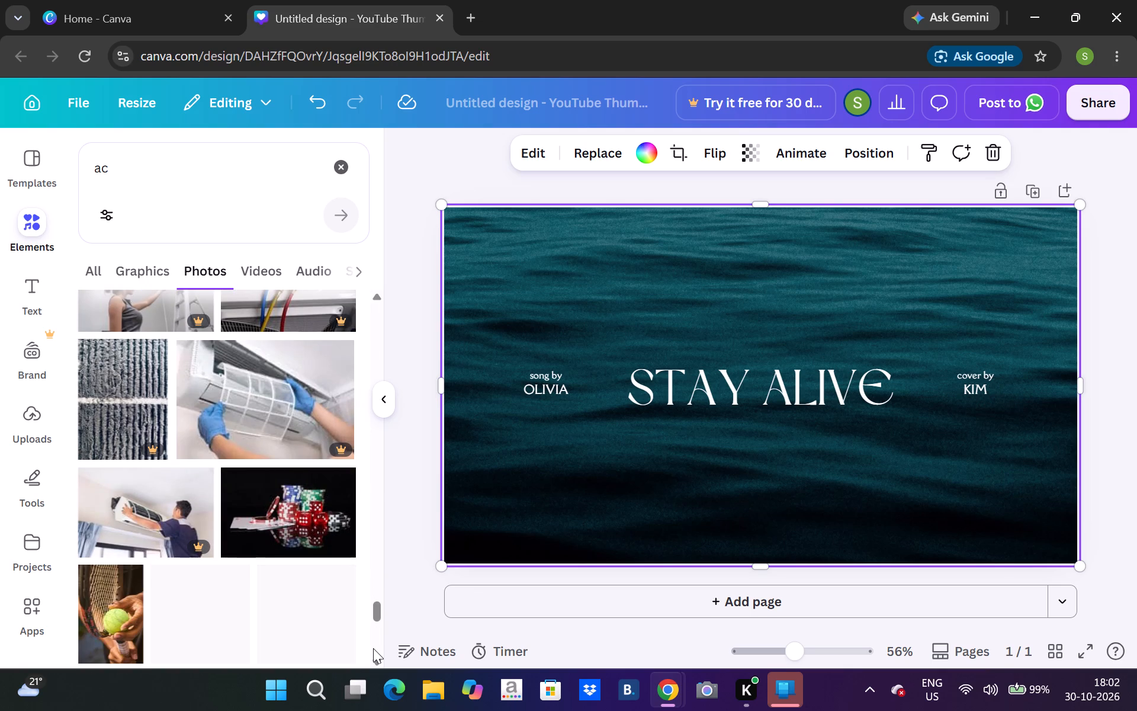
click(373, 648)
click(373, 648)
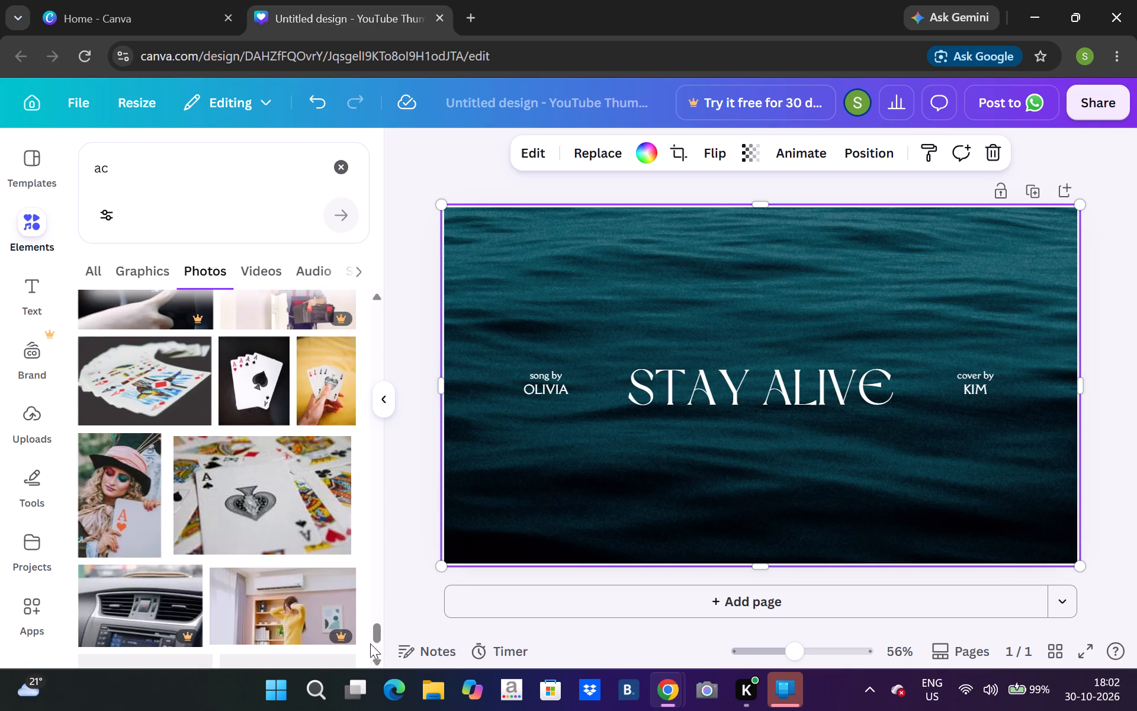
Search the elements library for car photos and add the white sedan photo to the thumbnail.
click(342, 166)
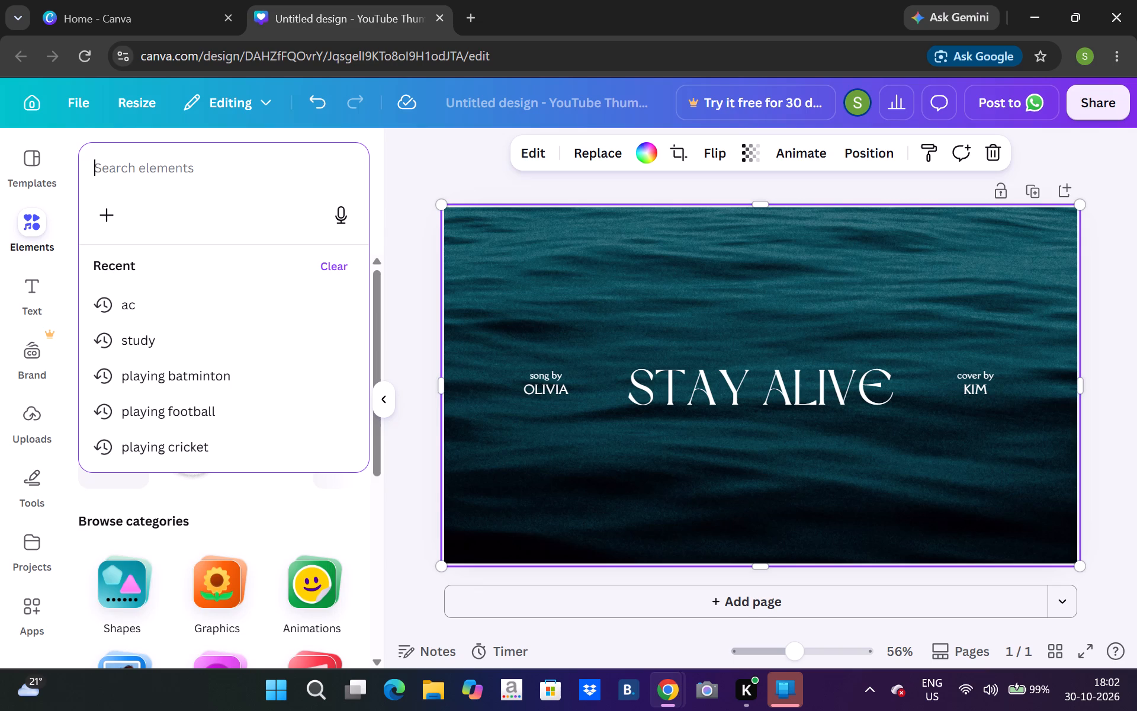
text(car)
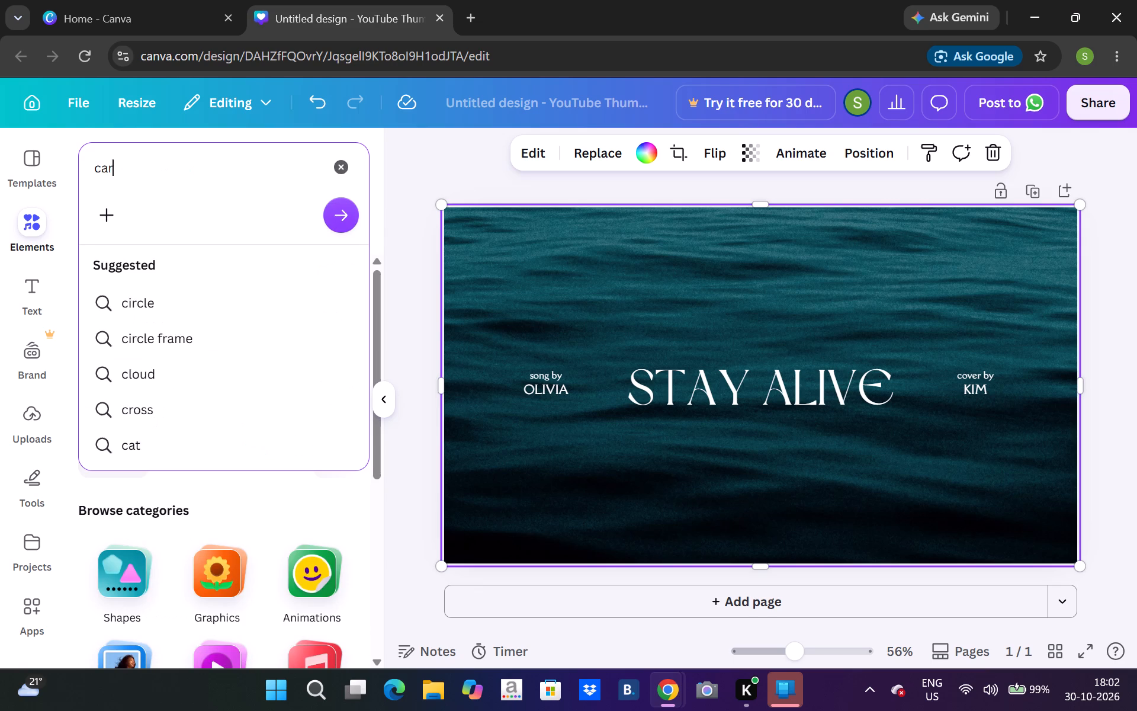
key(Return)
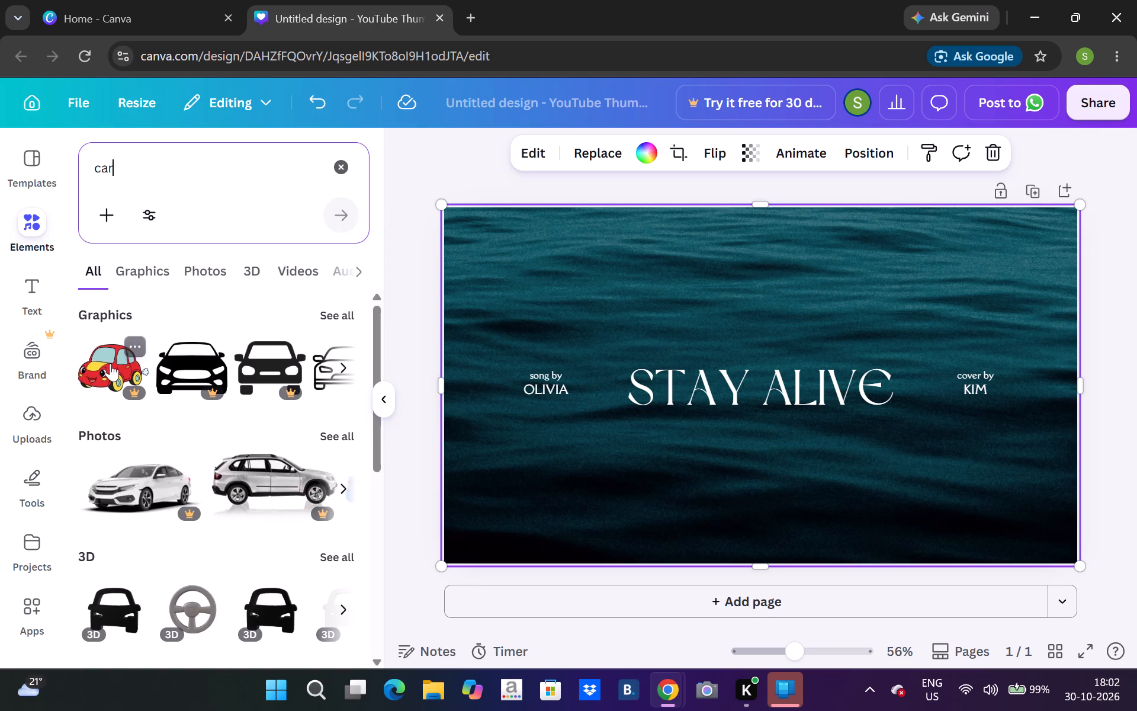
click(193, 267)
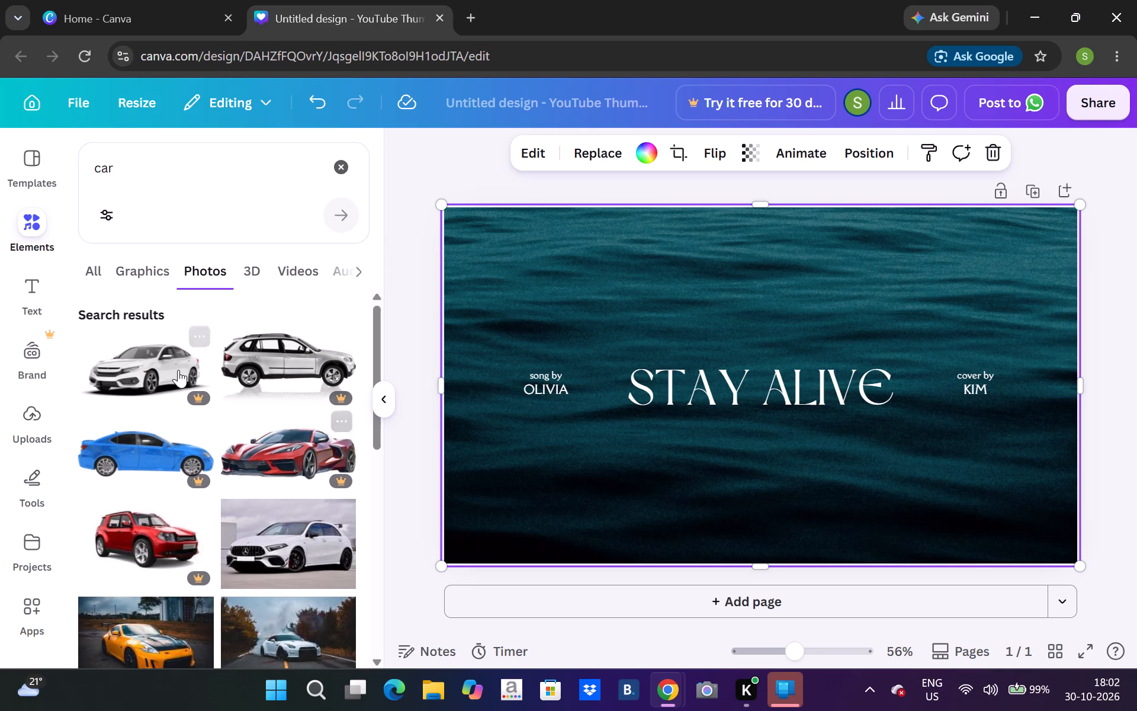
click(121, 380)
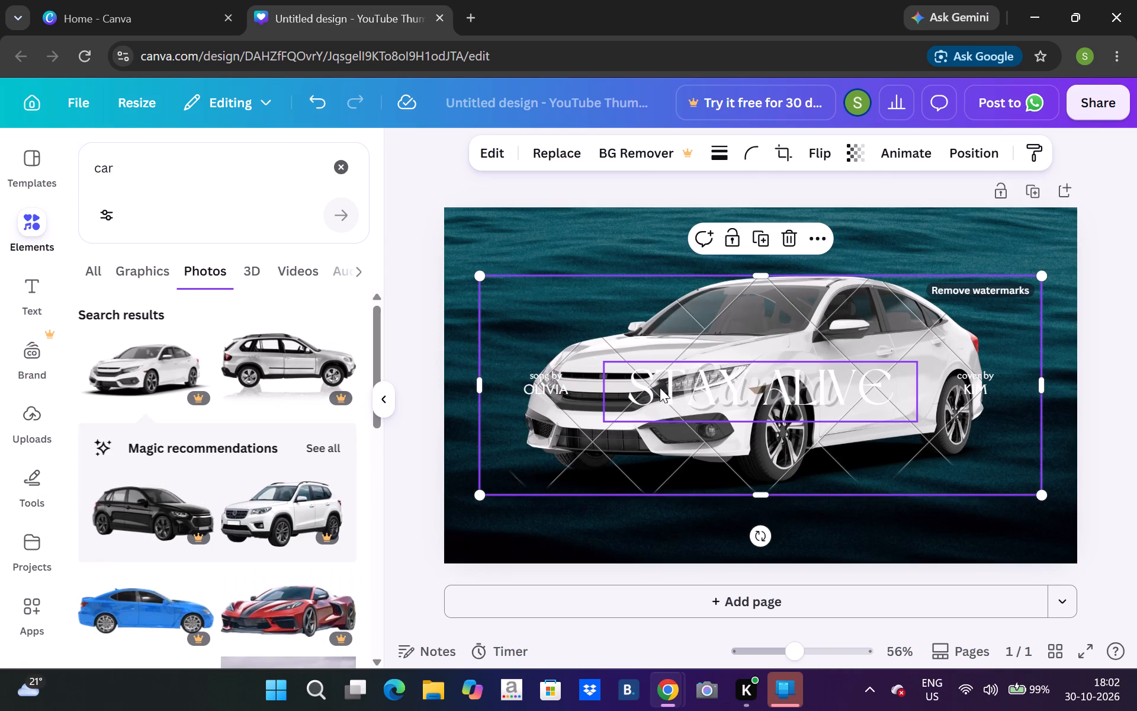
Move the STAY ALIVE title down and slightly right, into the lower half of the thumbnail.
drag(660, 387, 713, 456)
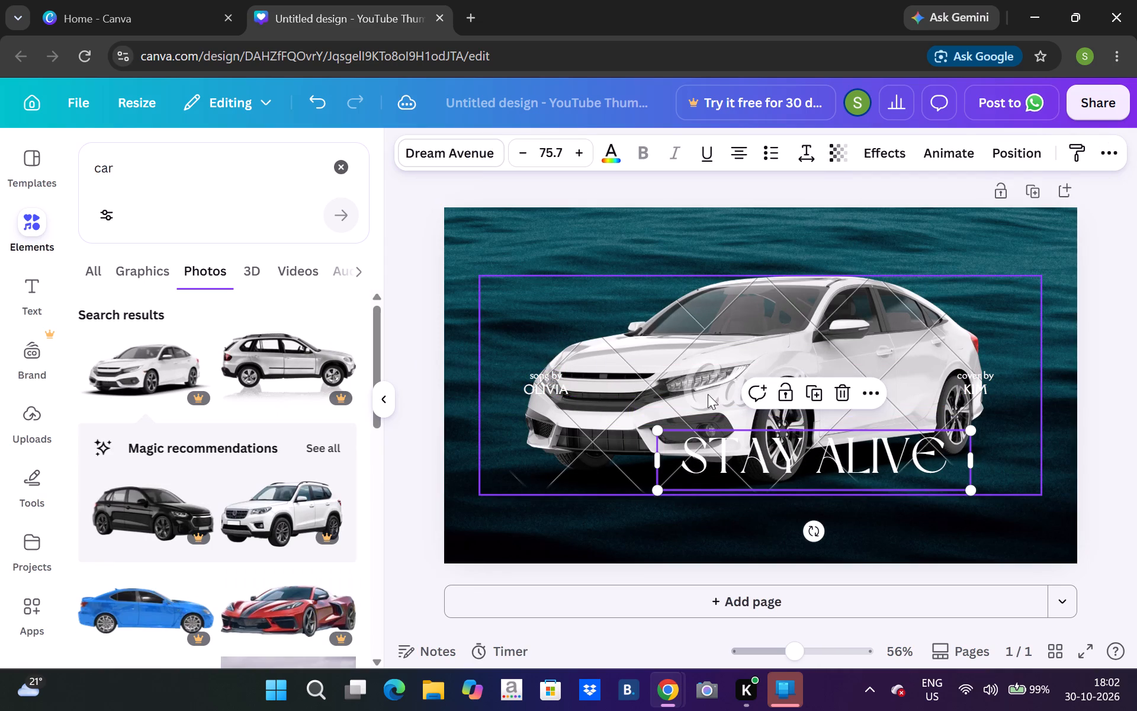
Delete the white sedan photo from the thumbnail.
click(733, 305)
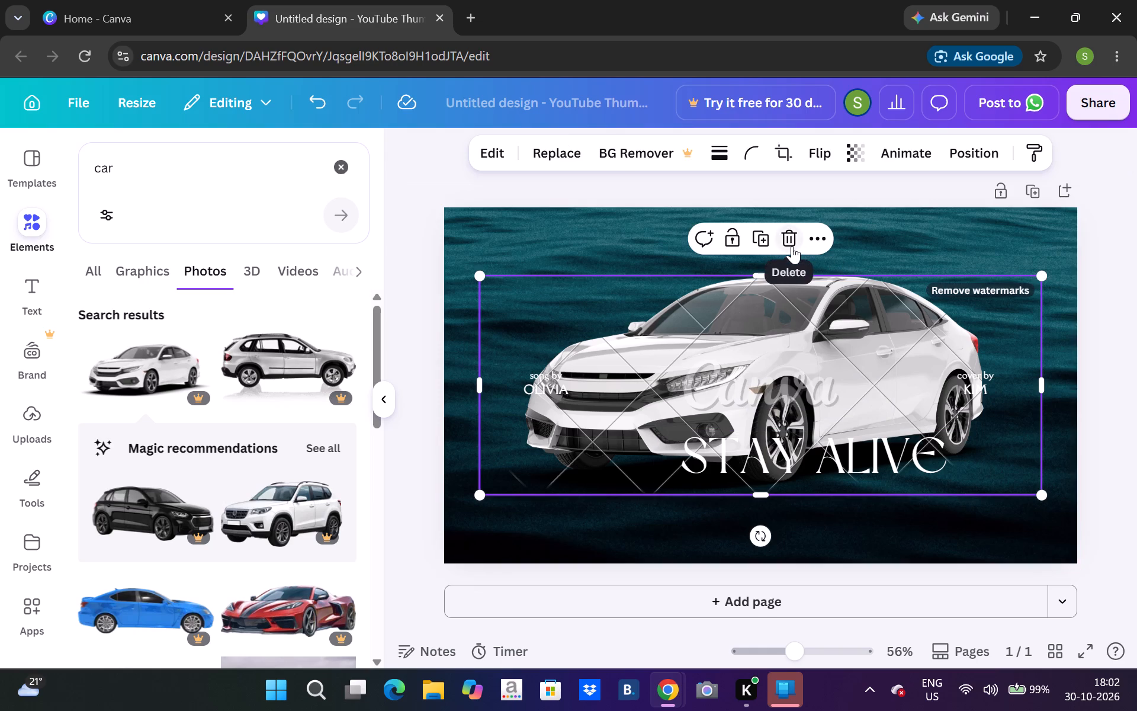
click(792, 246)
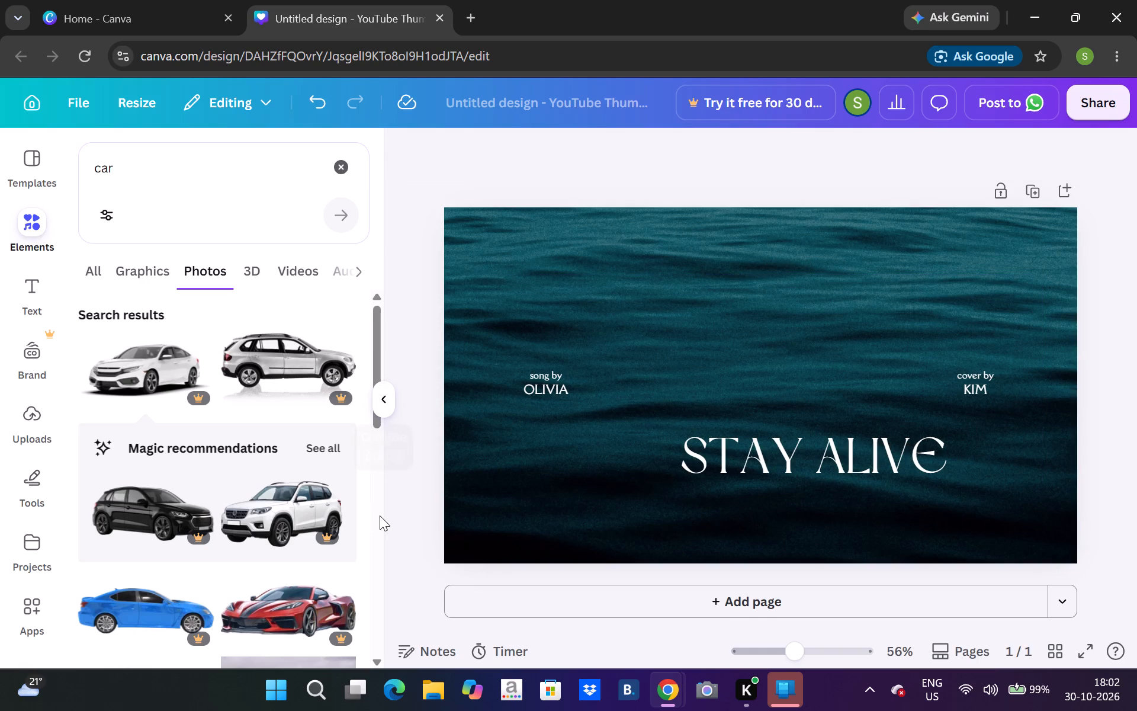
Search the elements library for smart phone and view the photo results.
click(344, 163)
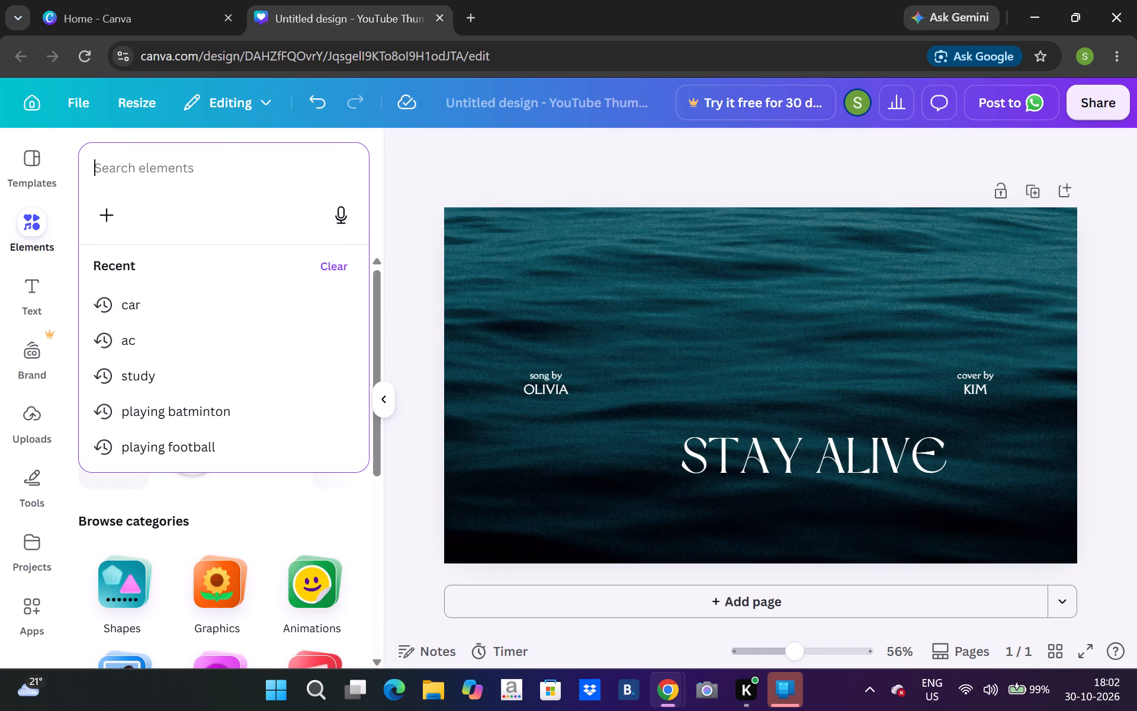
text(smart phone)
key(Return)
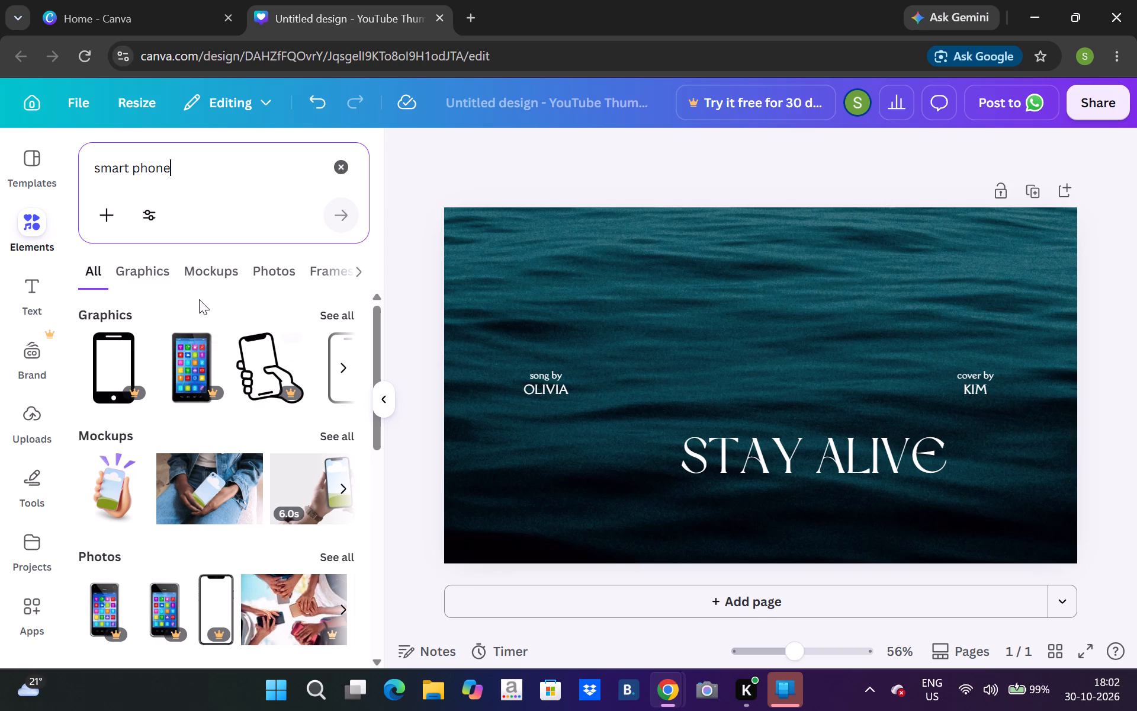
click(282, 271)
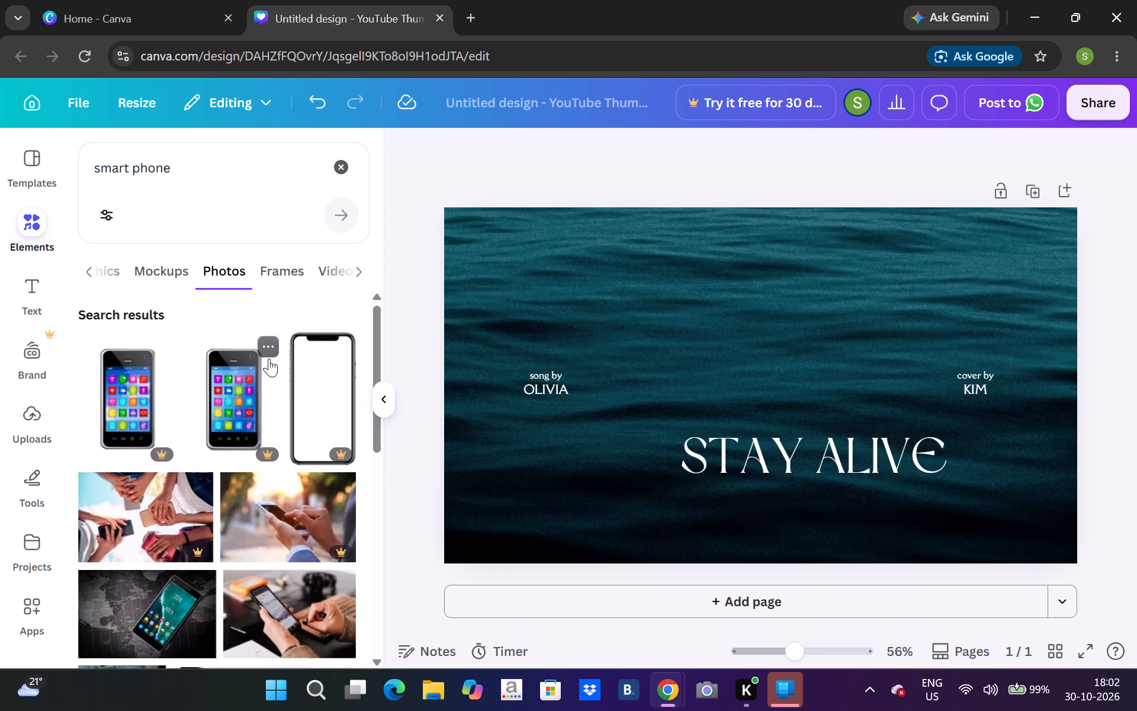
Search the elements library for wall clock and look through the photo results.
click(327, 164)
text(wall c)
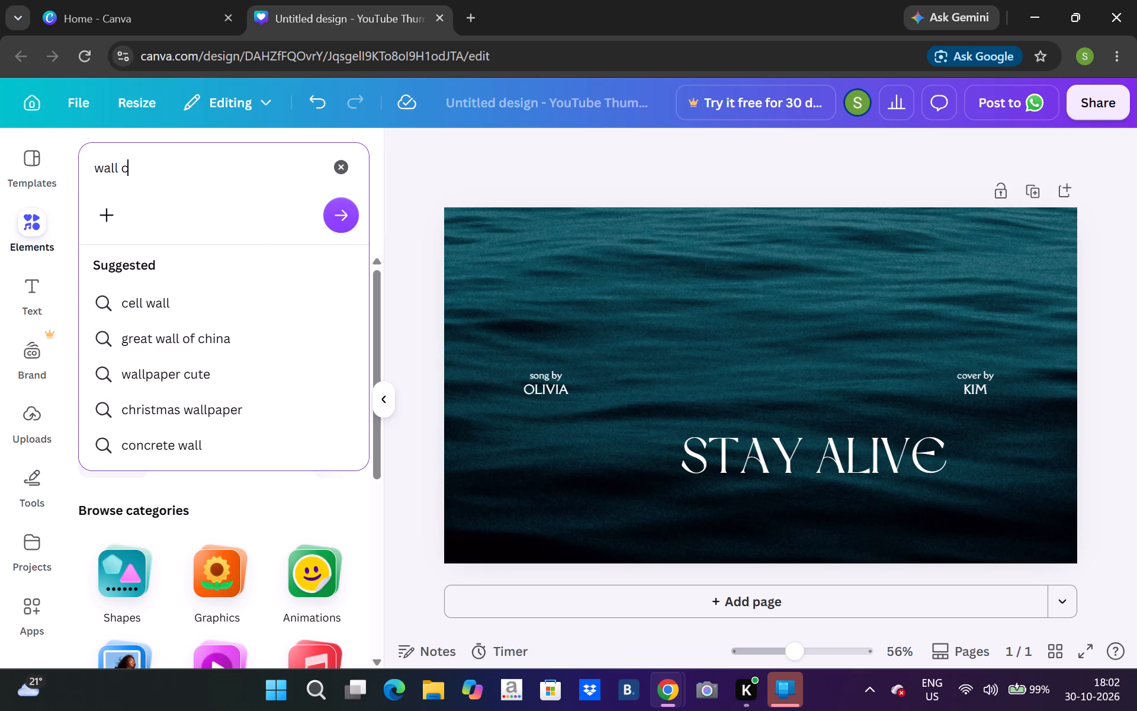
text(lock)
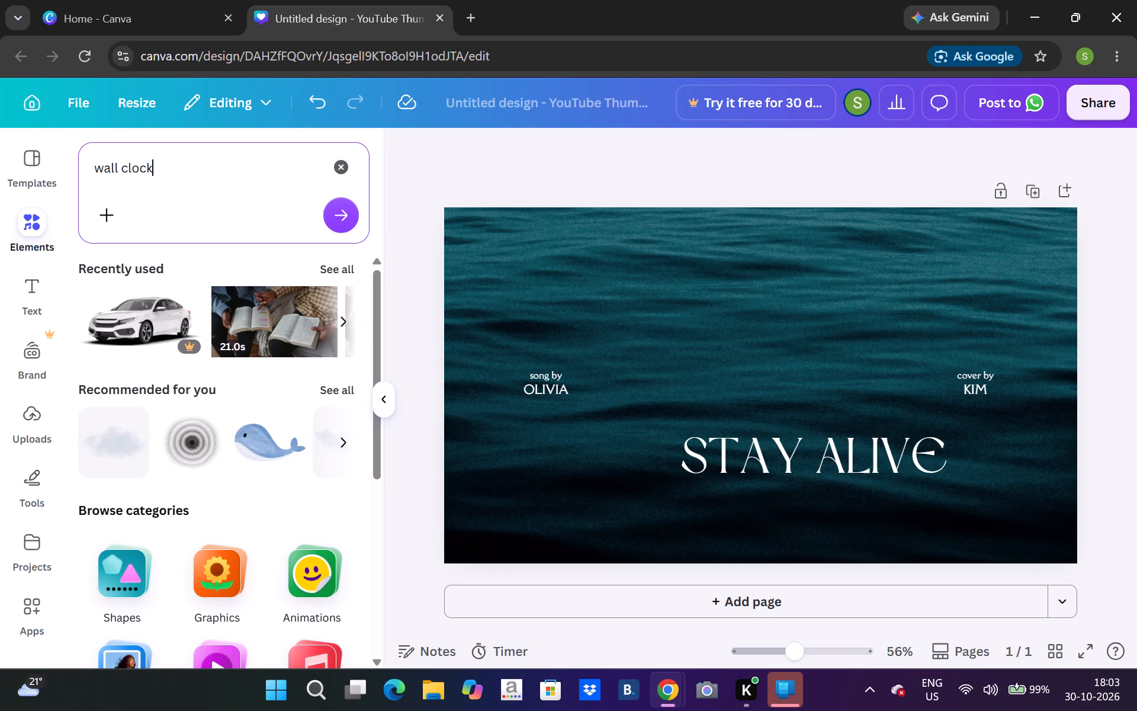
click(345, 210)
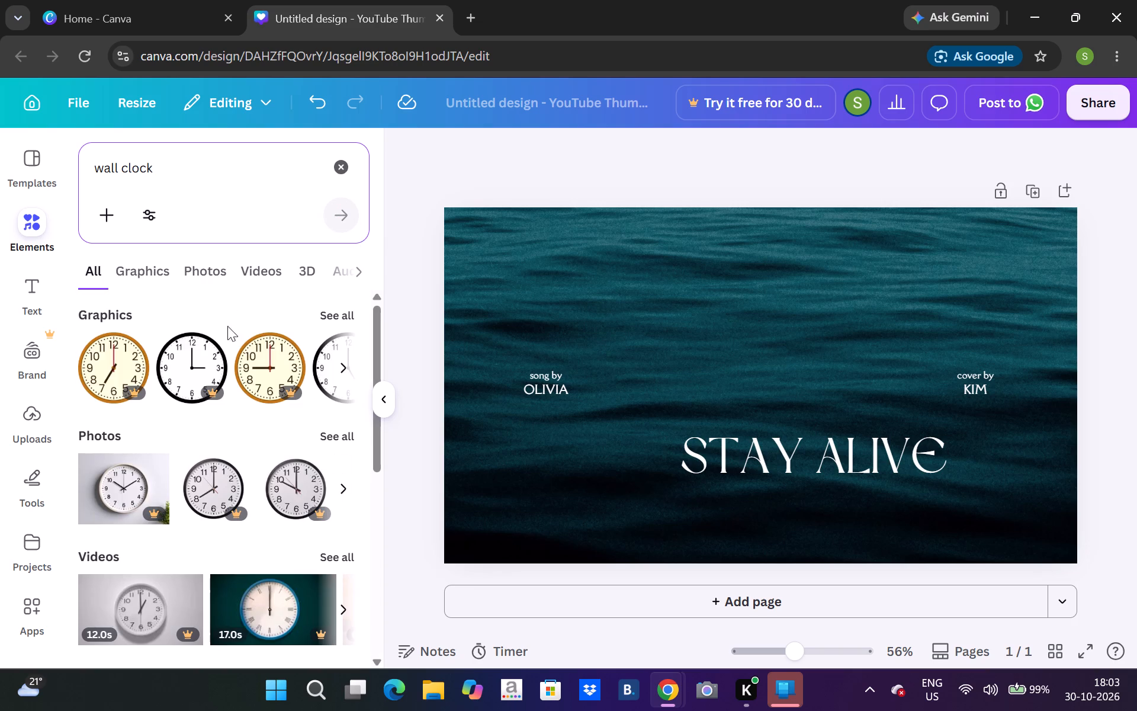
click(187, 266)
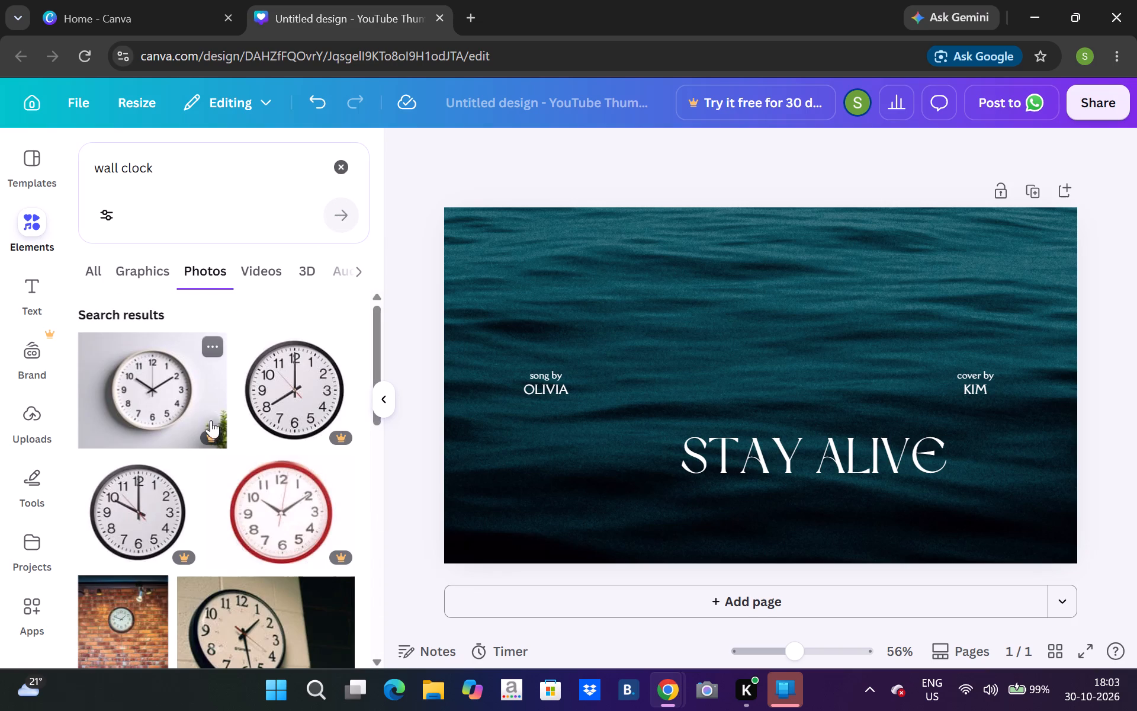
key(Down)
key(Down)
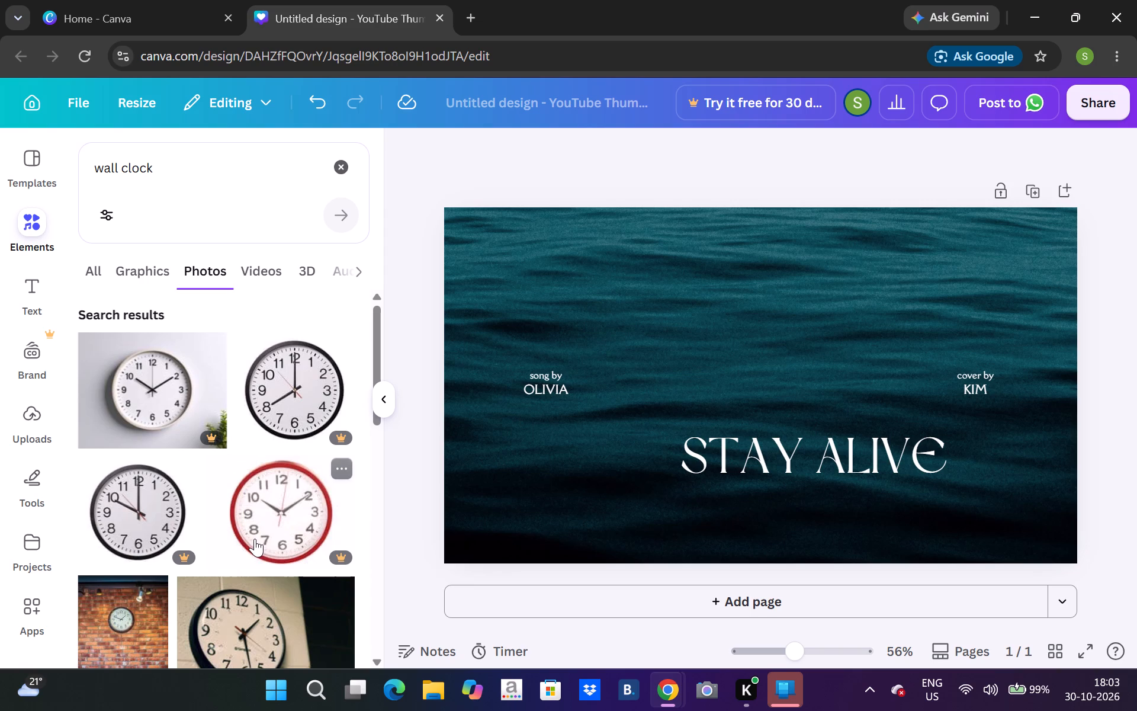
click(379, 646)
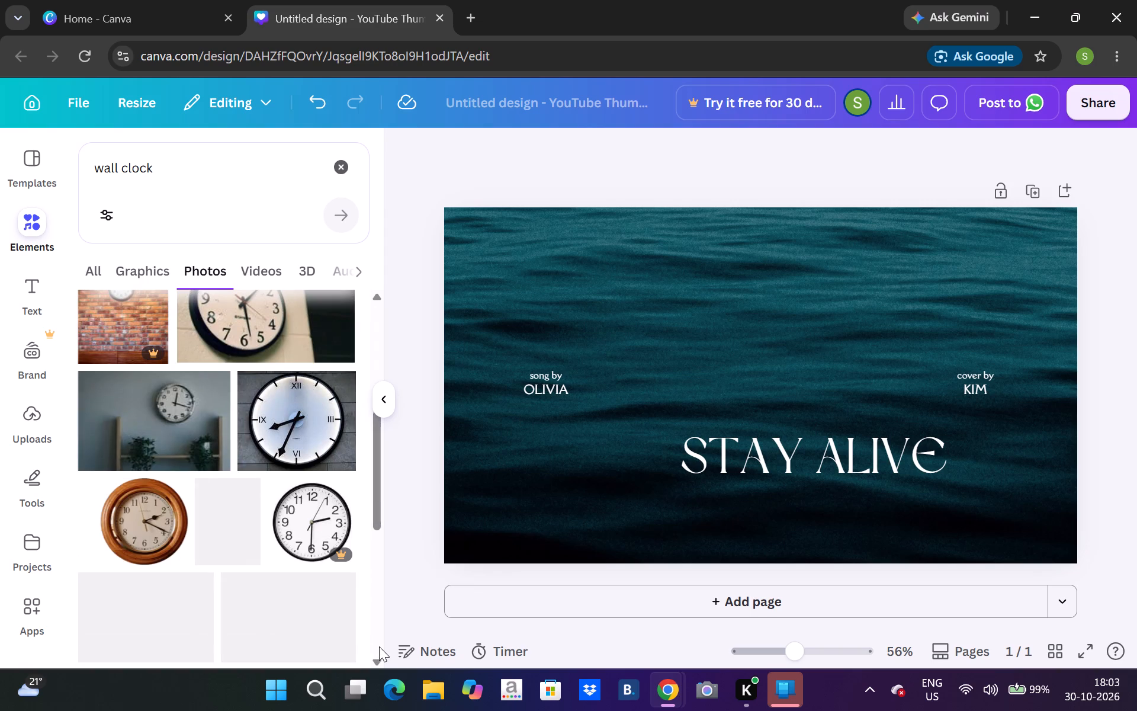
click(379, 646)
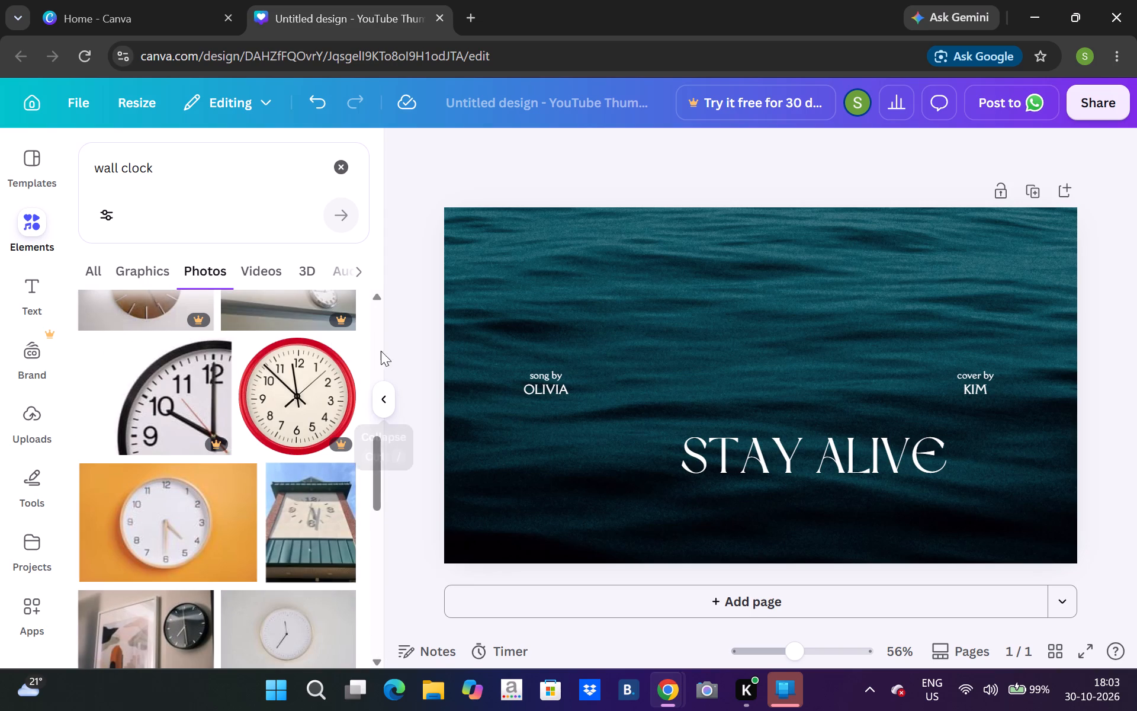
click(374, 337)
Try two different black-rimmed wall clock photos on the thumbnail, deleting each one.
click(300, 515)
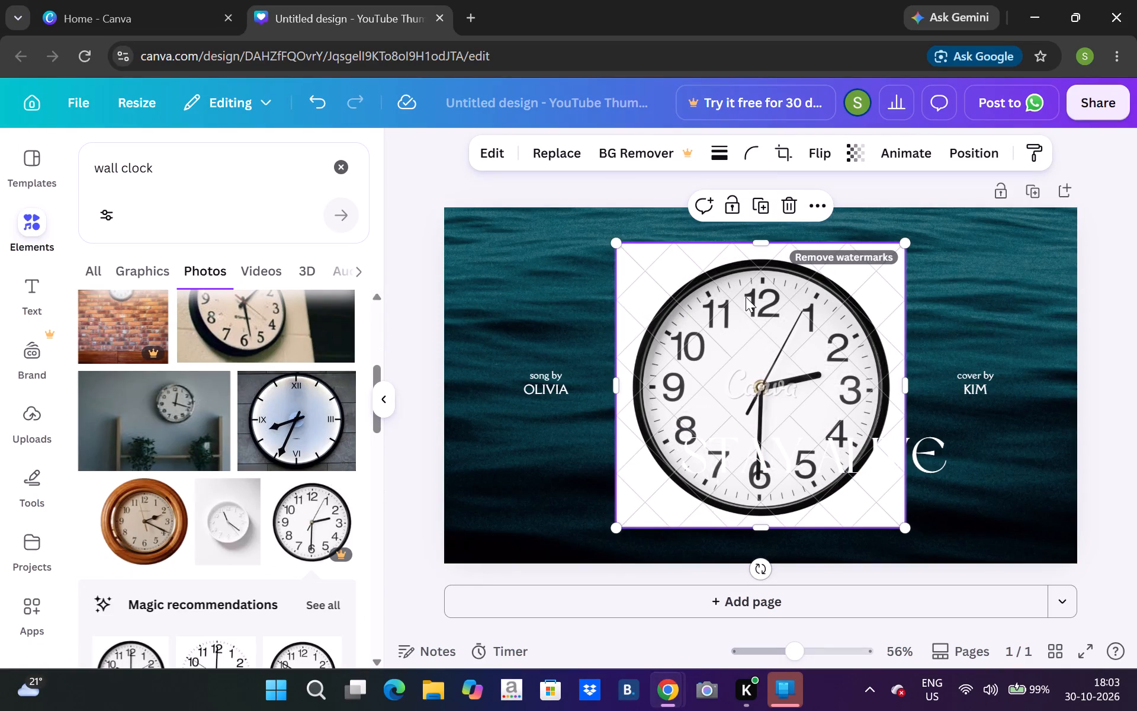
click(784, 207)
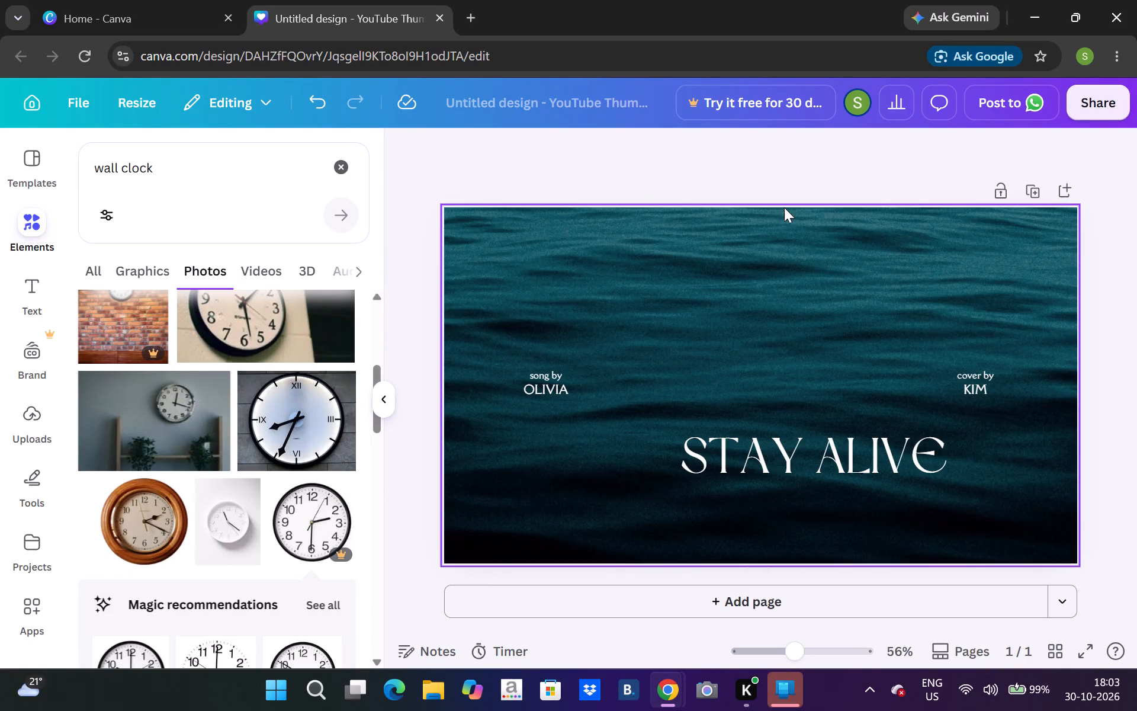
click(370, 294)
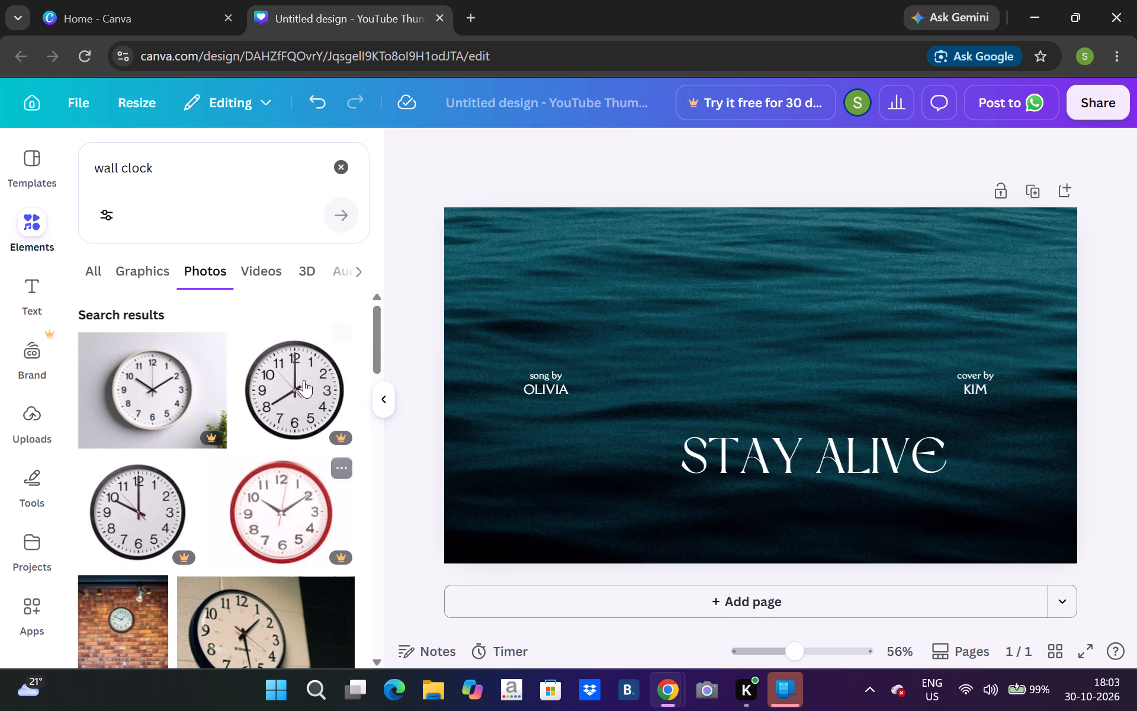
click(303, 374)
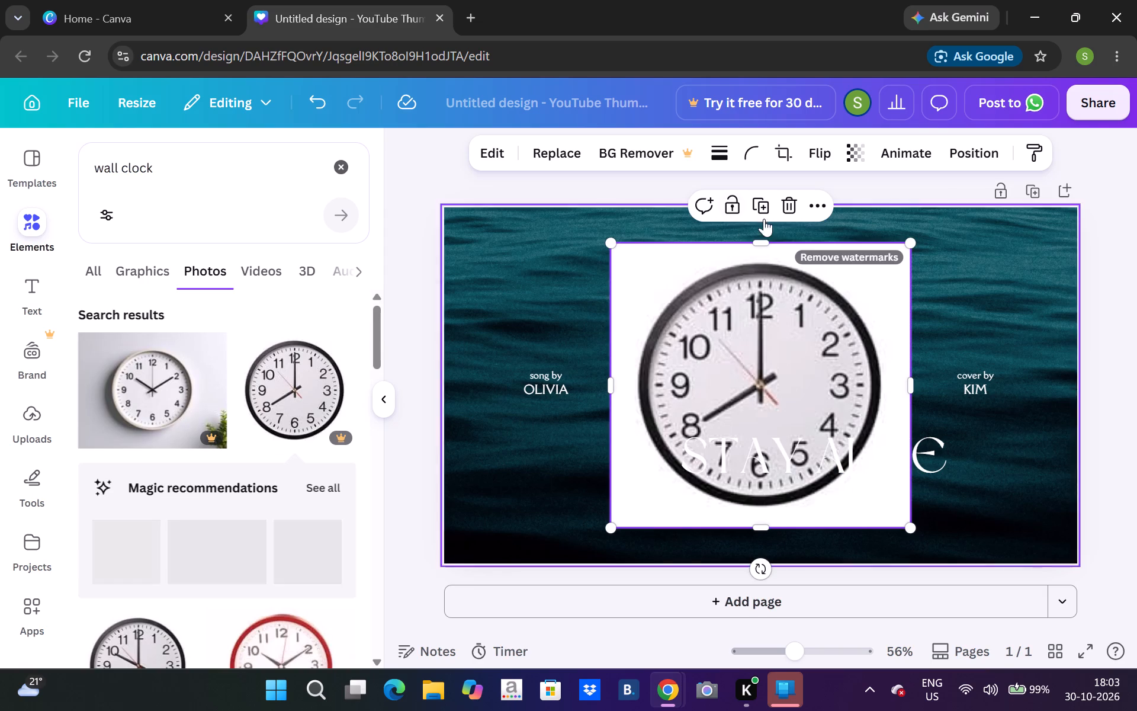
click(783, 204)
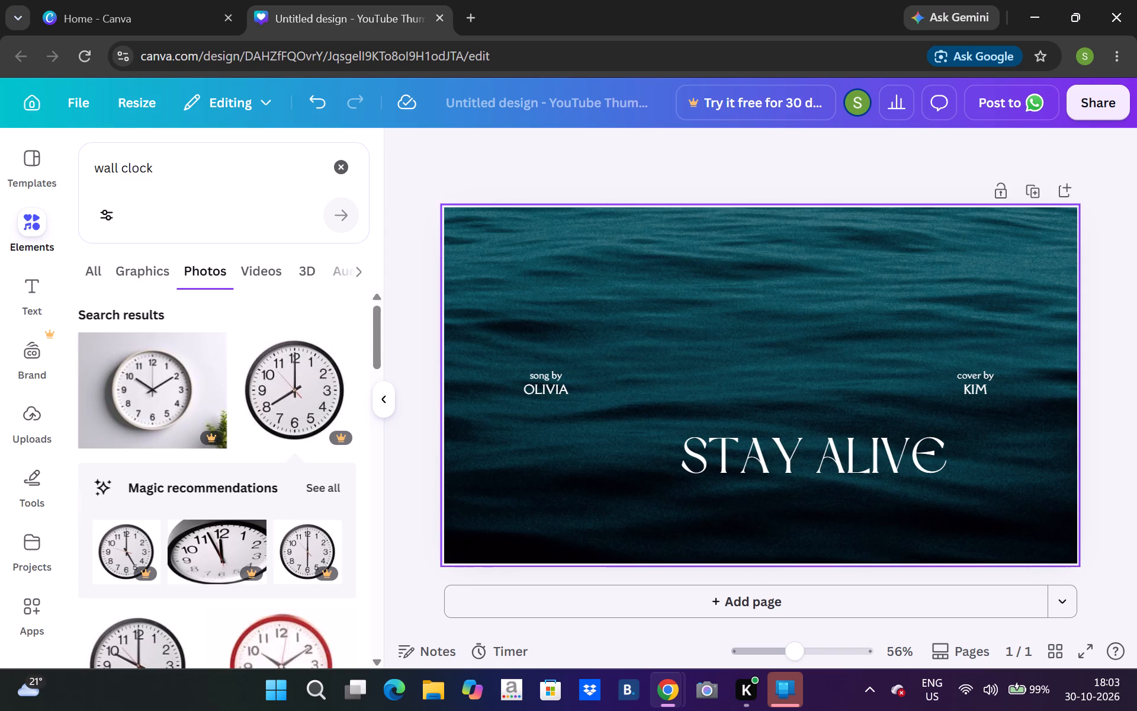
Search the elements library for shoes photos and add the yellow sneakers photo to the thumbnail.
click(349, 159)
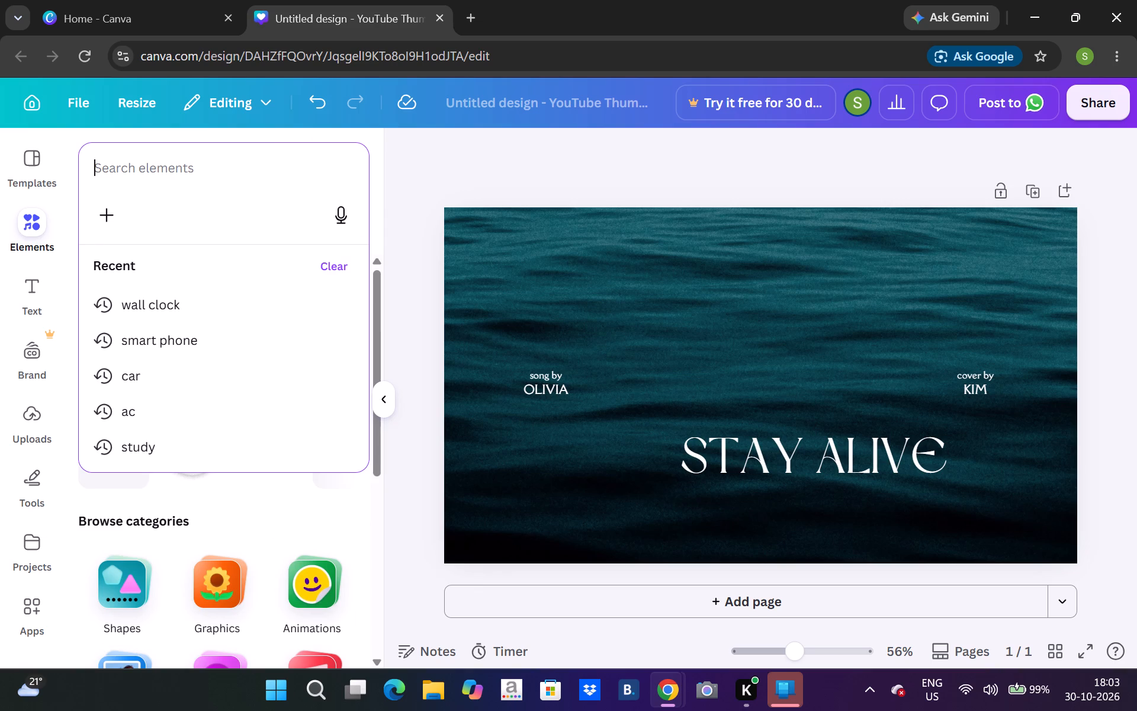
text(shoes)
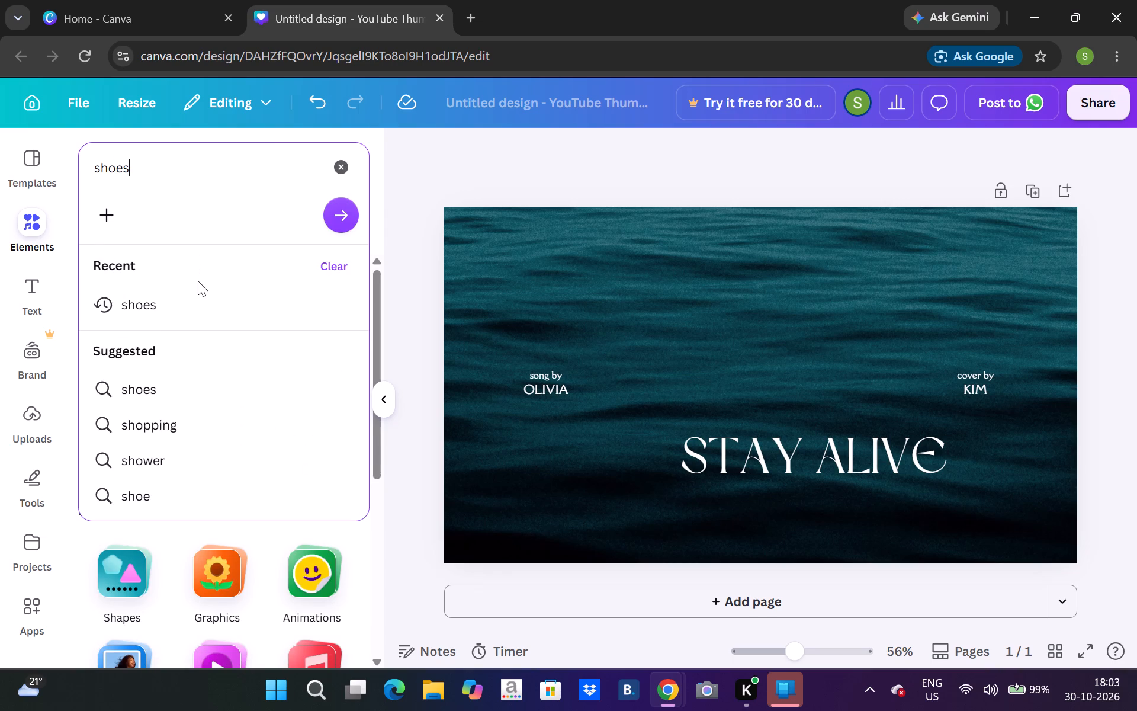
click(195, 299)
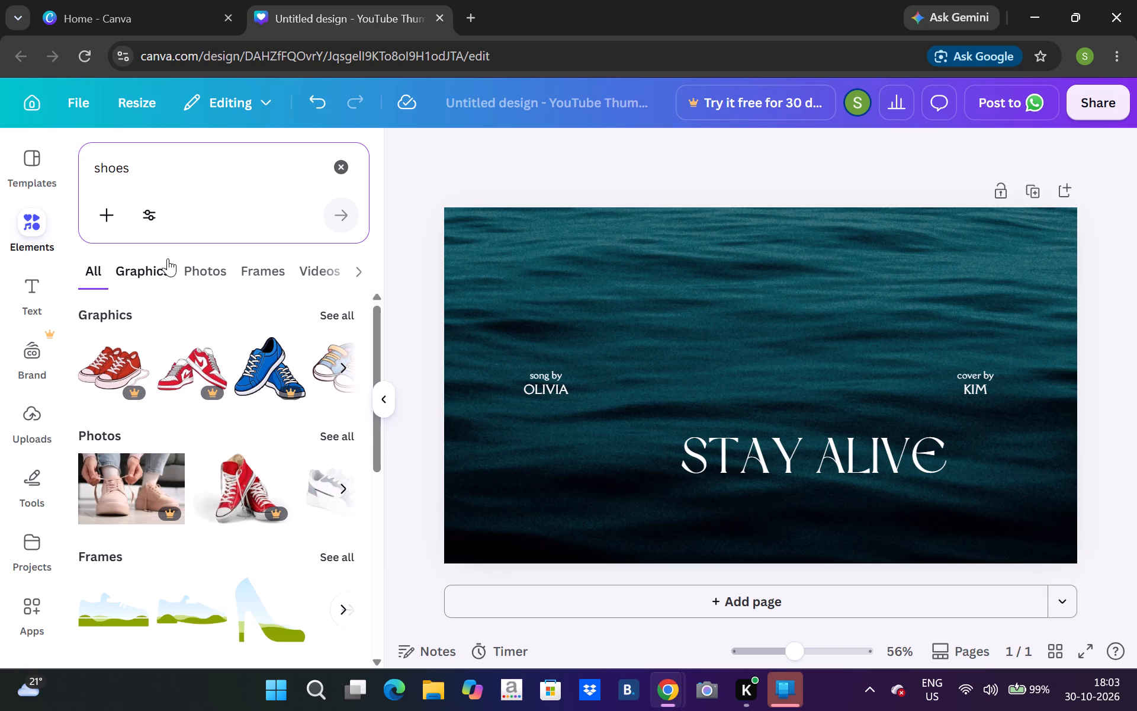
click(208, 269)
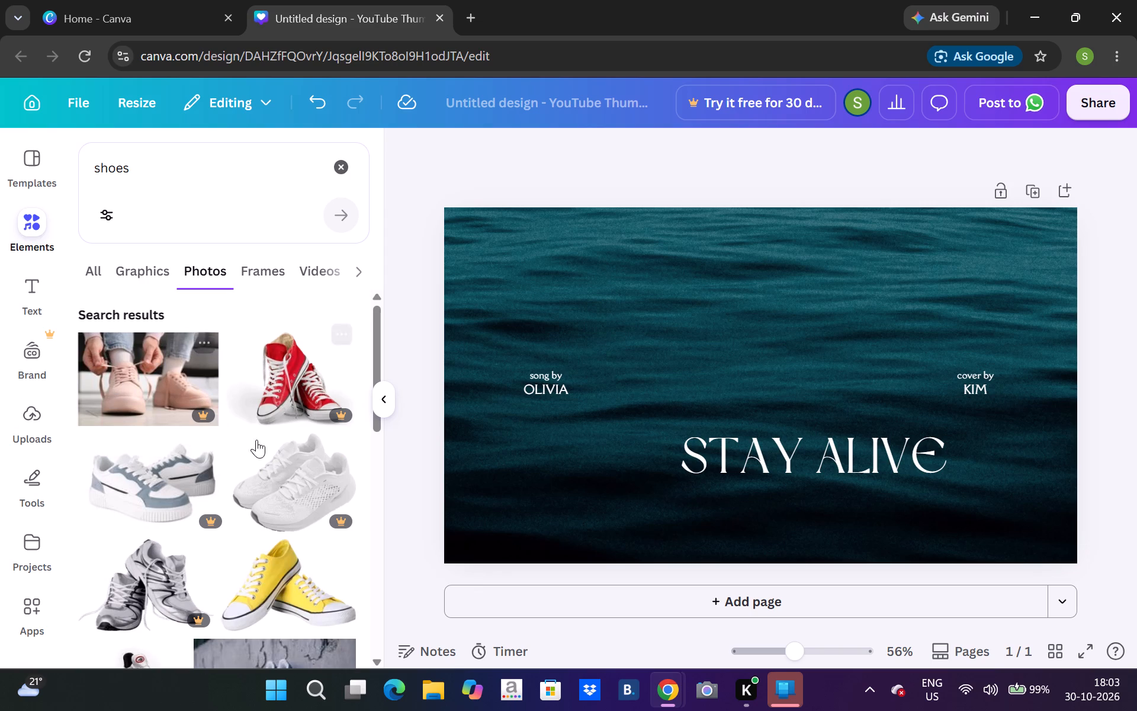
click(299, 611)
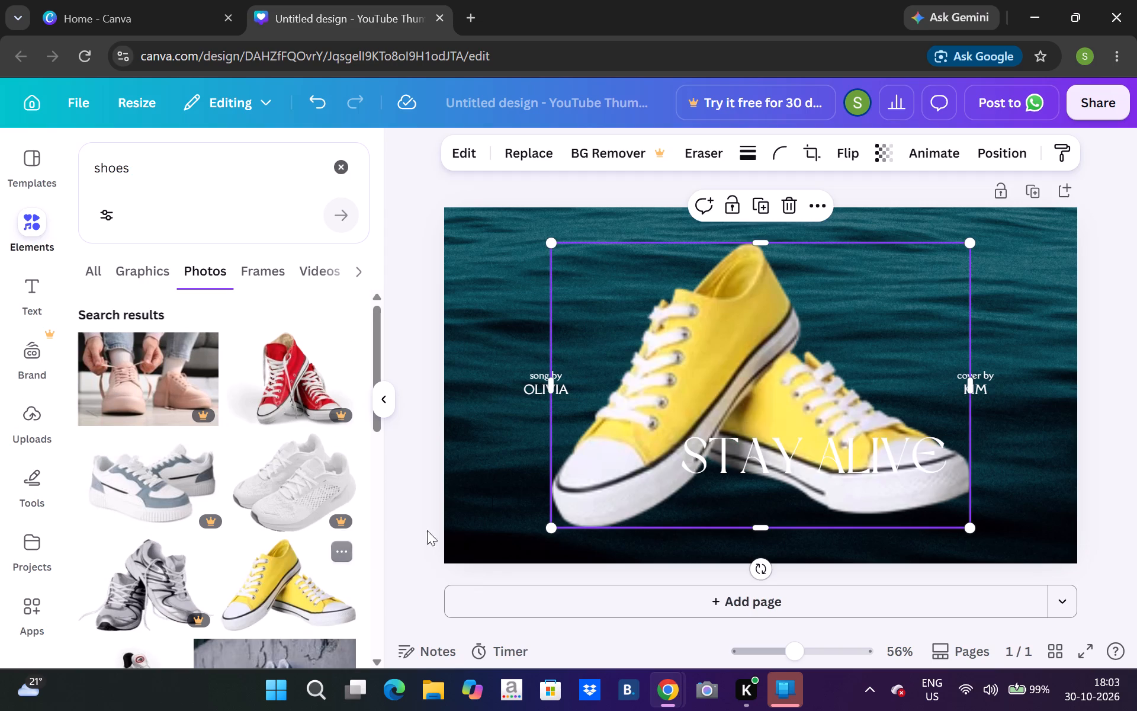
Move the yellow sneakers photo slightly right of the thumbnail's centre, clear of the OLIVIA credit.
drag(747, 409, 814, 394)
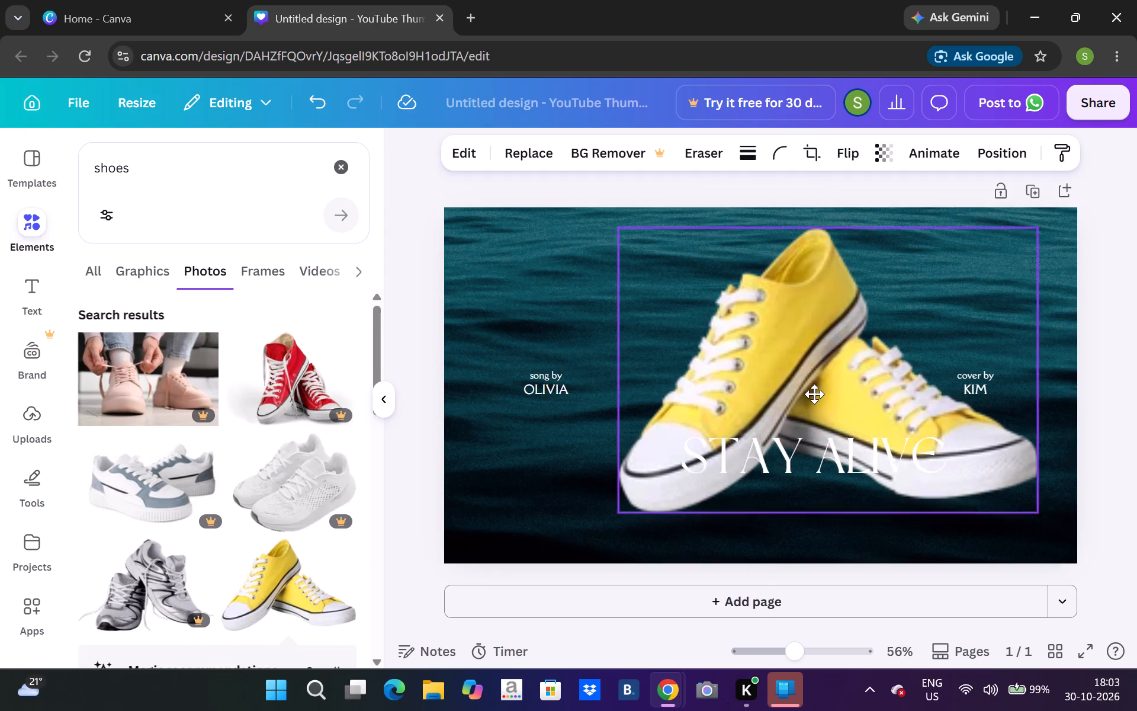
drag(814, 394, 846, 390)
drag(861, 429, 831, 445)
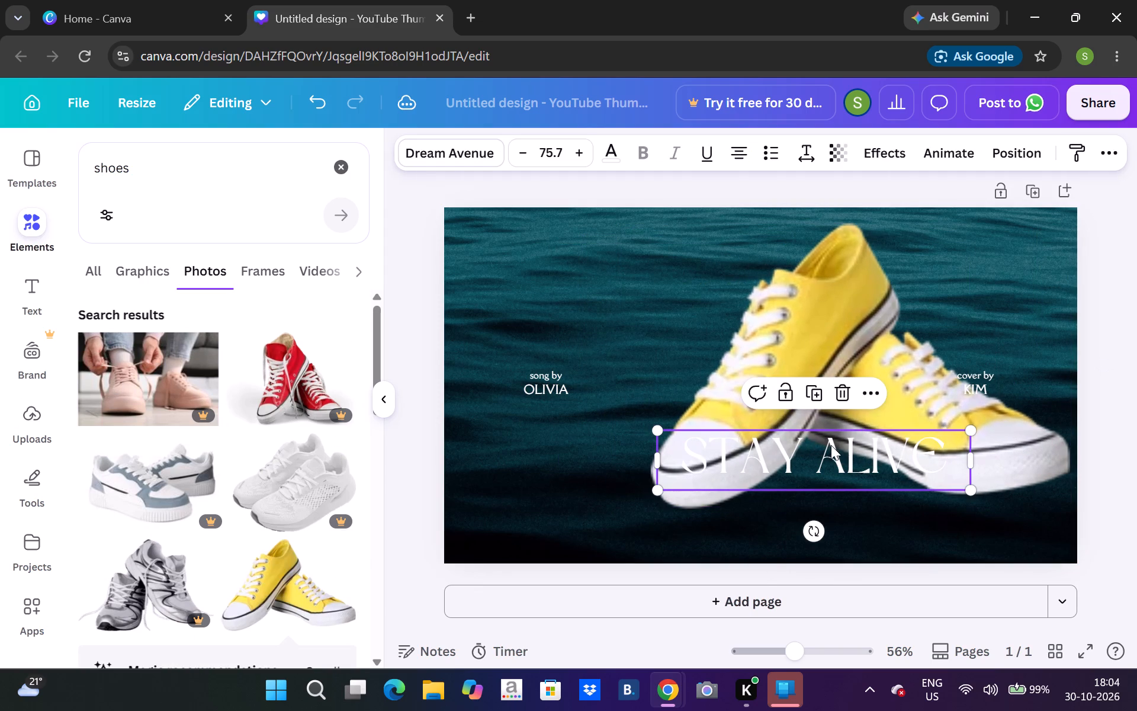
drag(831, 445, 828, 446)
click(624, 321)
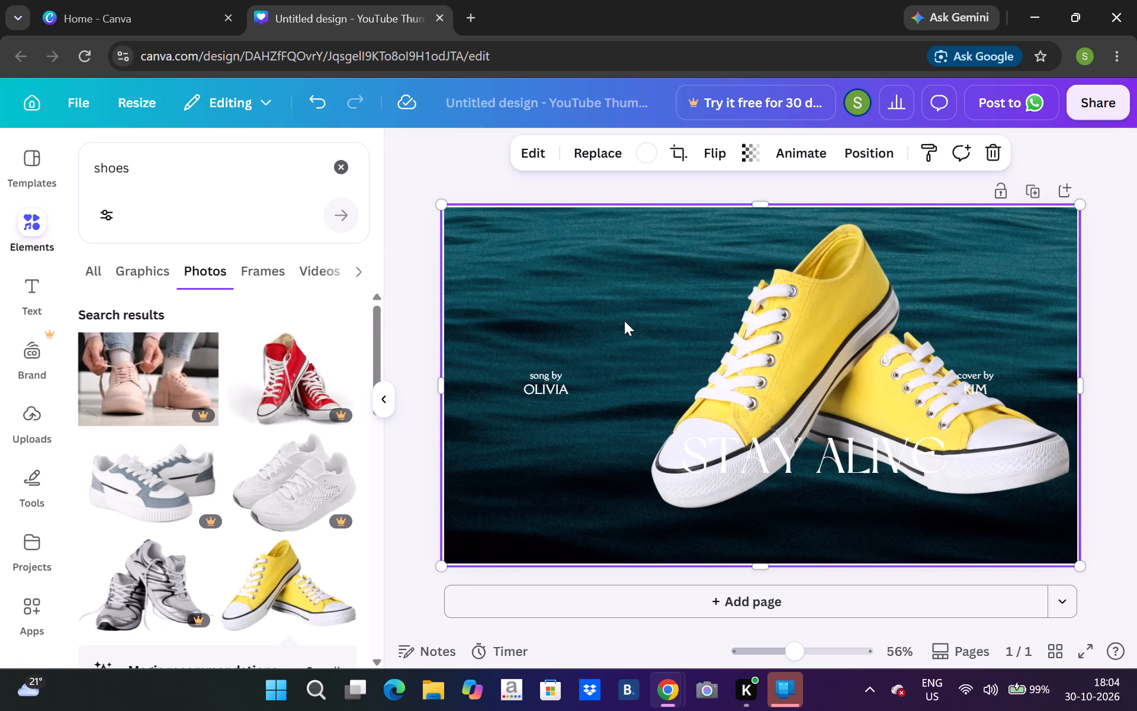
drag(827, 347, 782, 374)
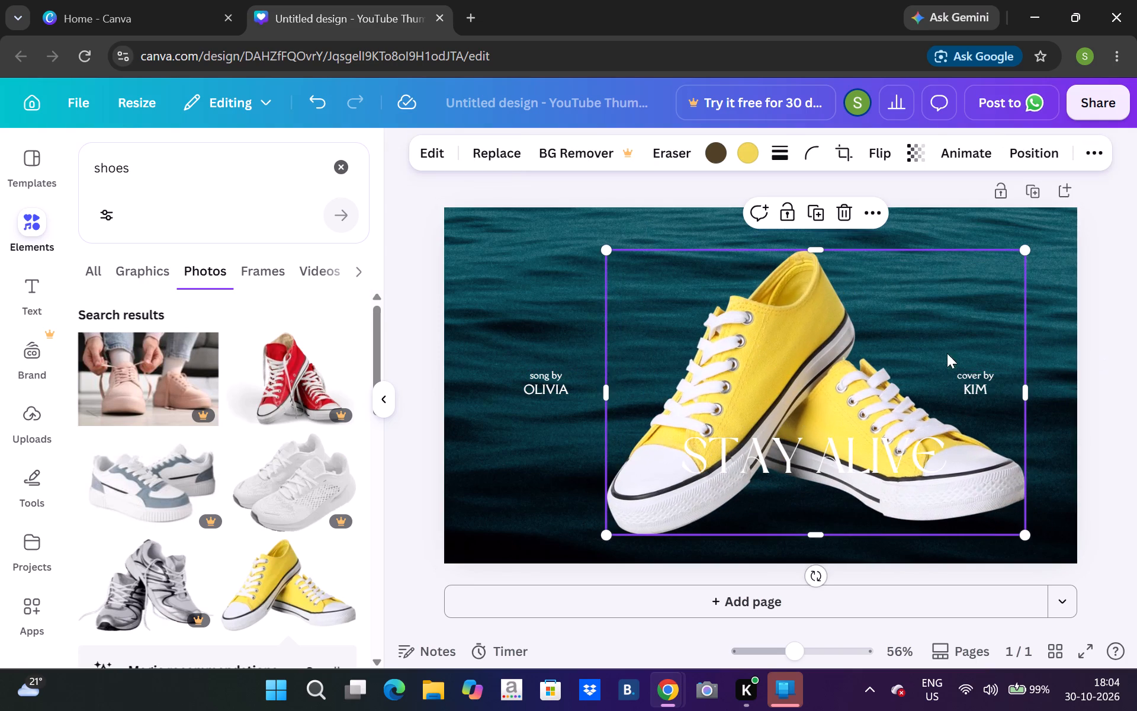
Move the "cover by" and KIM texts off the sneakers into the thumbnail's upper-left area.
drag(965, 379, 855, 316)
click(855, 316)
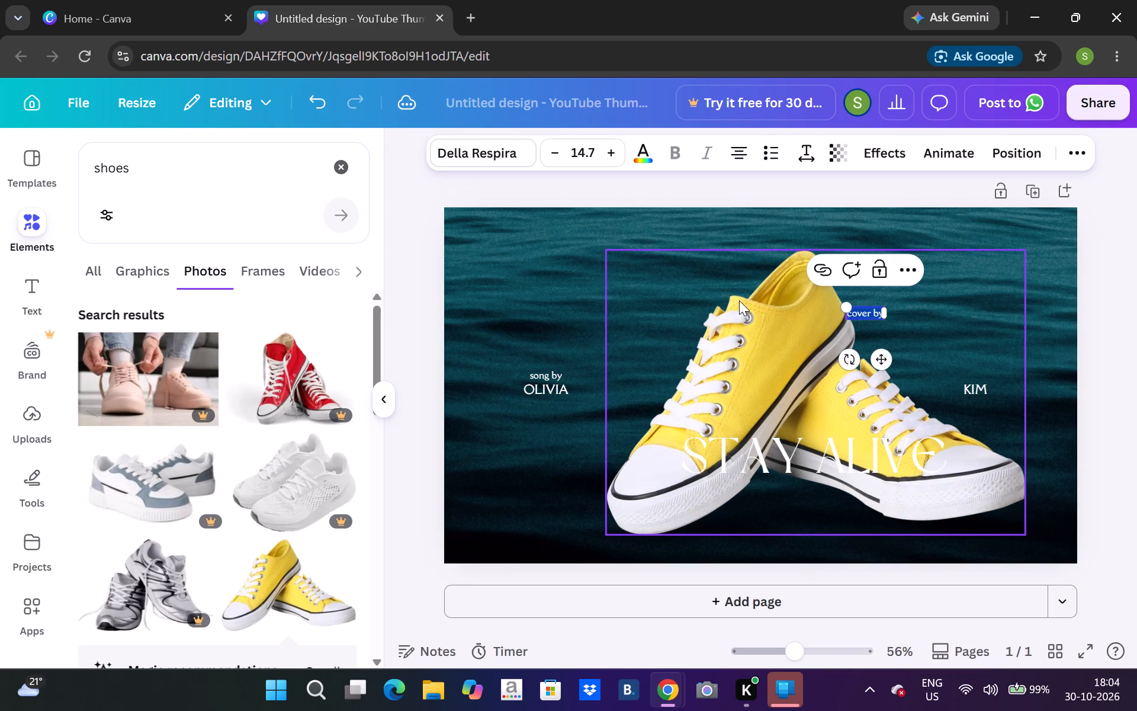
click(900, 329)
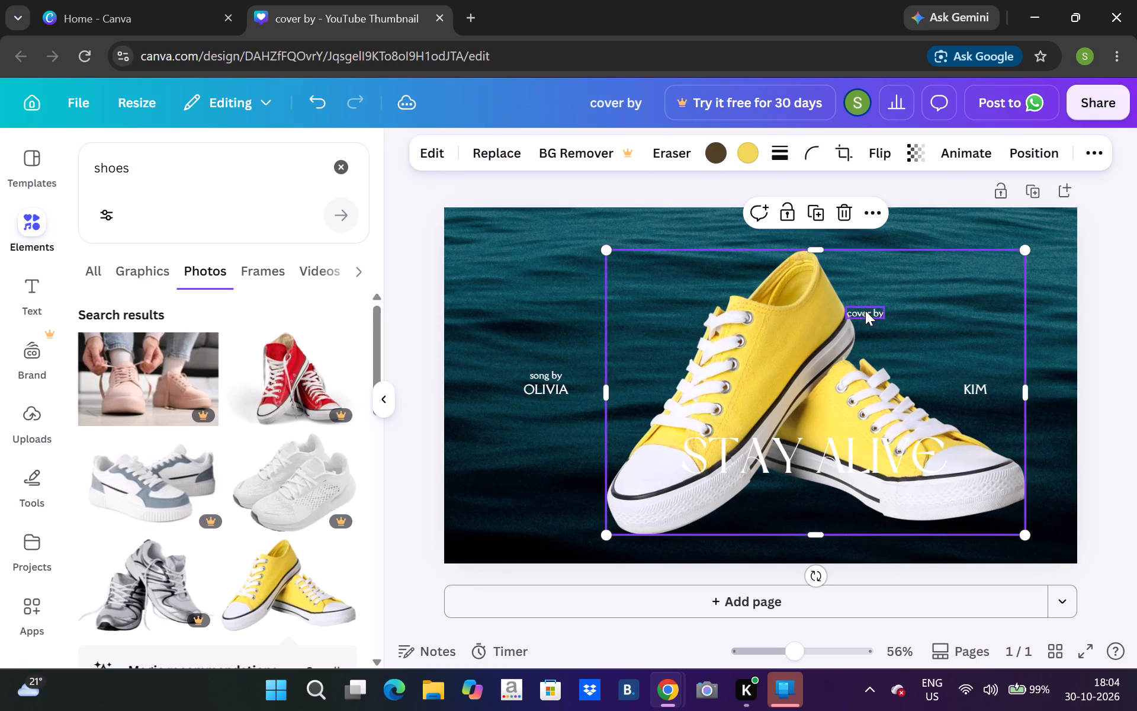
drag(865, 310, 614, 249)
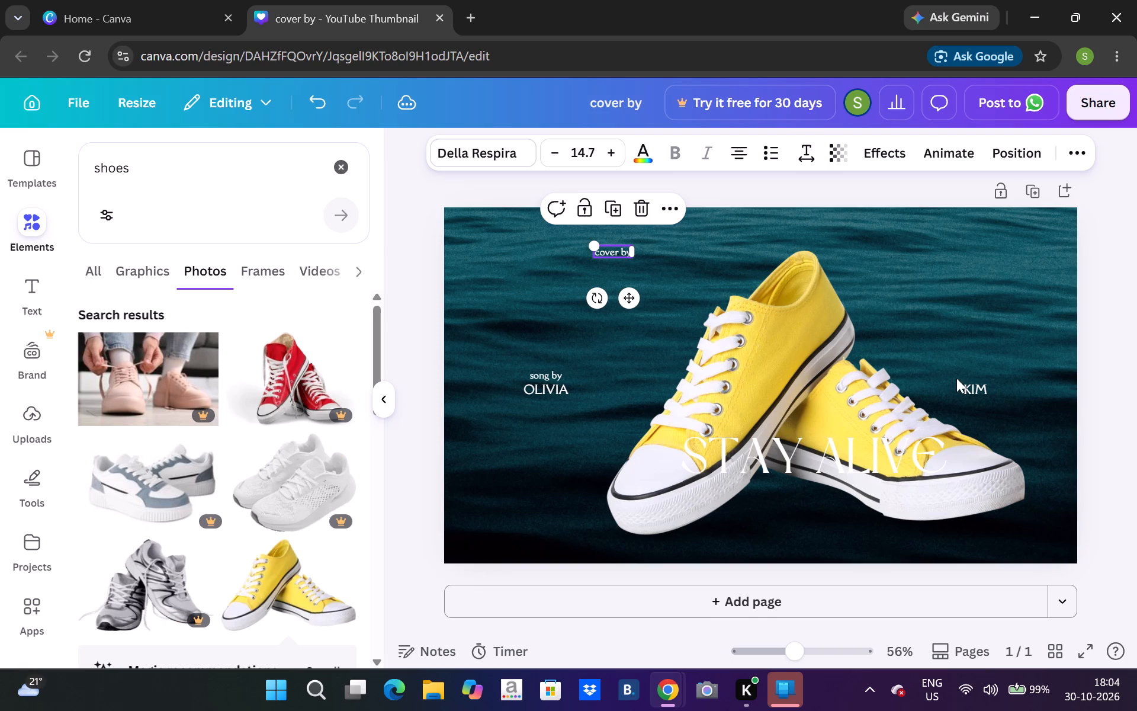
drag(975, 392, 449, 270)
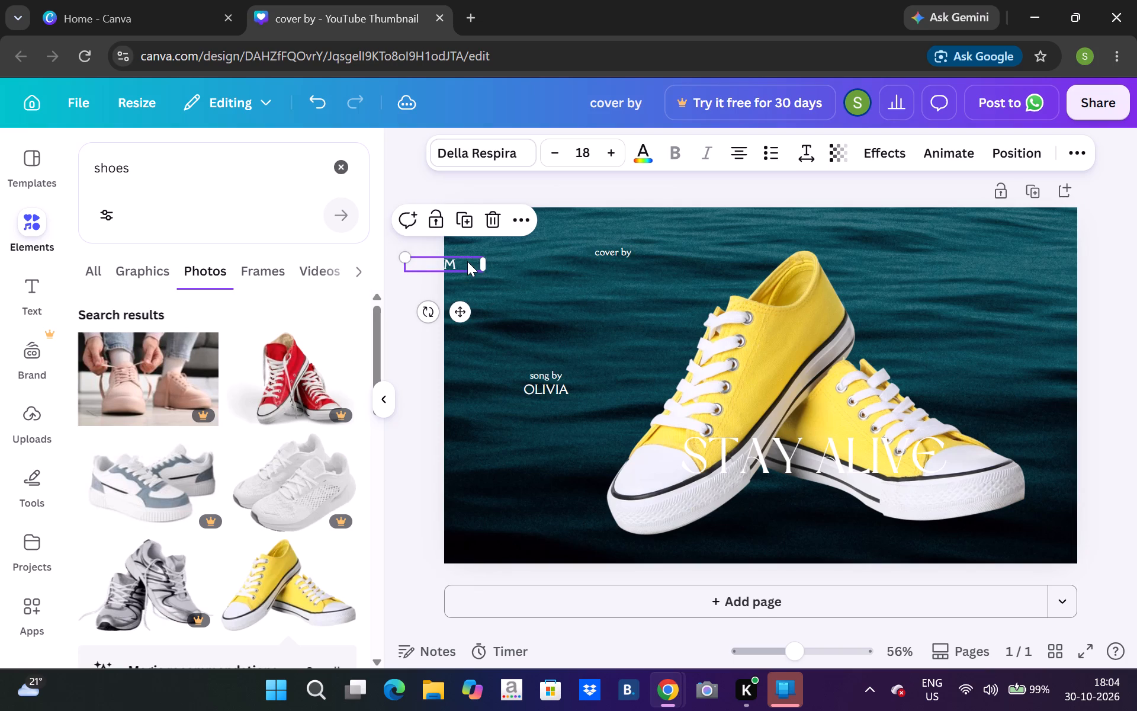
drag(467, 261, 558, 292)
Move the STAY ALIVE title to the thumbnail's upper left and shrink it to font size 52.6.
drag(827, 459, 611, 444)
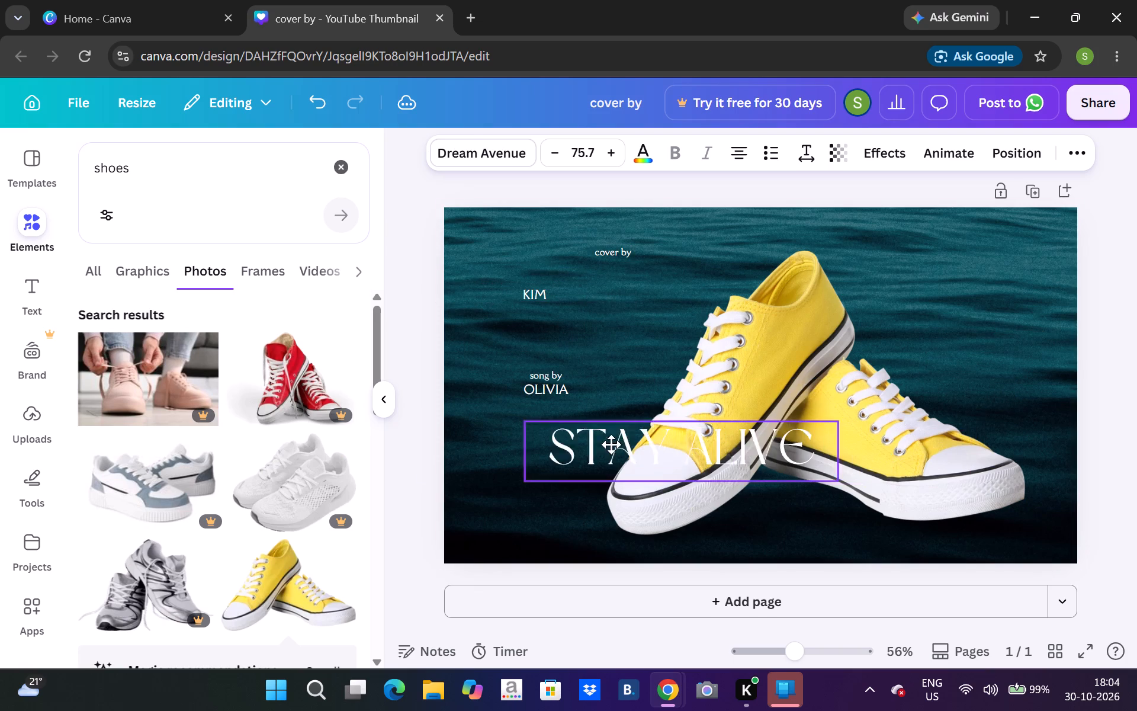
drag(611, 444, 609, 296)
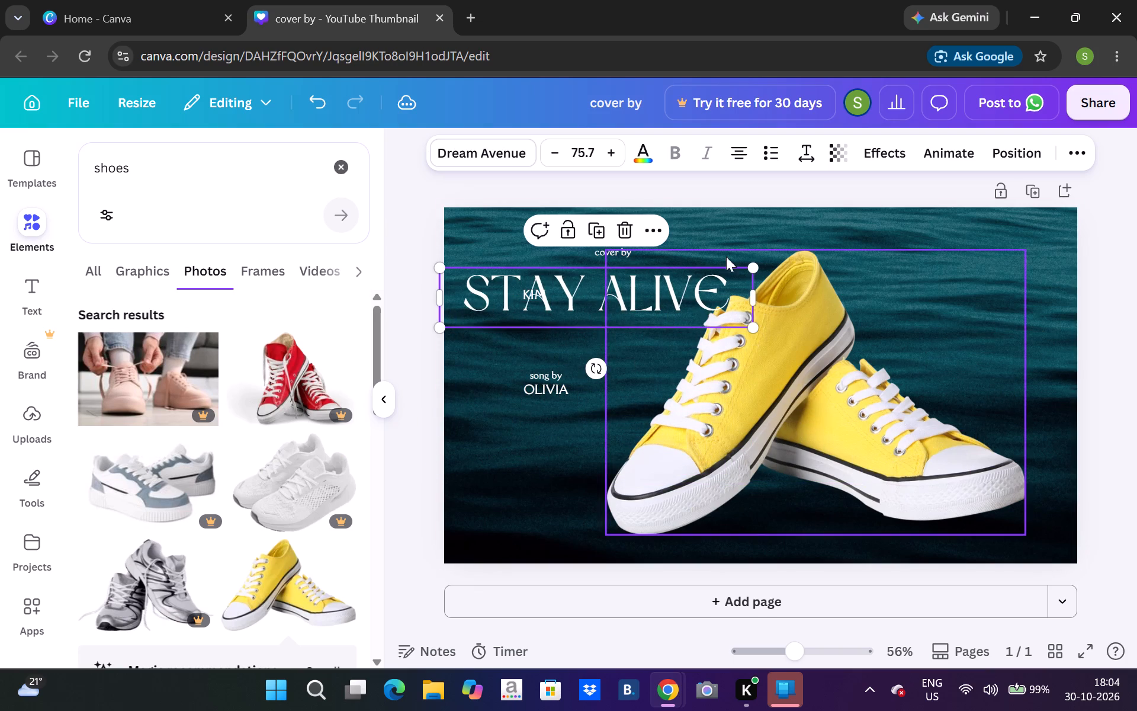
drag(754, 261, 667, 319)
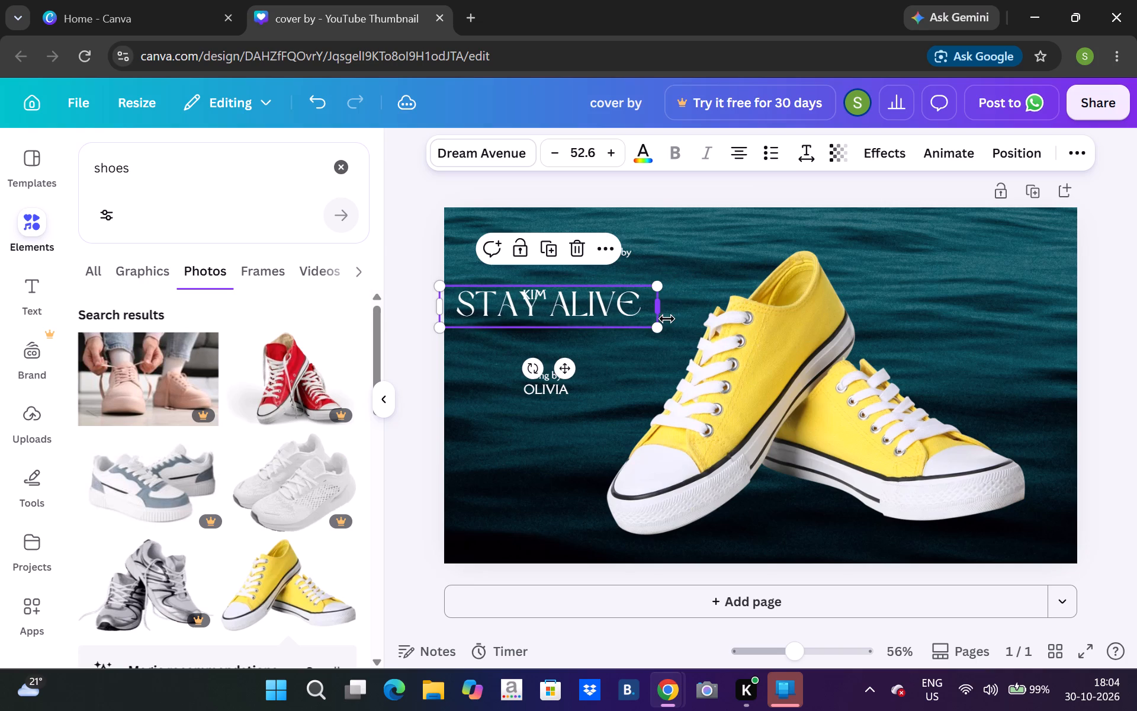
Shrink the yellow sneakers photo to about half the thumbnail's width and place it in the right half.
drag(724, 377, 783, 343)
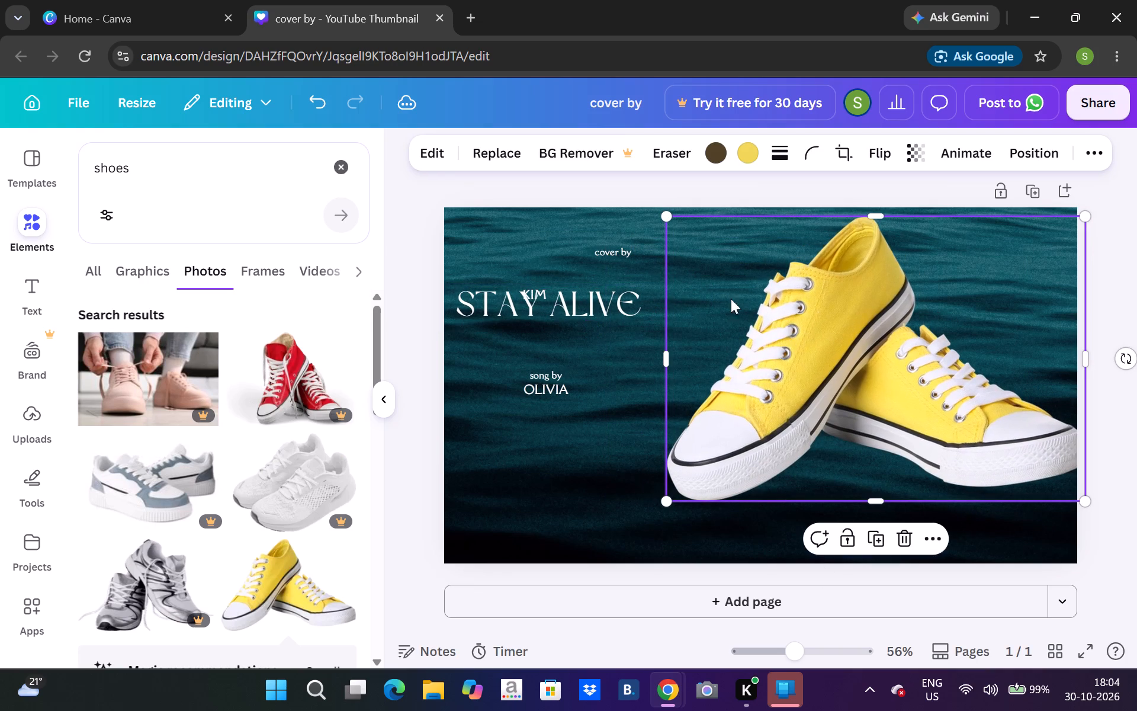
drag(665, 214, 737, 325)
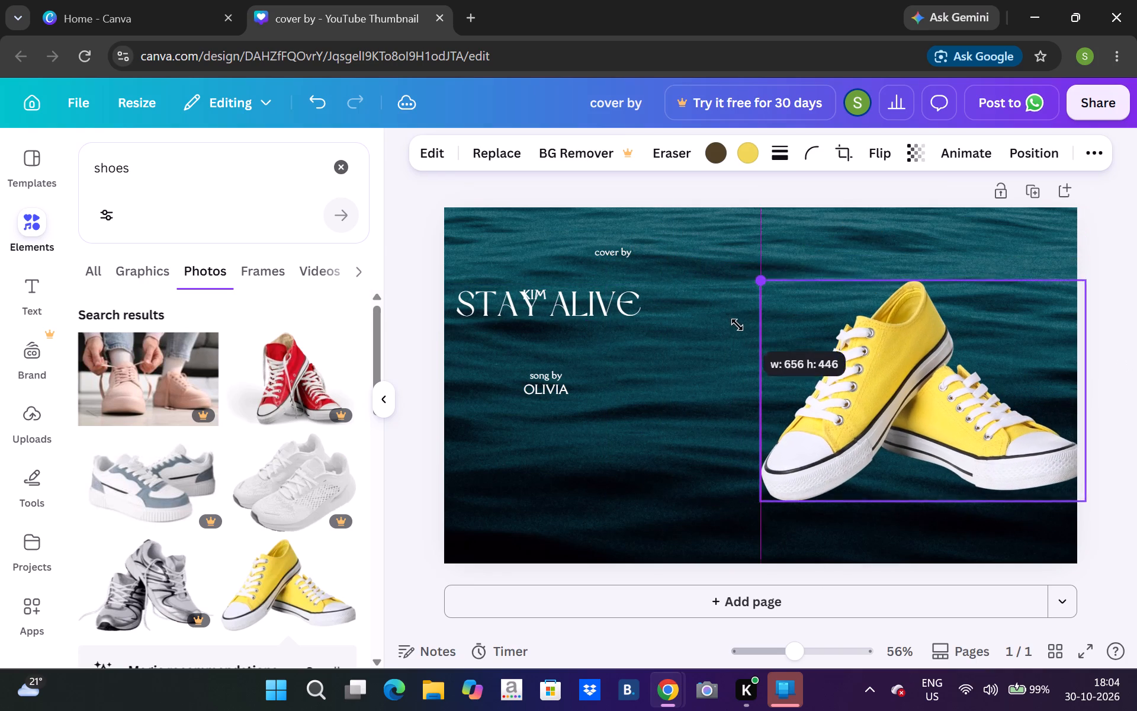
drag(737, 325, 739, 331)
drag(853, 356, 830, 355)
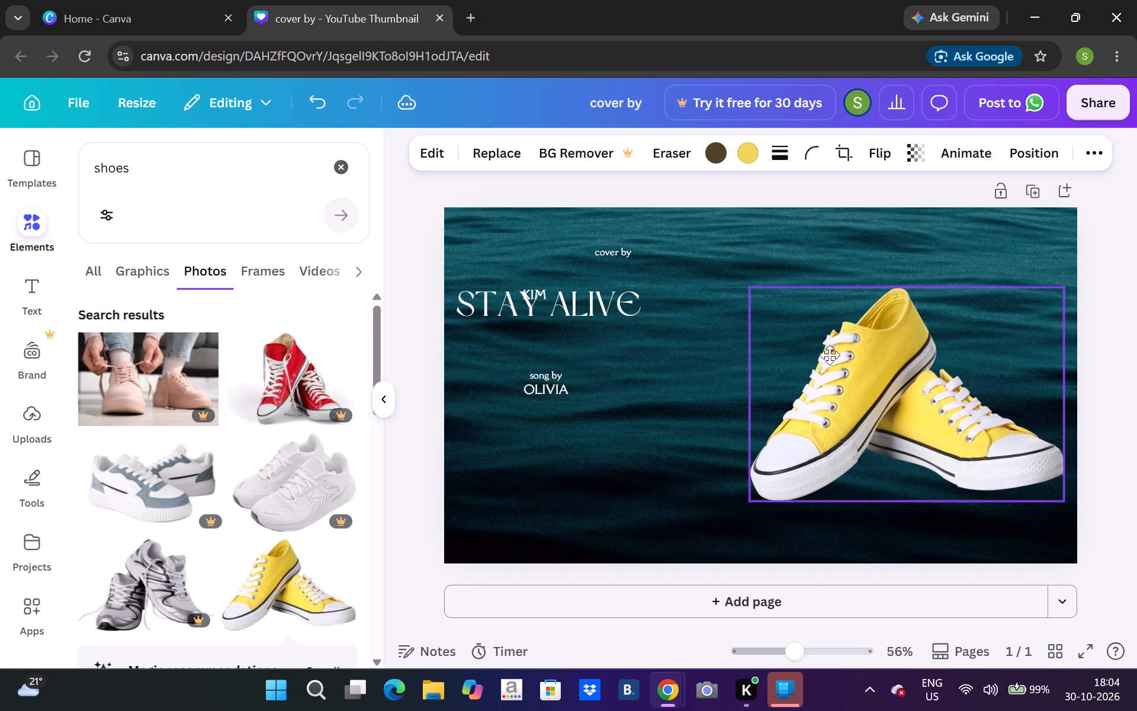
drag(830, 355, 837, 318)
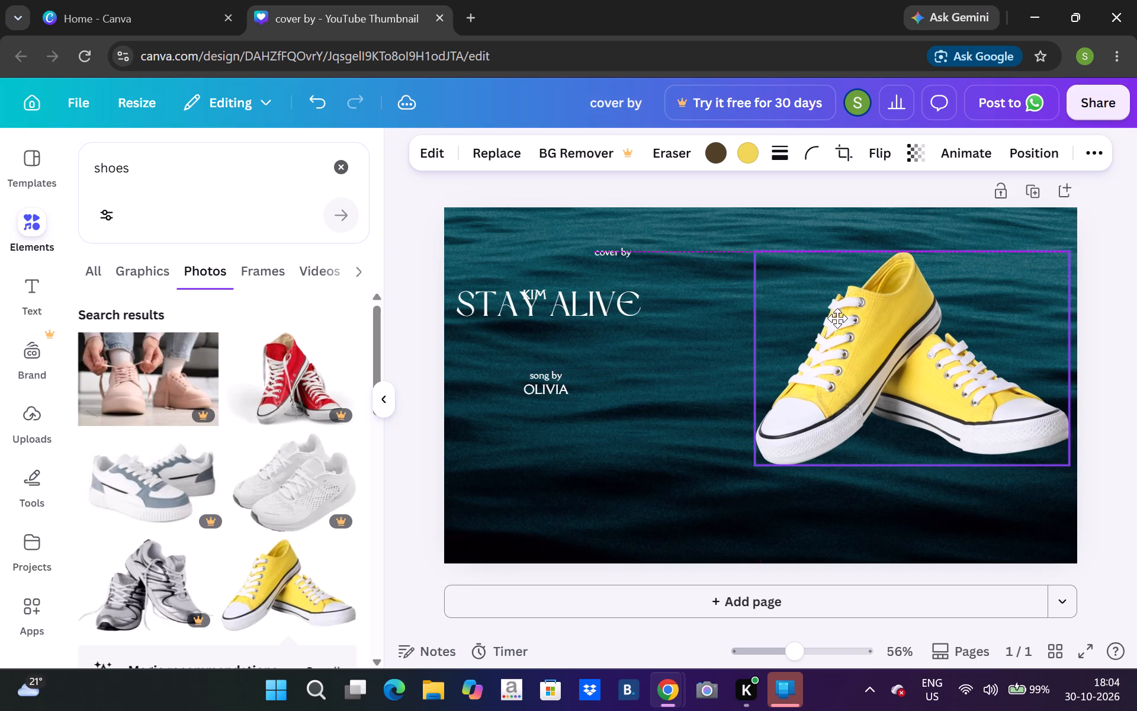
drag(837, 318, 837, 324)
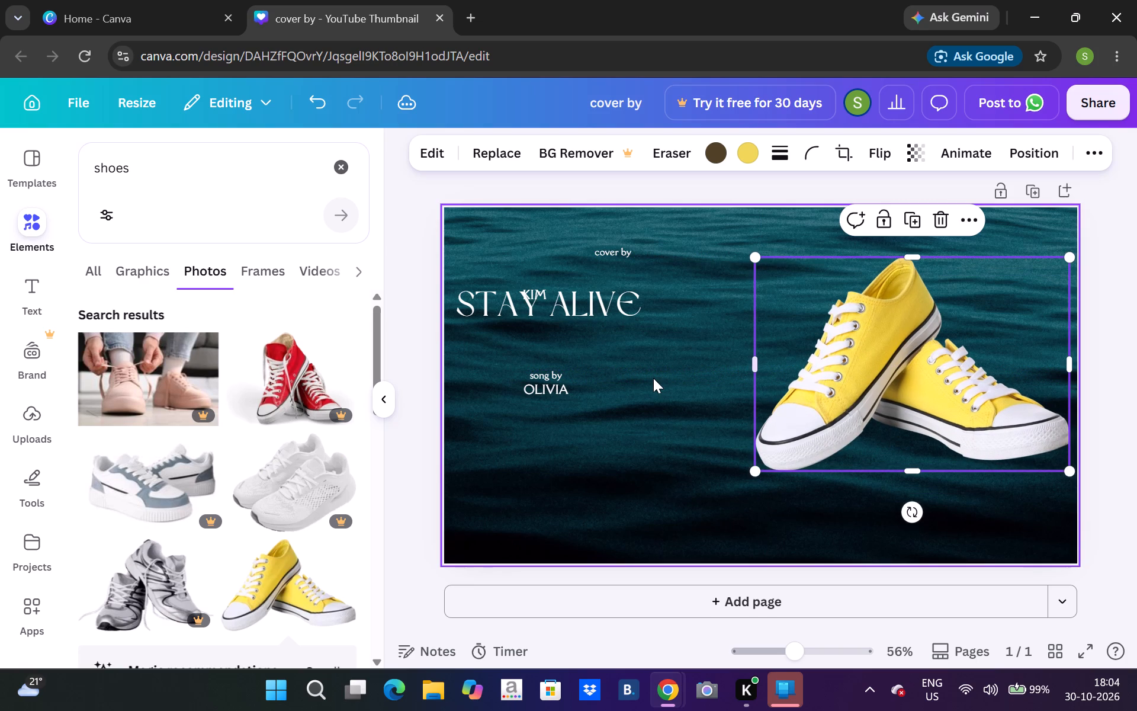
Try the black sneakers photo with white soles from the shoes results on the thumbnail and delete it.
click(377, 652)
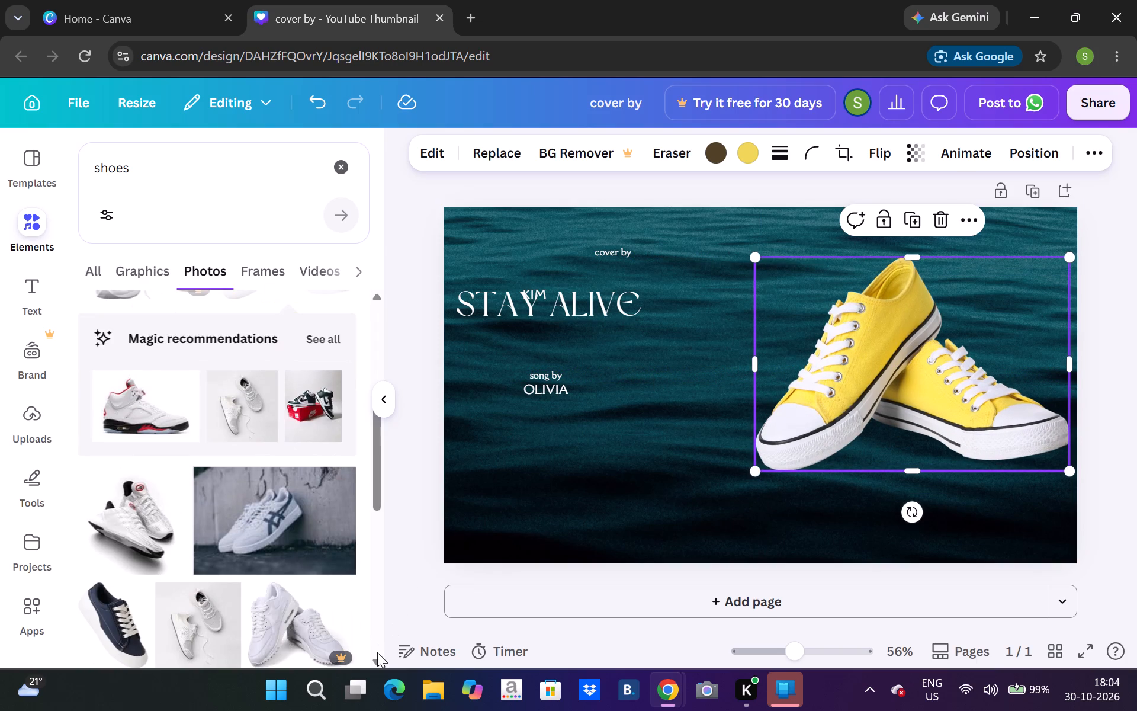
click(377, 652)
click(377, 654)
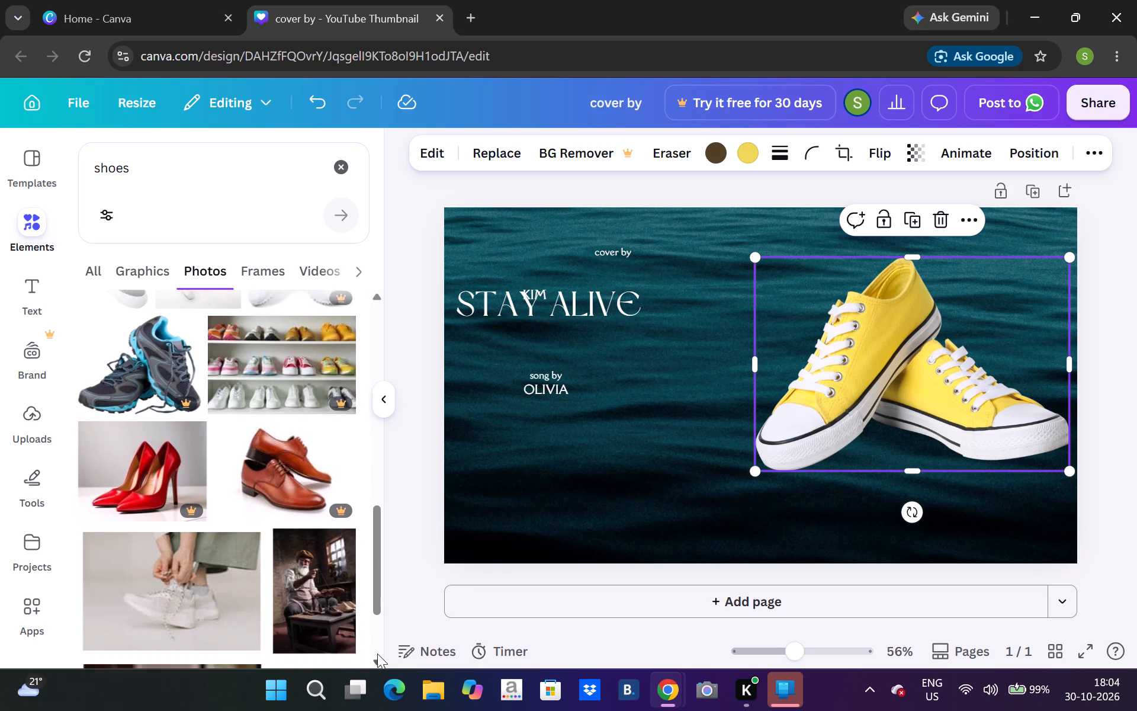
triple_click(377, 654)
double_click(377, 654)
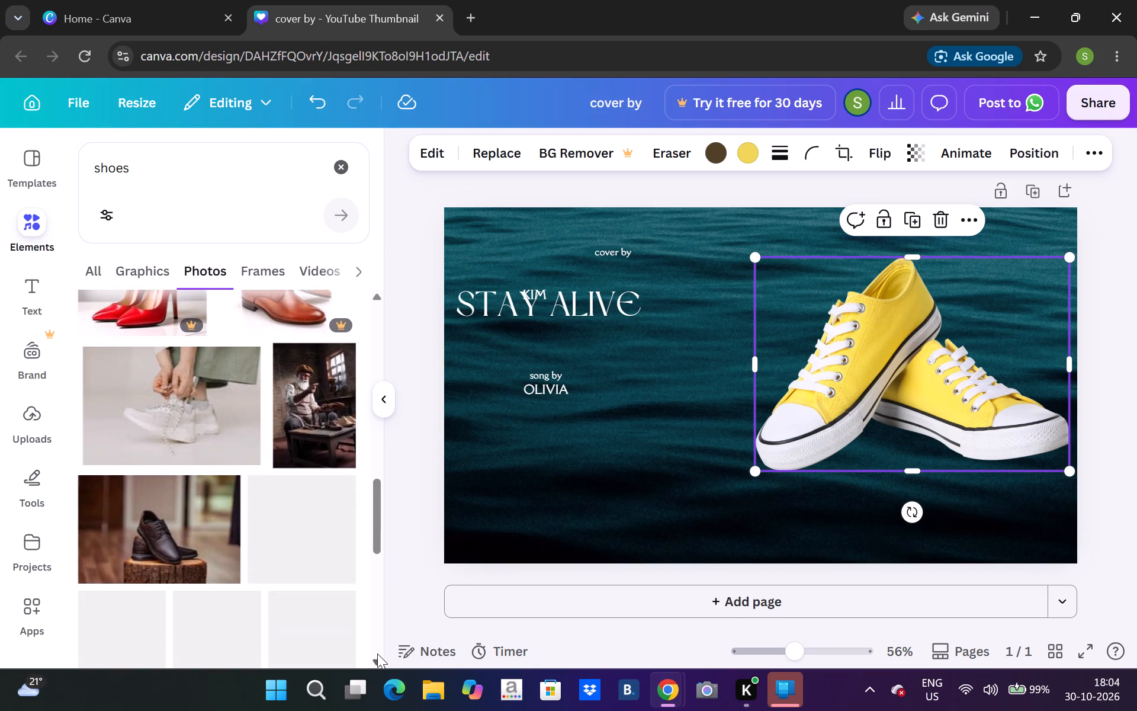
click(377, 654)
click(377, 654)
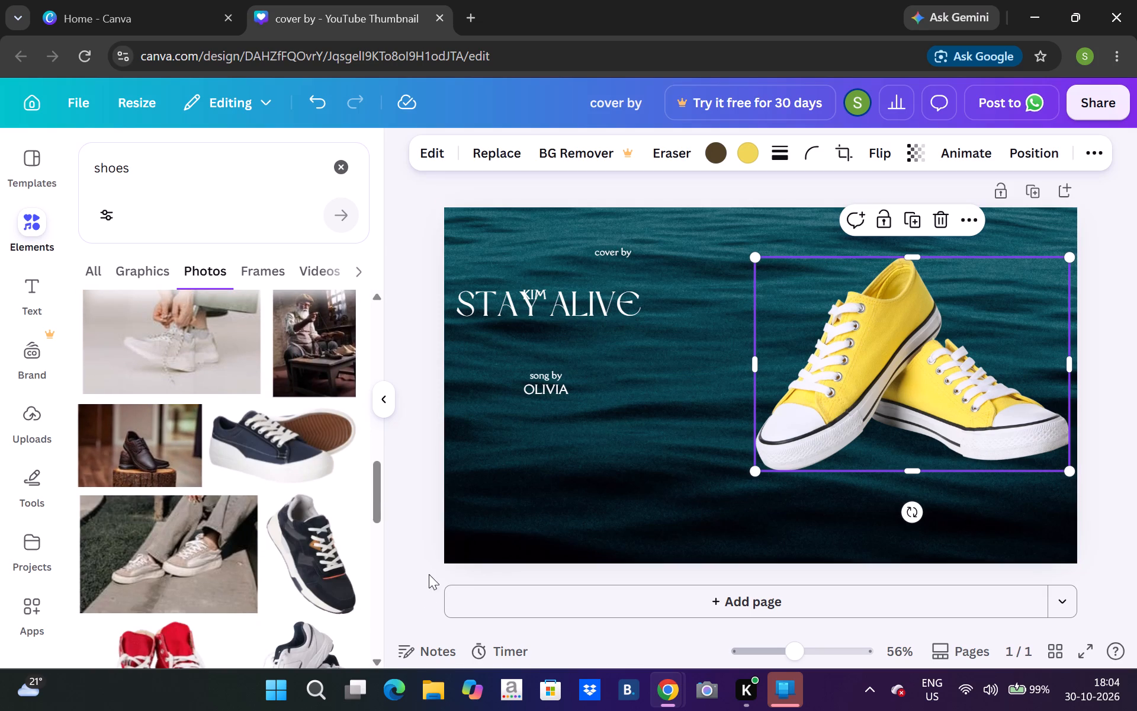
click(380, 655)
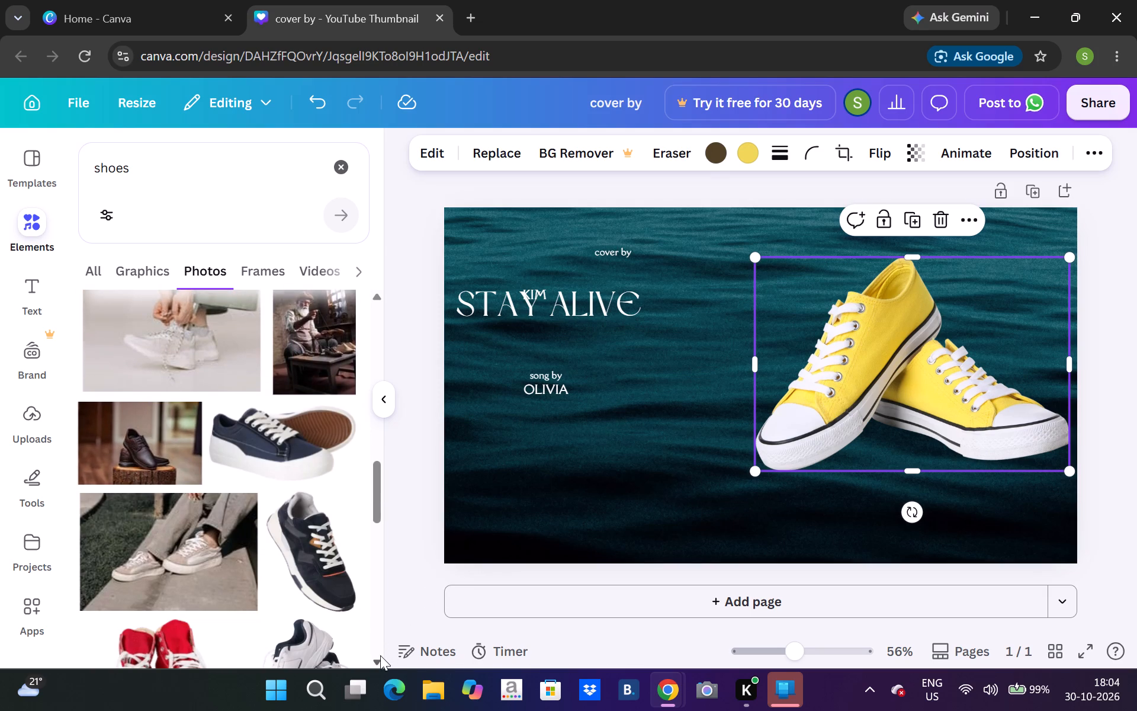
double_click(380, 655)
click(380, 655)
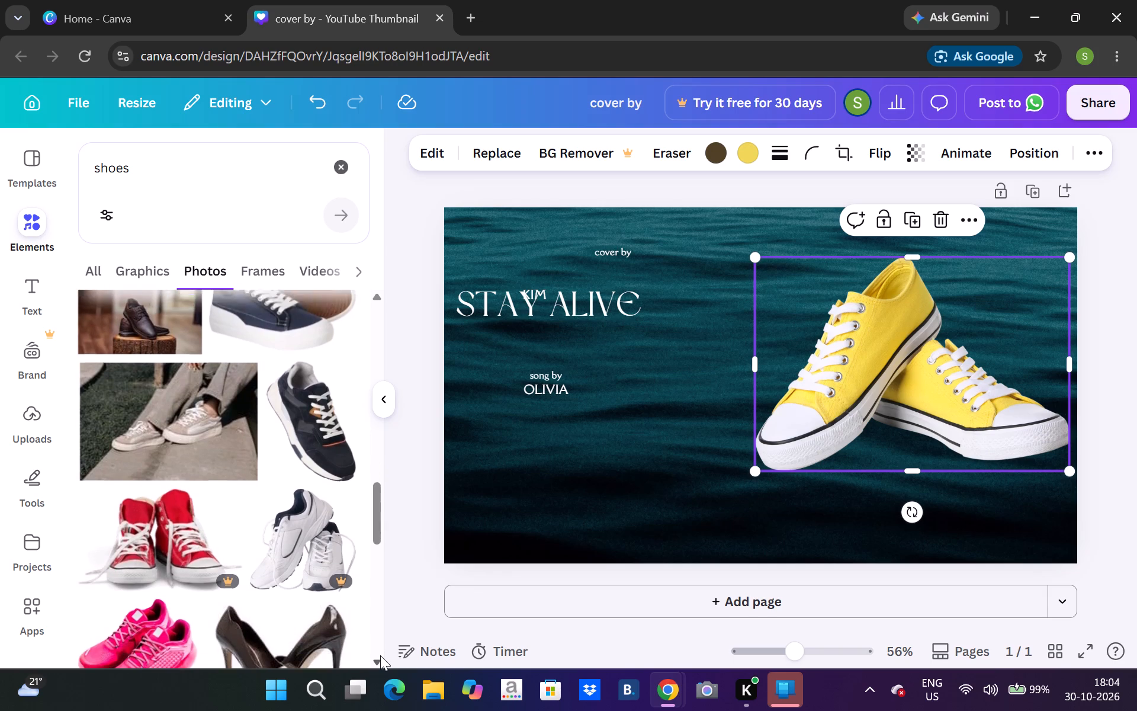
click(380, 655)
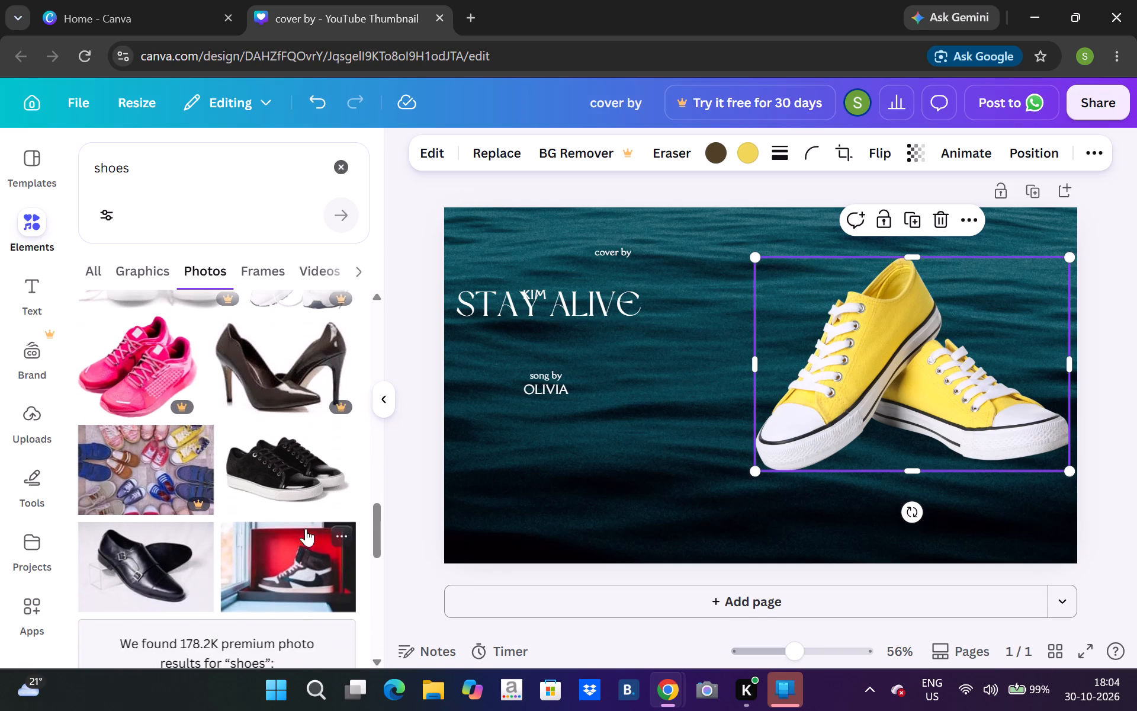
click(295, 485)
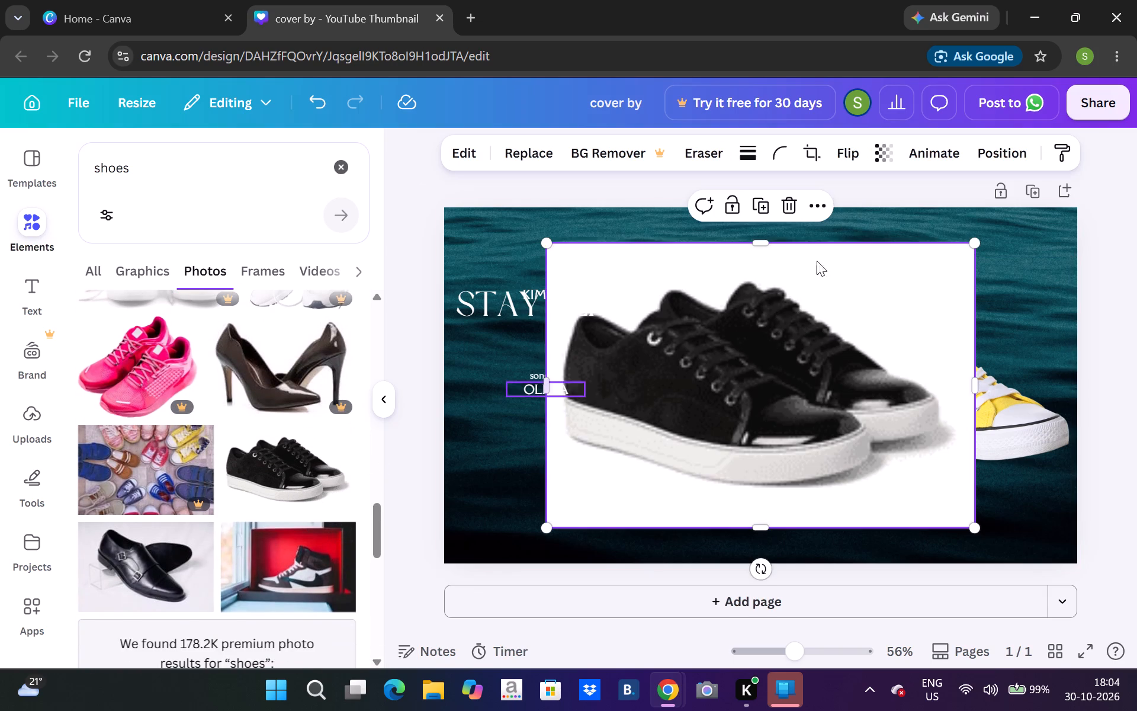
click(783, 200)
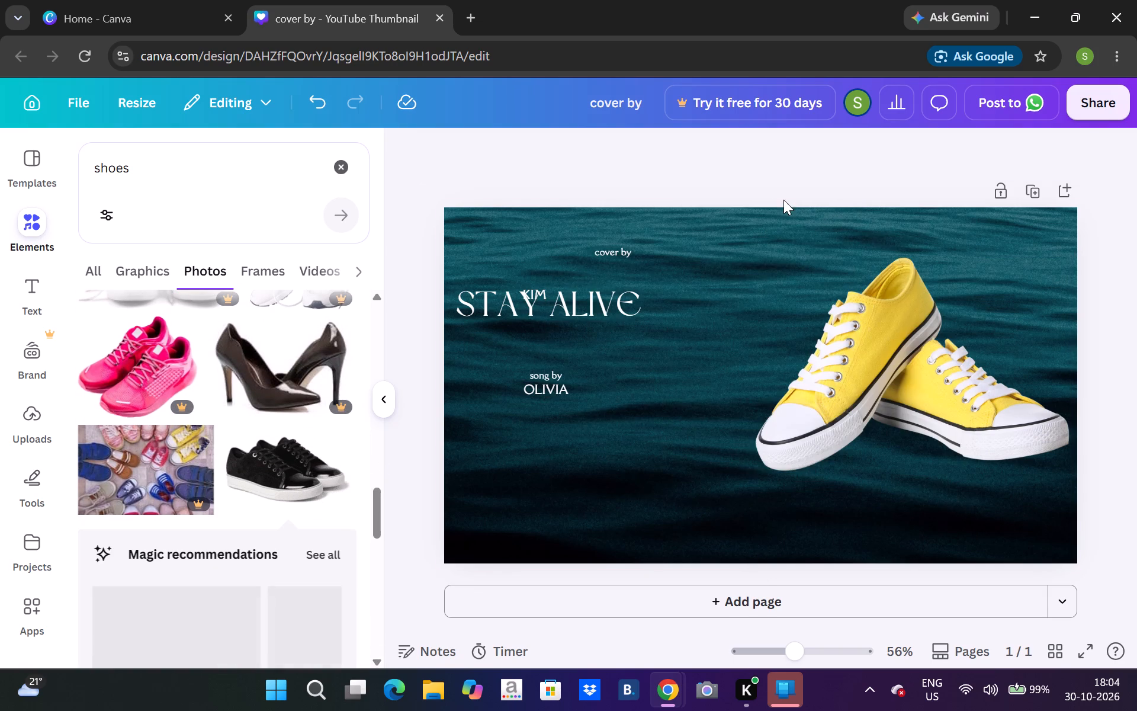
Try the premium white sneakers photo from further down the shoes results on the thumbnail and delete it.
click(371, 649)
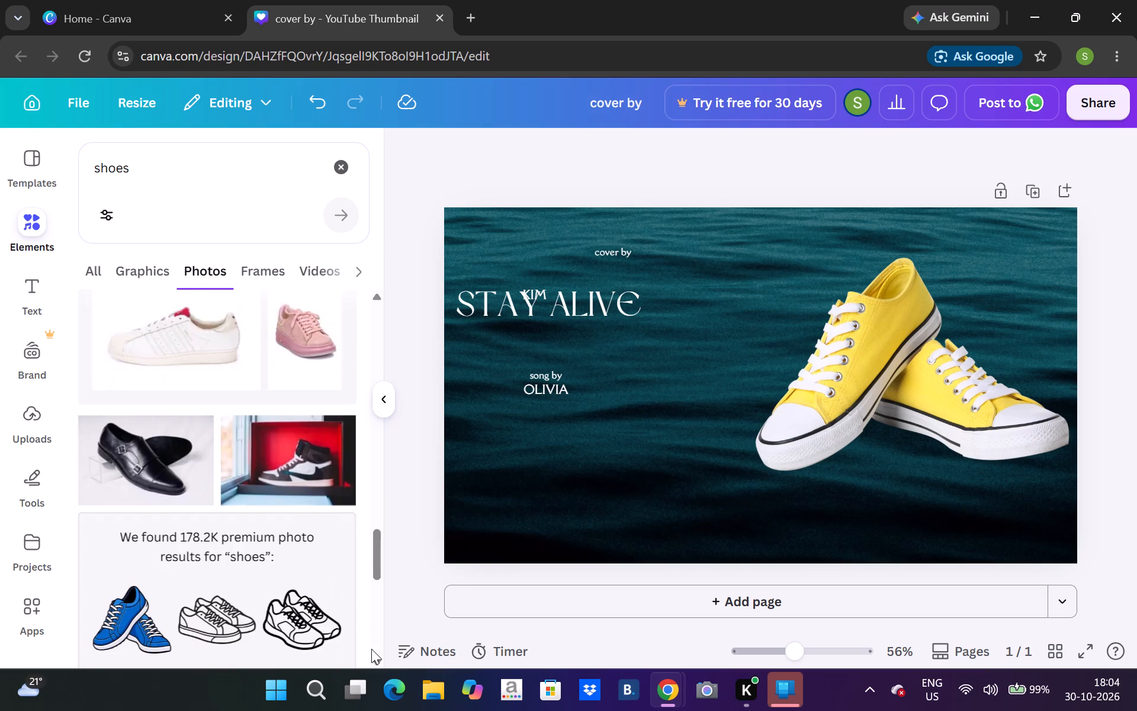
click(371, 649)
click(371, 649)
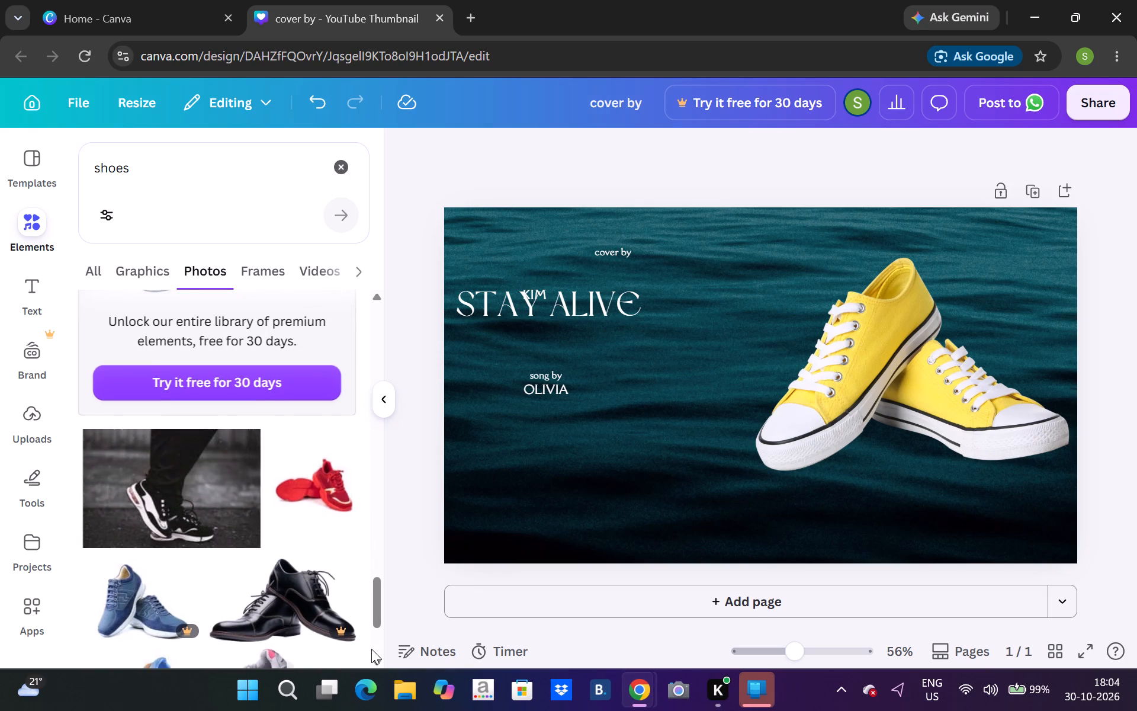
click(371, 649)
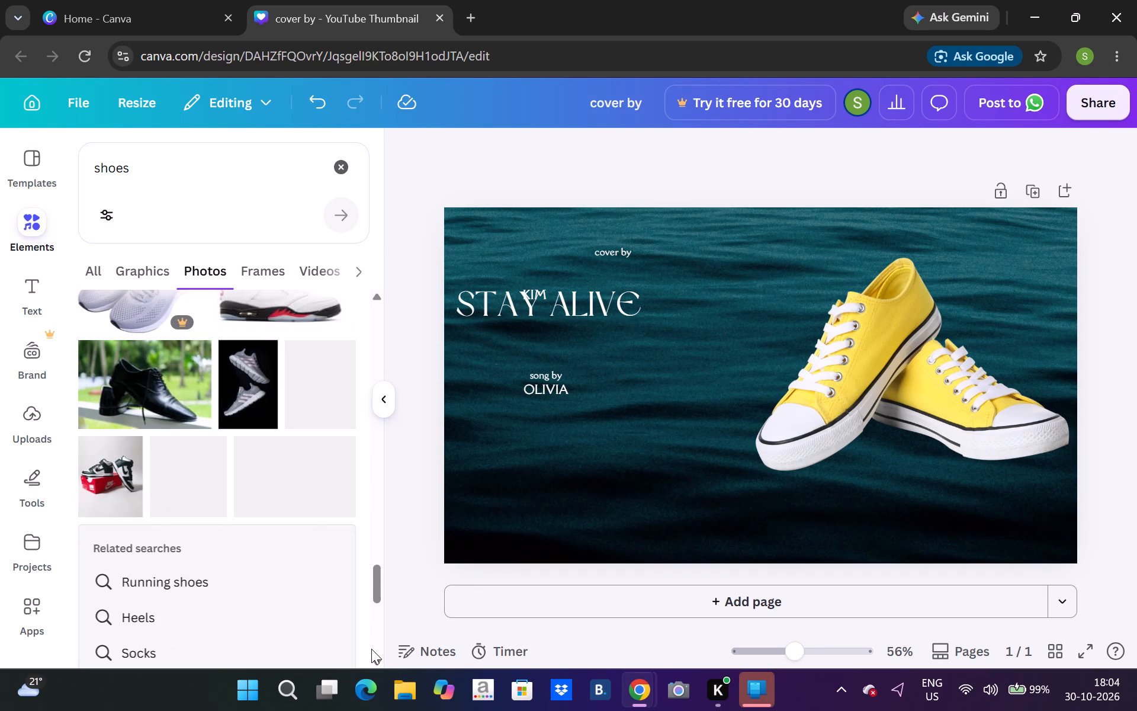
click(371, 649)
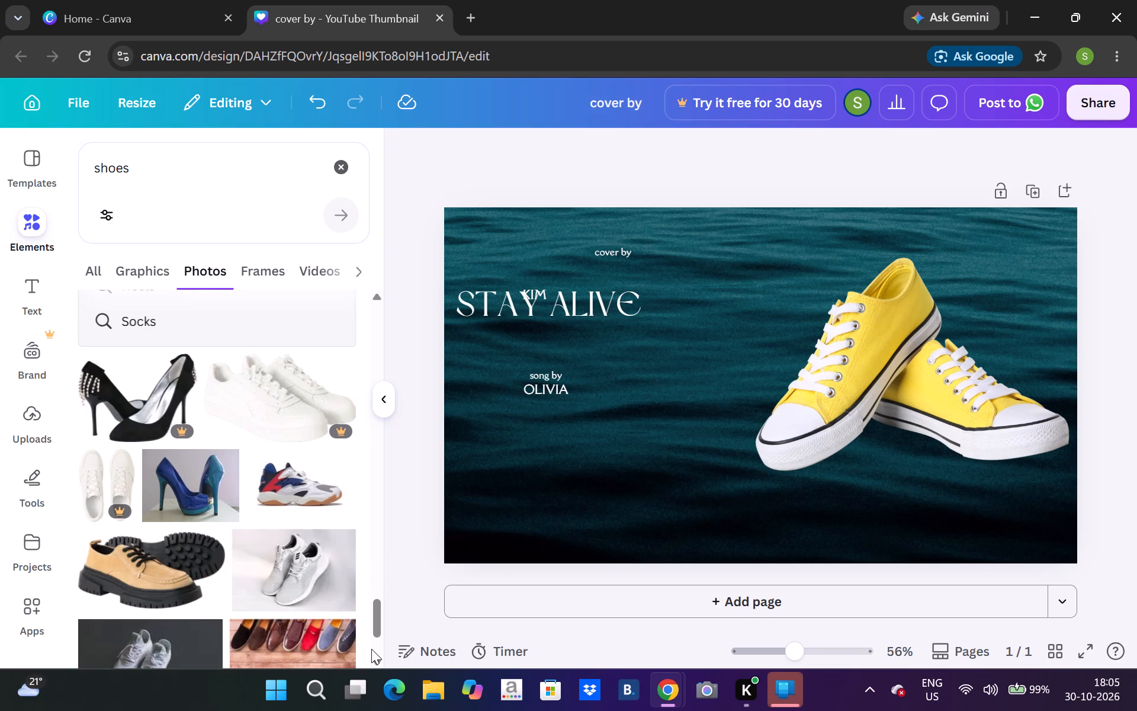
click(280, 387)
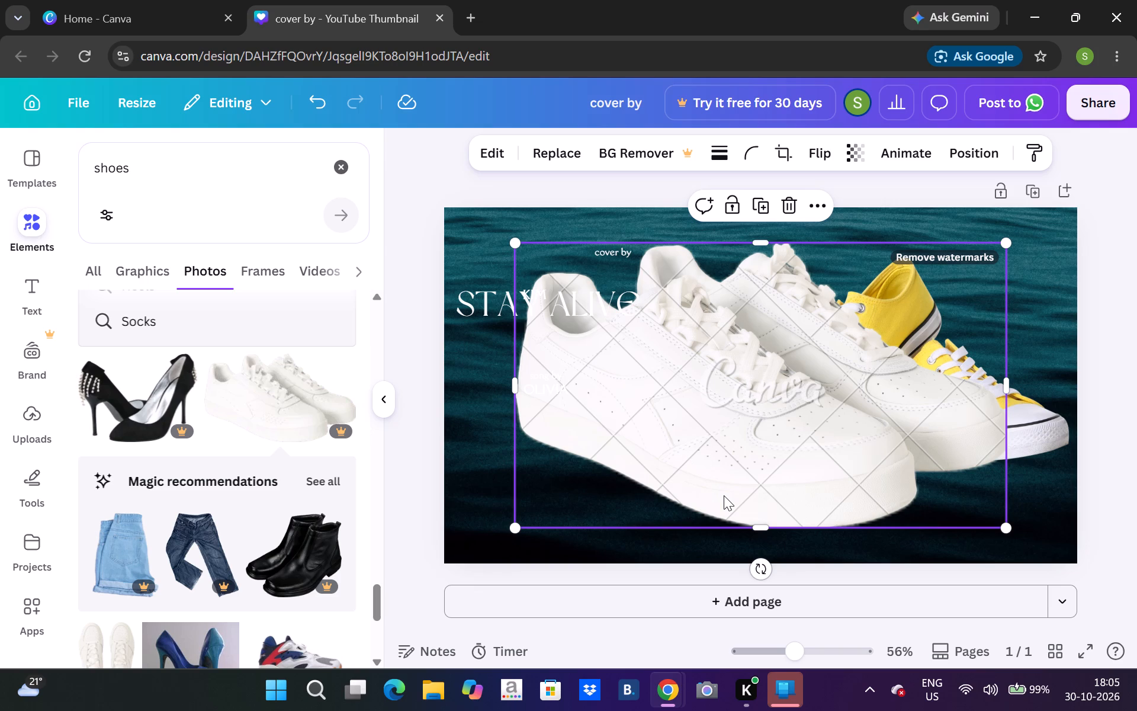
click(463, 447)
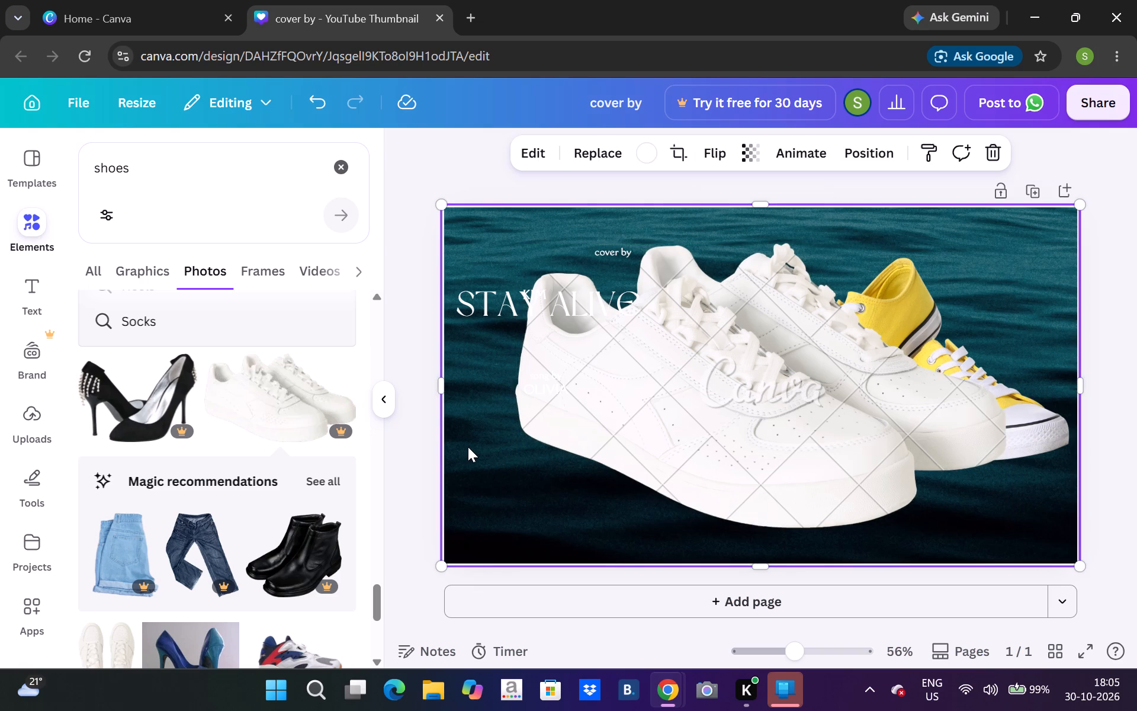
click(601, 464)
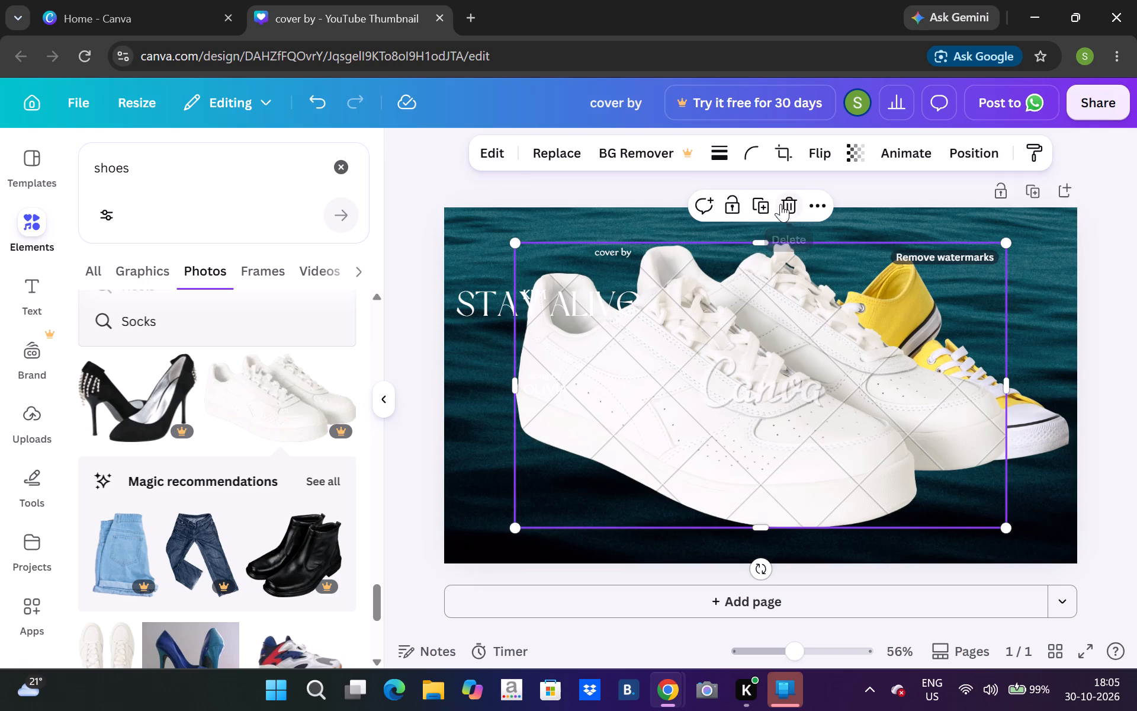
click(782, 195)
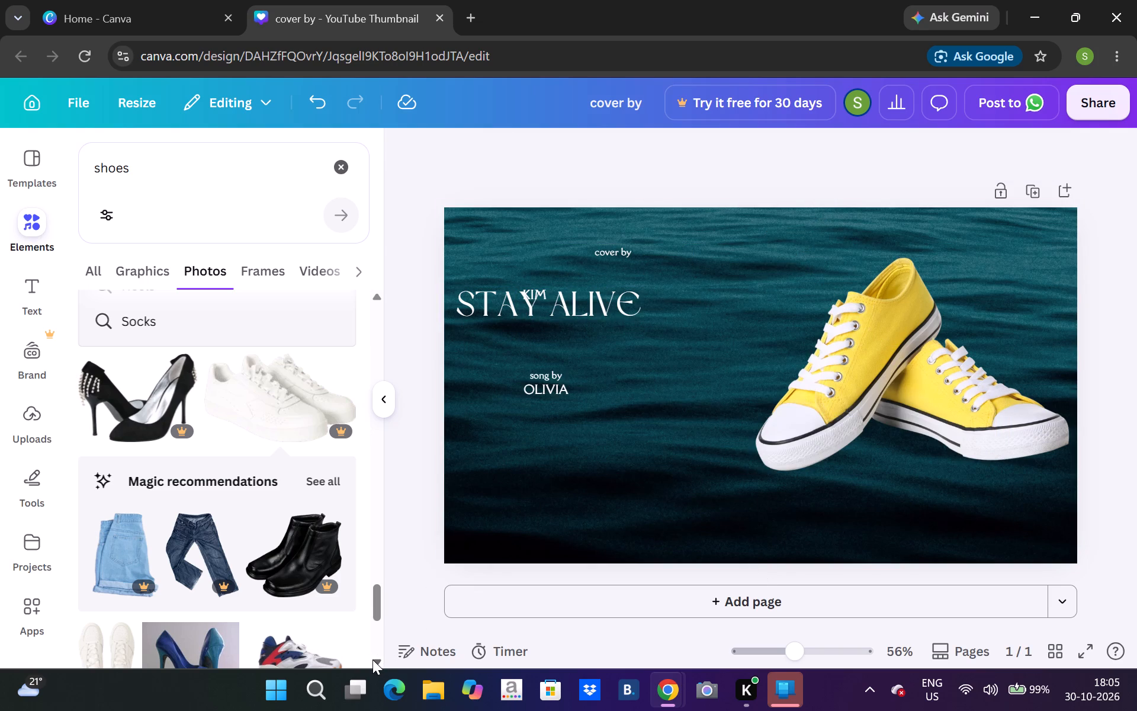
Browse further through the shoes photo results for another suitable photo.
click(372, 659)
click(372, 659)
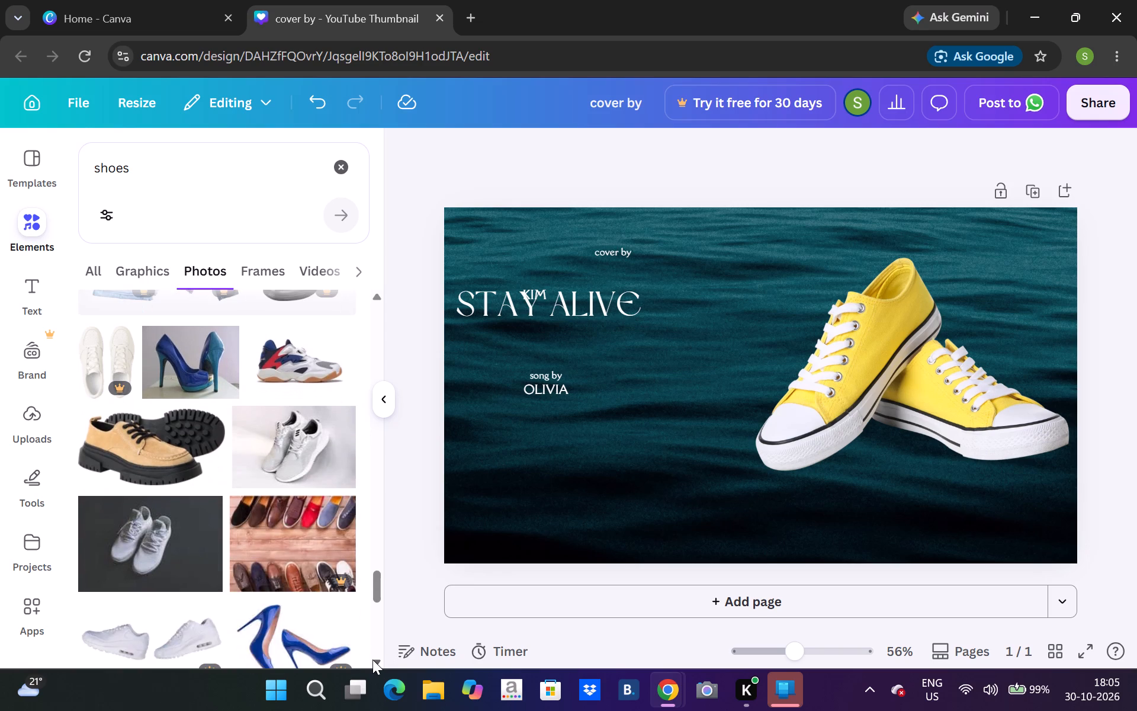
double_click(372, 659)
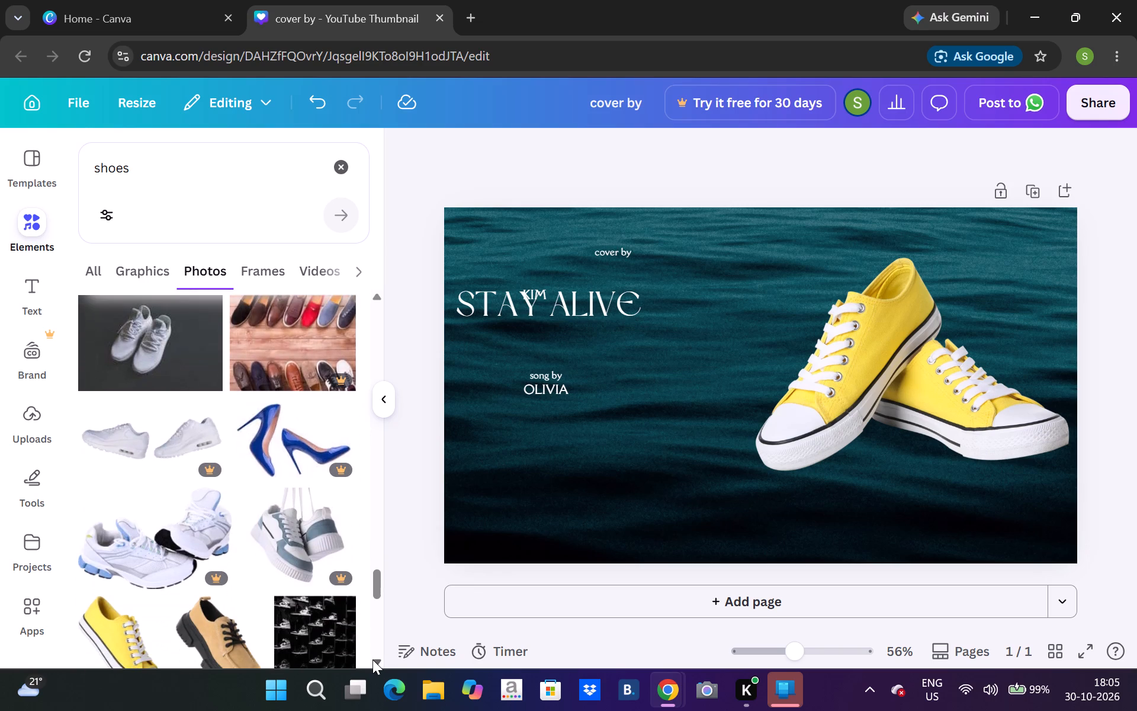
click(372, 659)
click(372, 659)
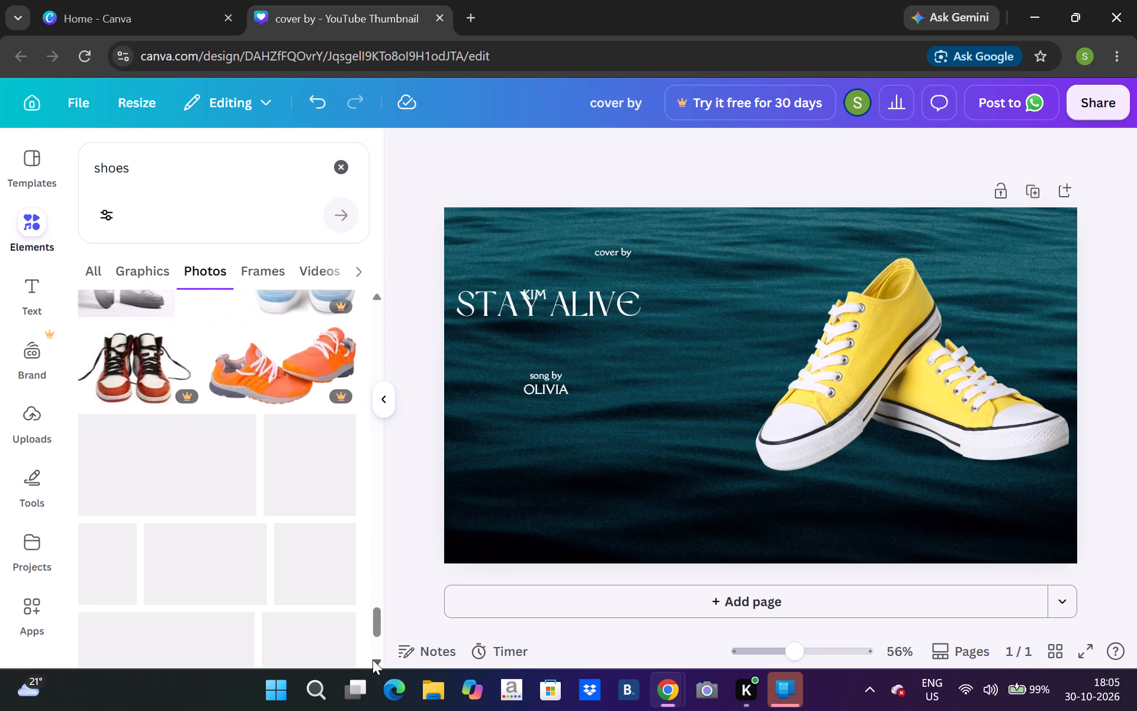
click(734, 433)
Spread the texts apart: STAY ALIVE at the thumbnail's upper left, "cover by" beside the sneakers' top, and KIM below OLIVIA.
drag(616, 311, 637, 294)
drag(637, 294, 631, 286)
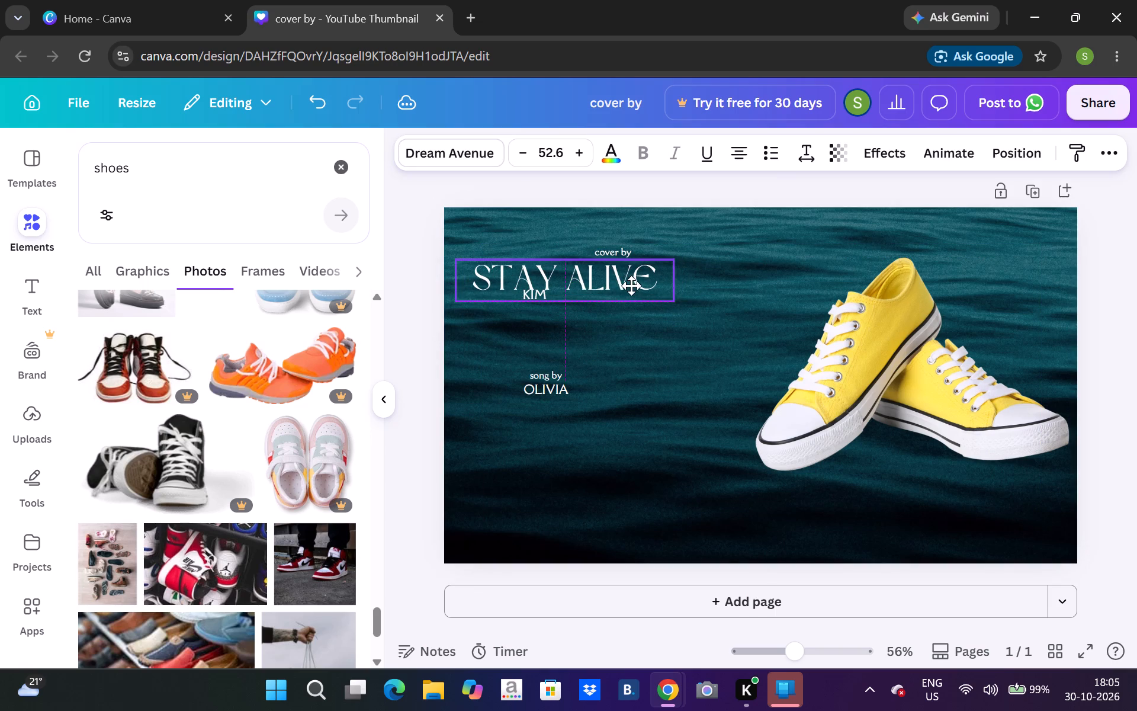
drag(631, 286, 629, 286)
drag(591, 274, 602, 348)
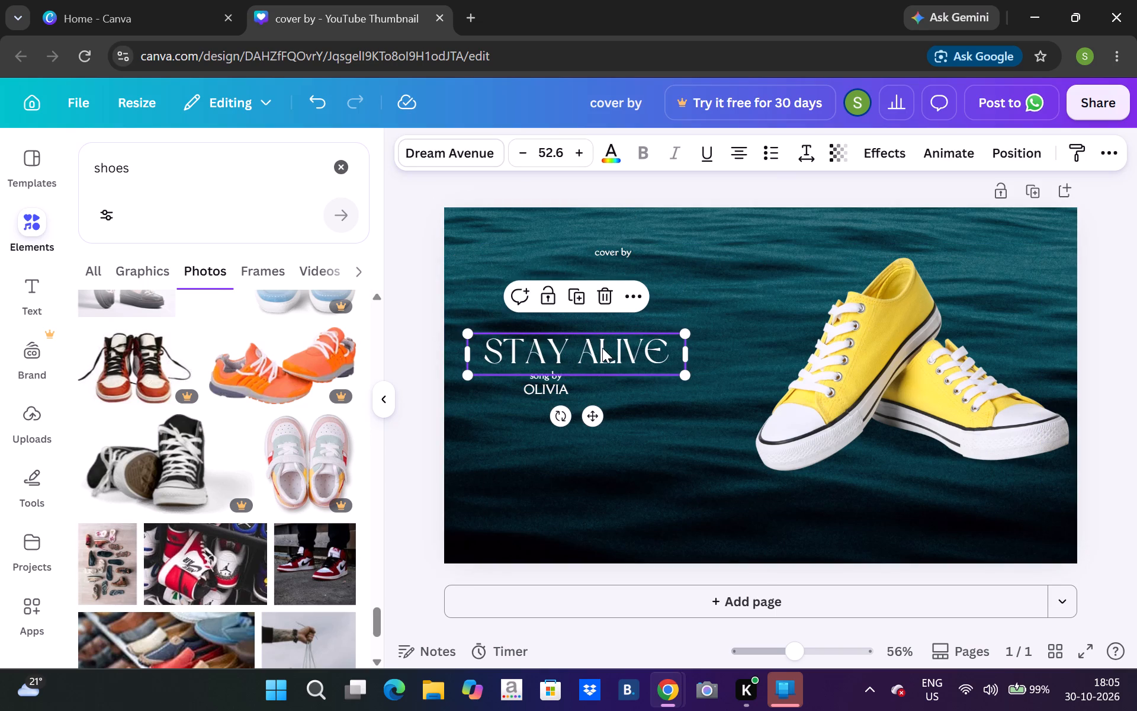
drag(620, 252, 771, 259)
drag(553, 302, 635, 450)
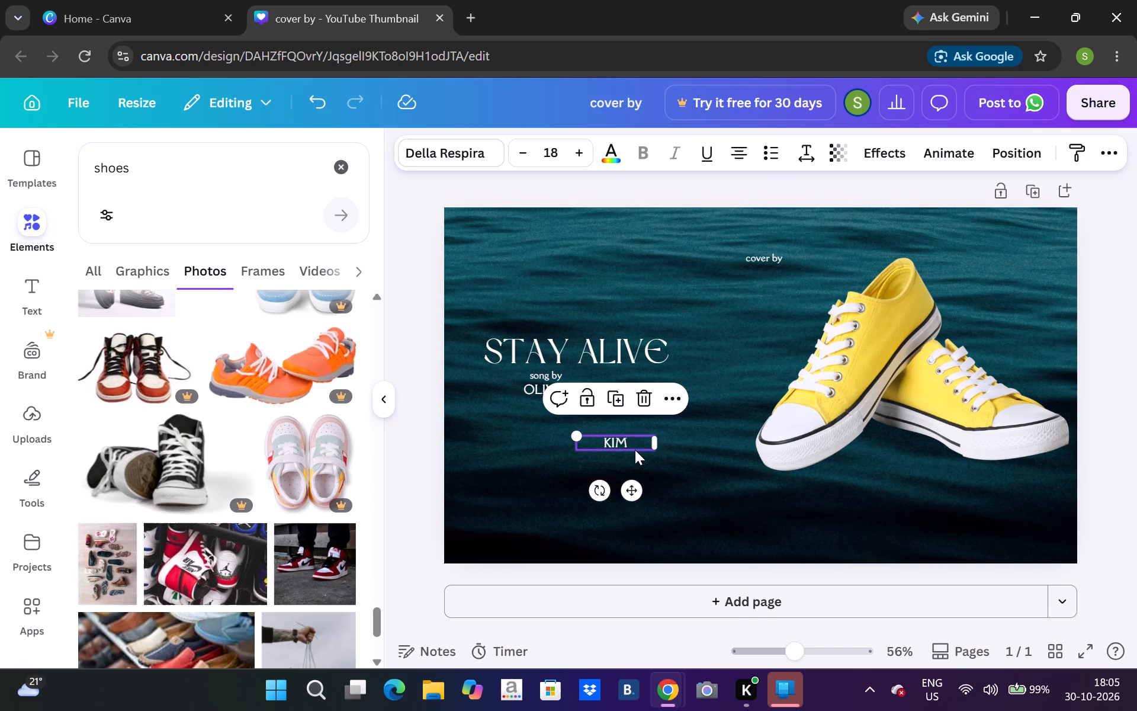
drag(619, 361, 613, 289)
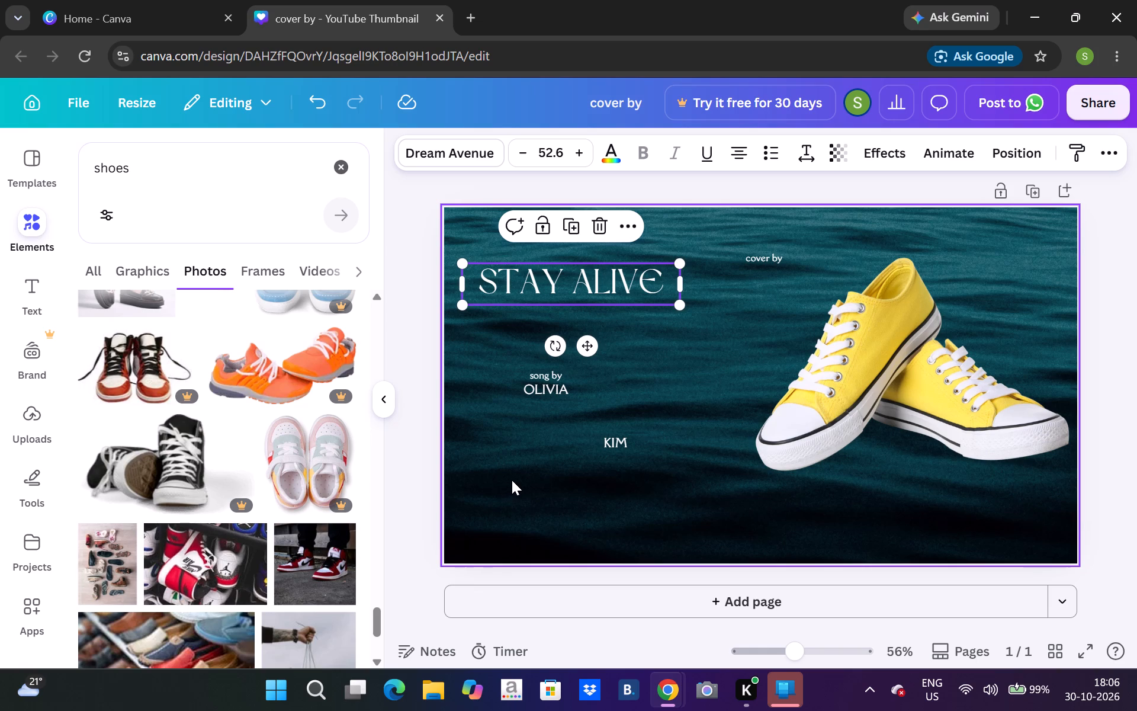
Replace the STAY ALIVE title text with "SRRY".
double_click(557, 281)
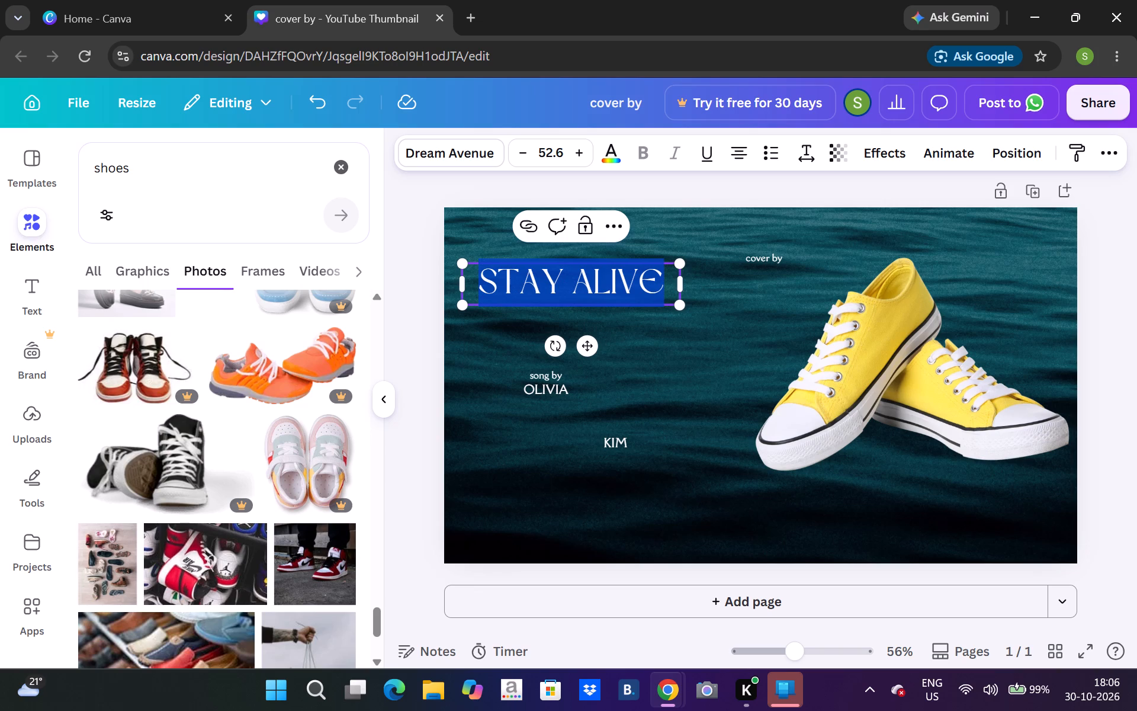
text(SR)
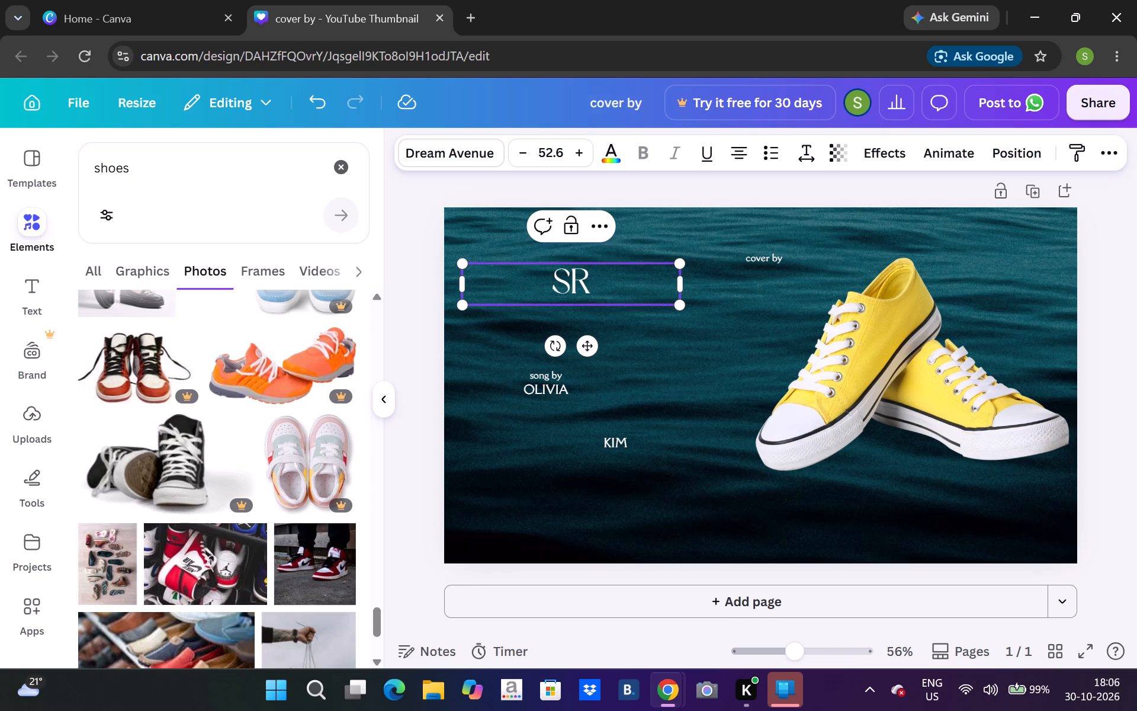
text(RY)
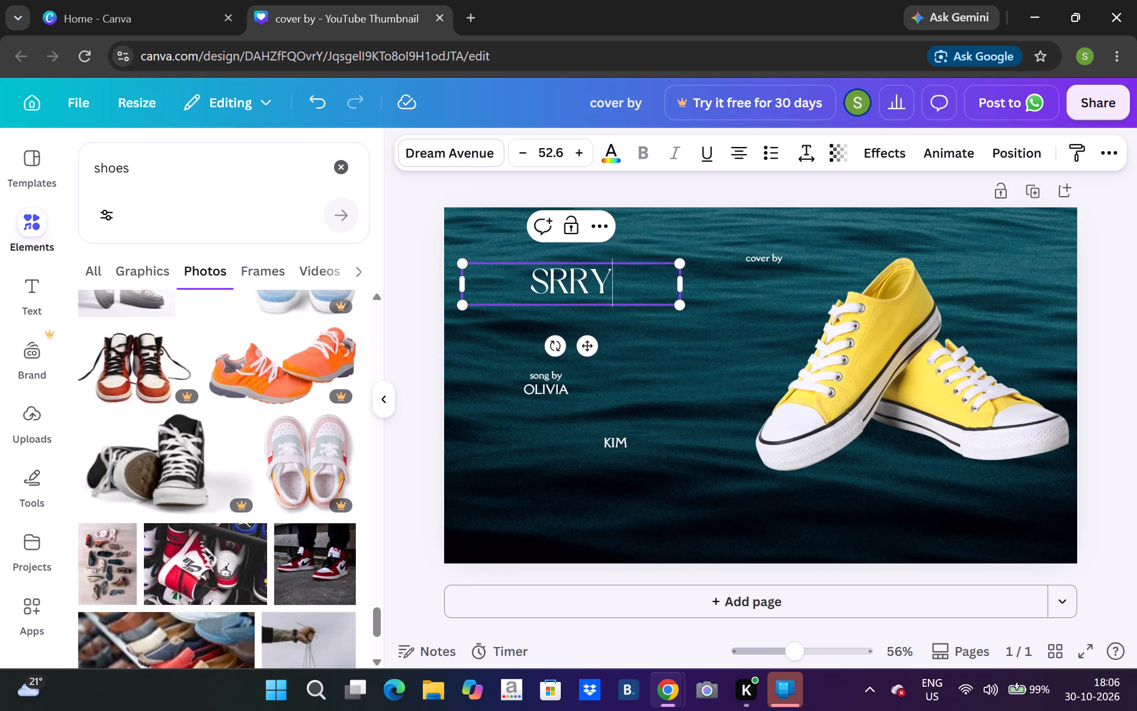
click(647, 318)
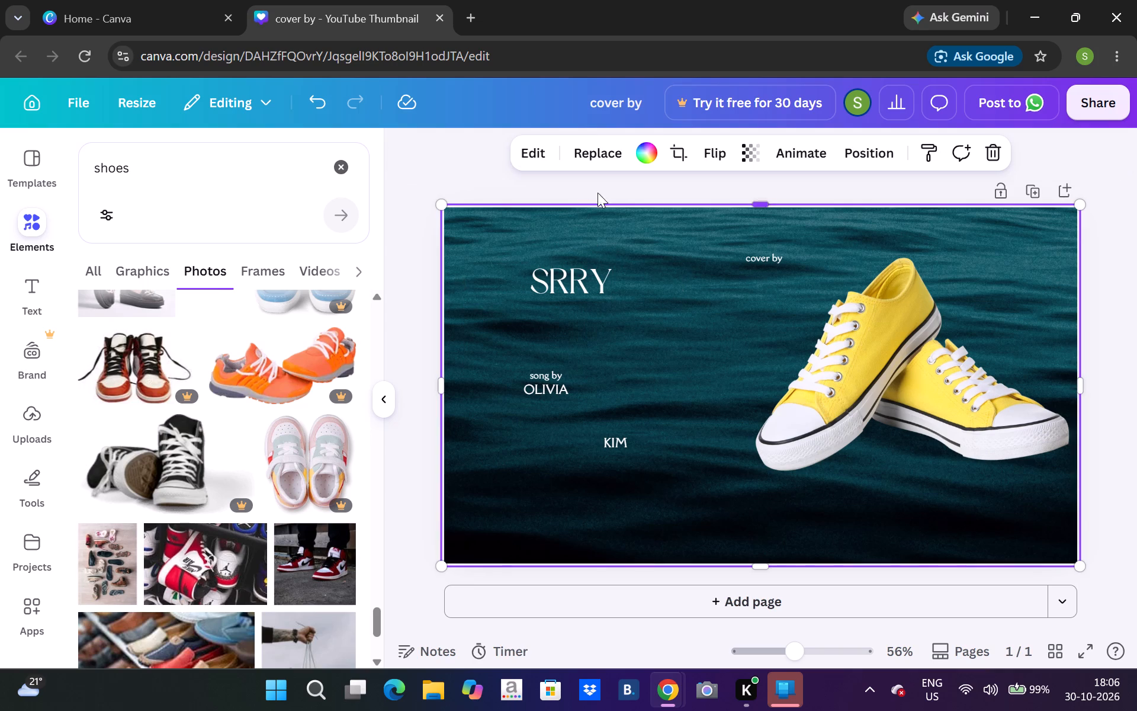
Add a default heading to the thumbnail and set its font to Horizon.
click(34, 286)
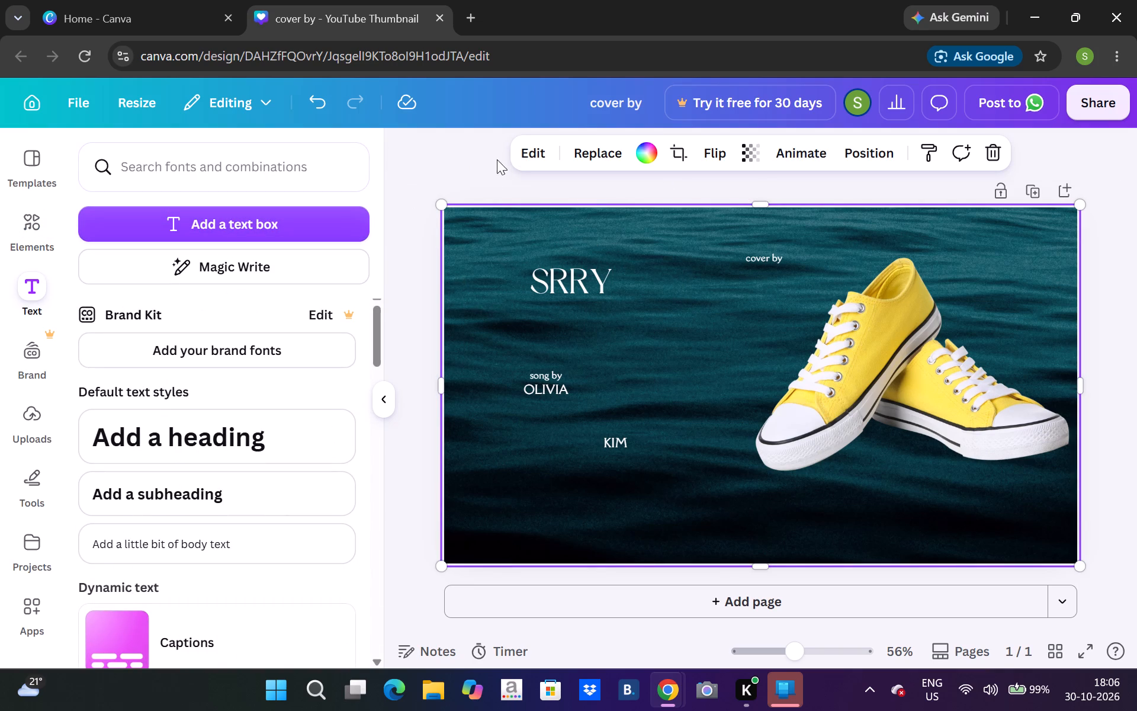
click(277, 434)
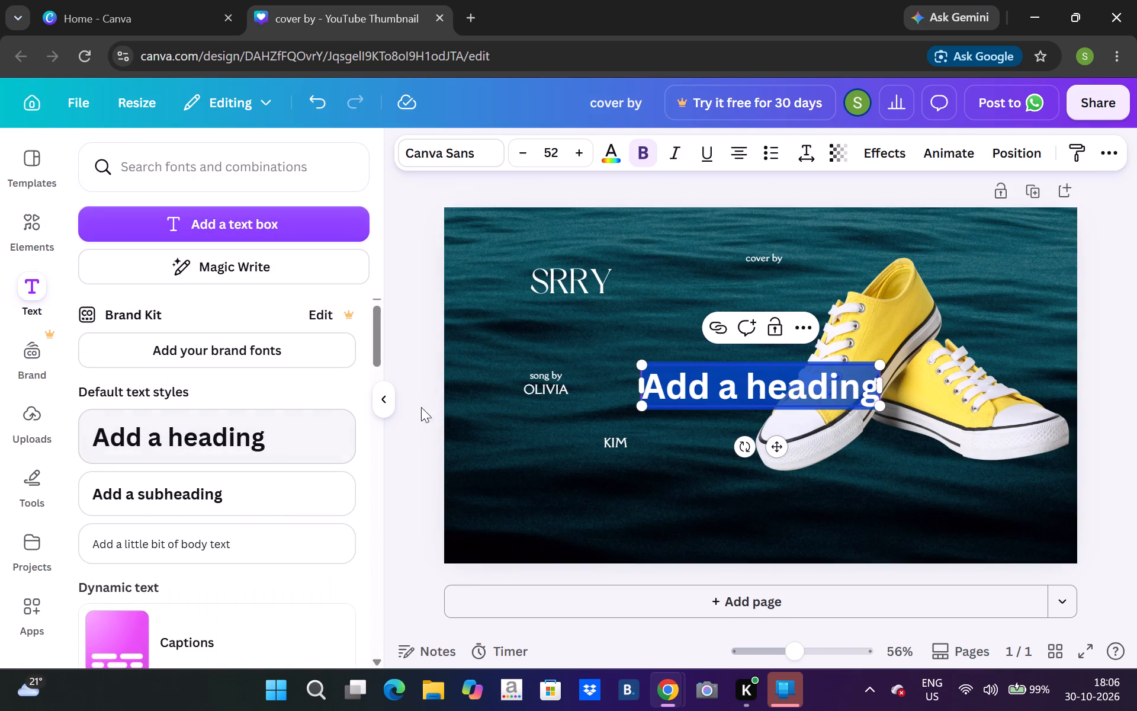
click(480, 152)
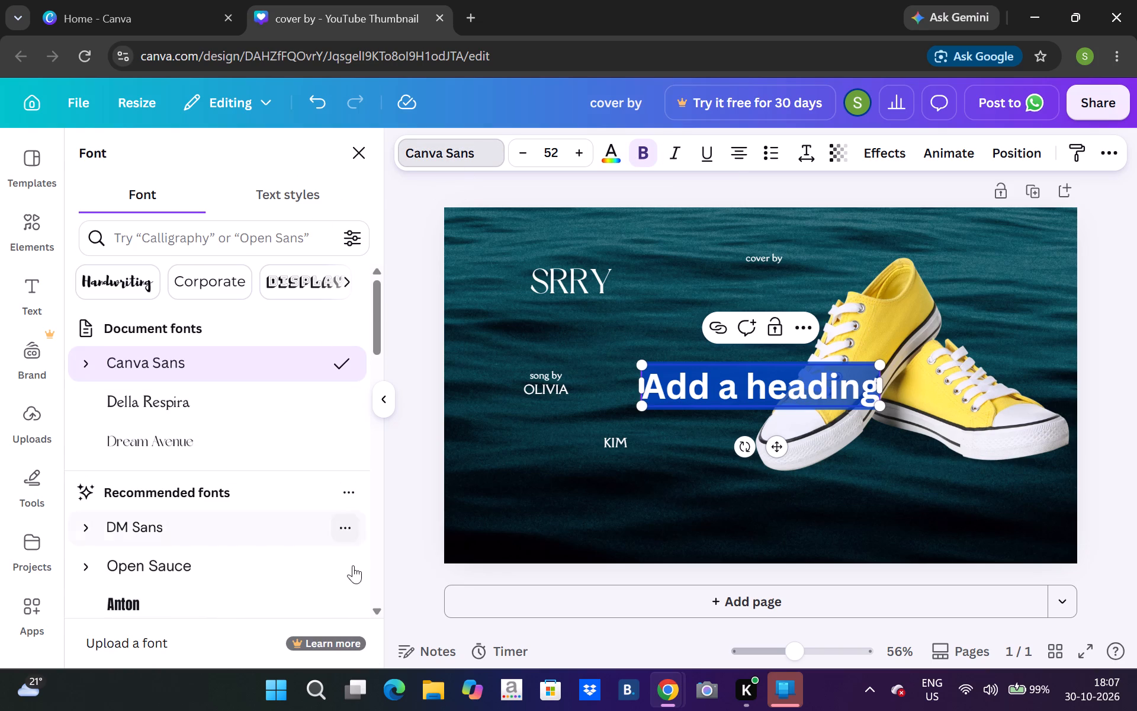
click(370, 608)
triple_click(370, 608)
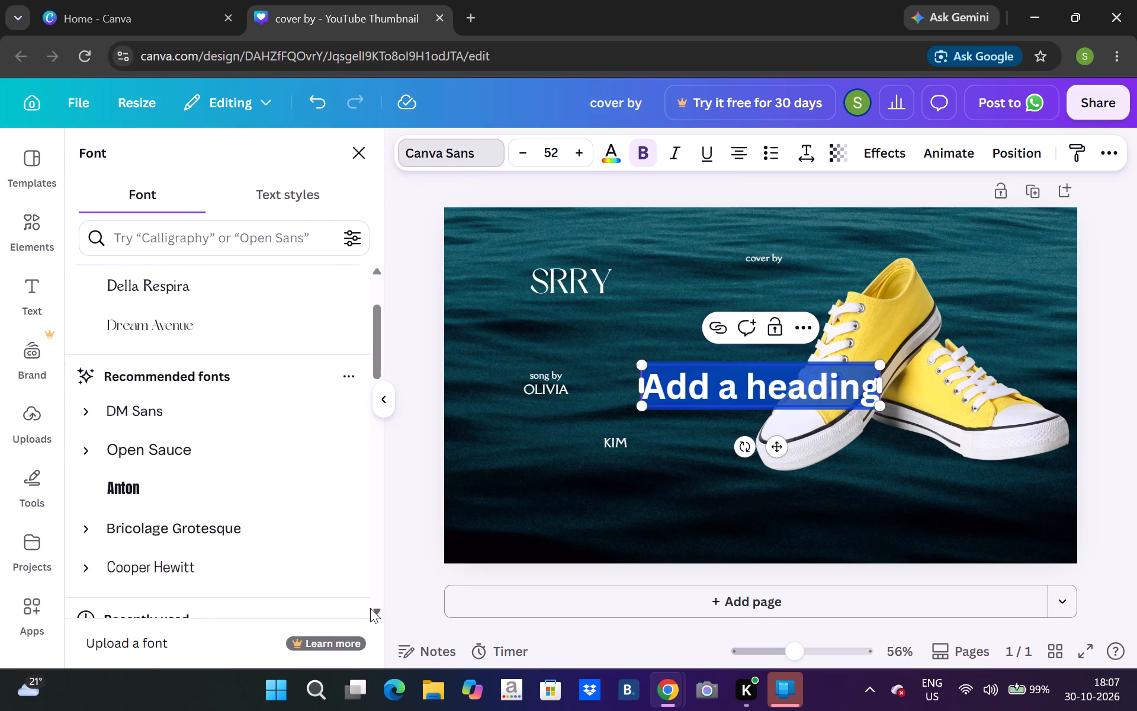
triple_click(370, 608)
double_click(370, 608)
drag(370, 608, 264, 479)
click(264, 479)
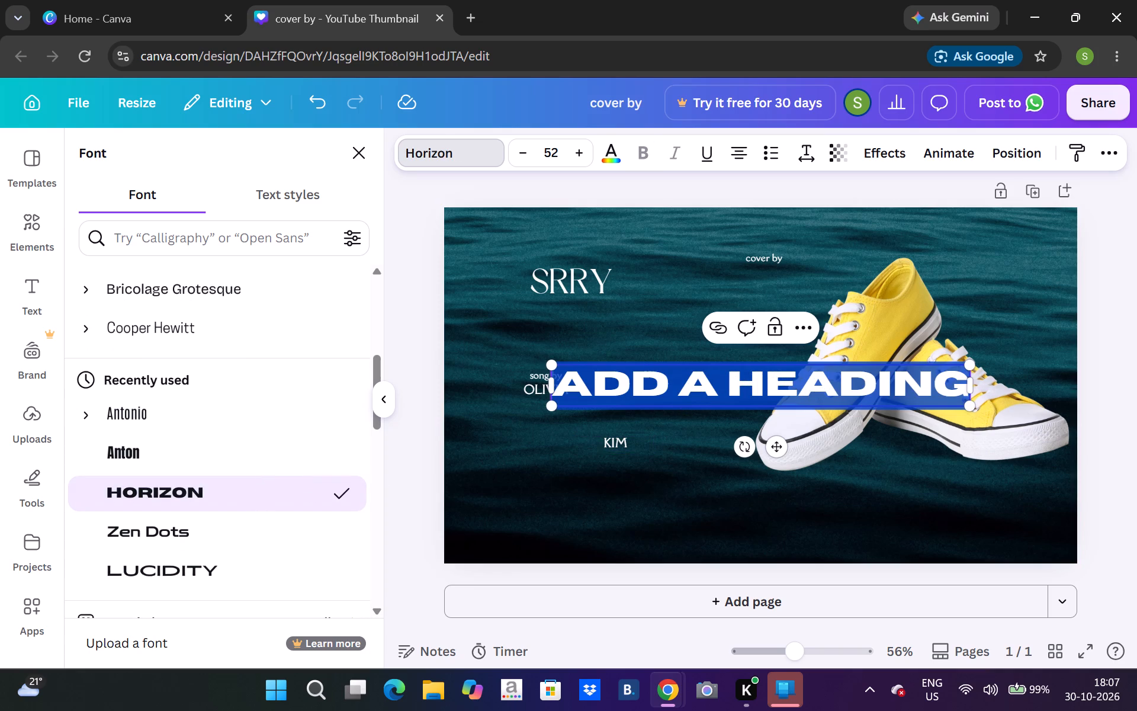
Replace the new heading's placeholder text with "Srryde".
key(shift+s)
key(r)
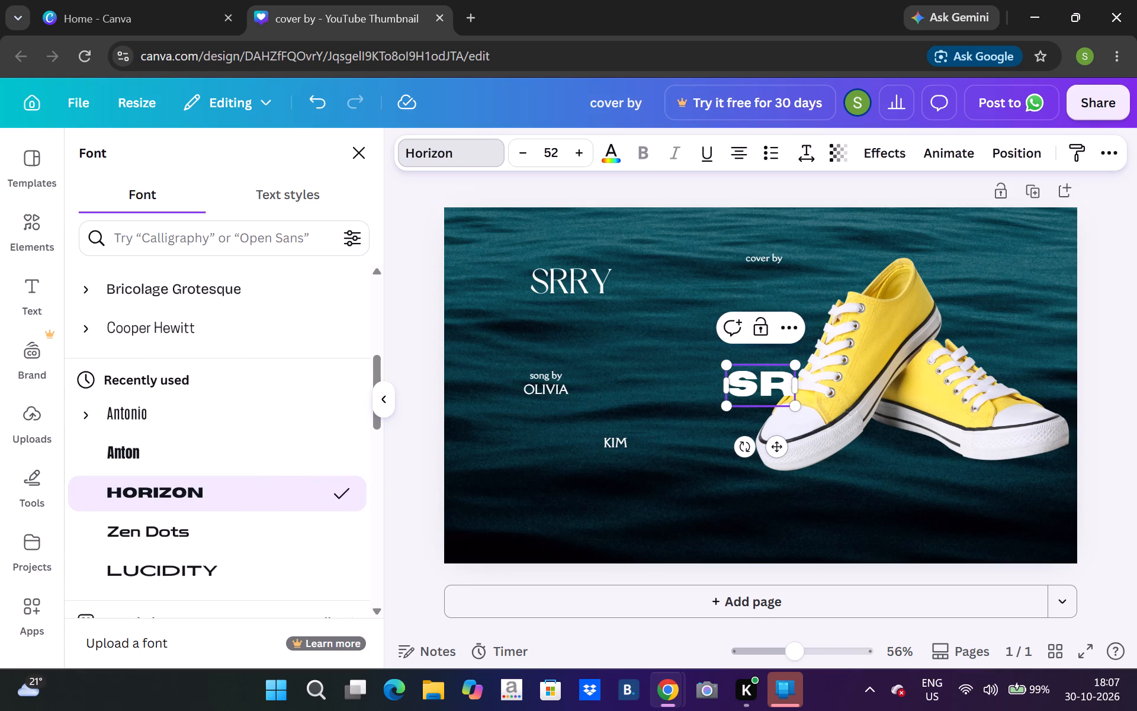
text(ryde)
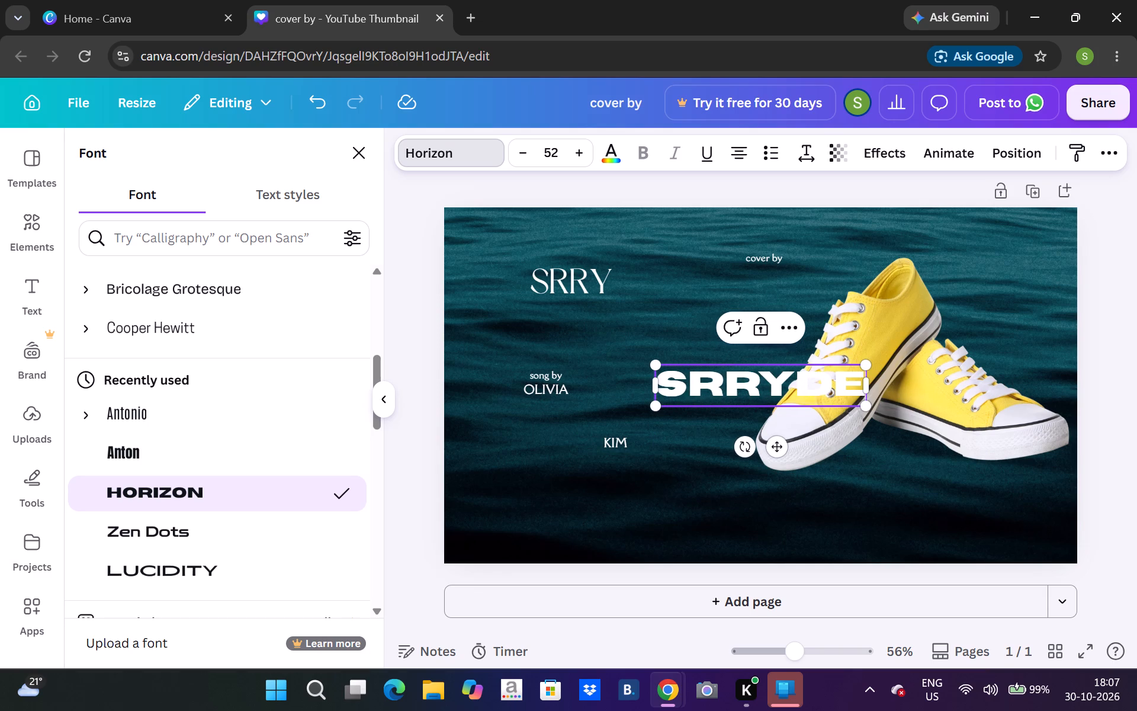
Move the SRRYDE heading off the sneakers to the thumbnail's left half, between the SRRY and OLIVIA texts.
drag(808, 398, 698, 340)
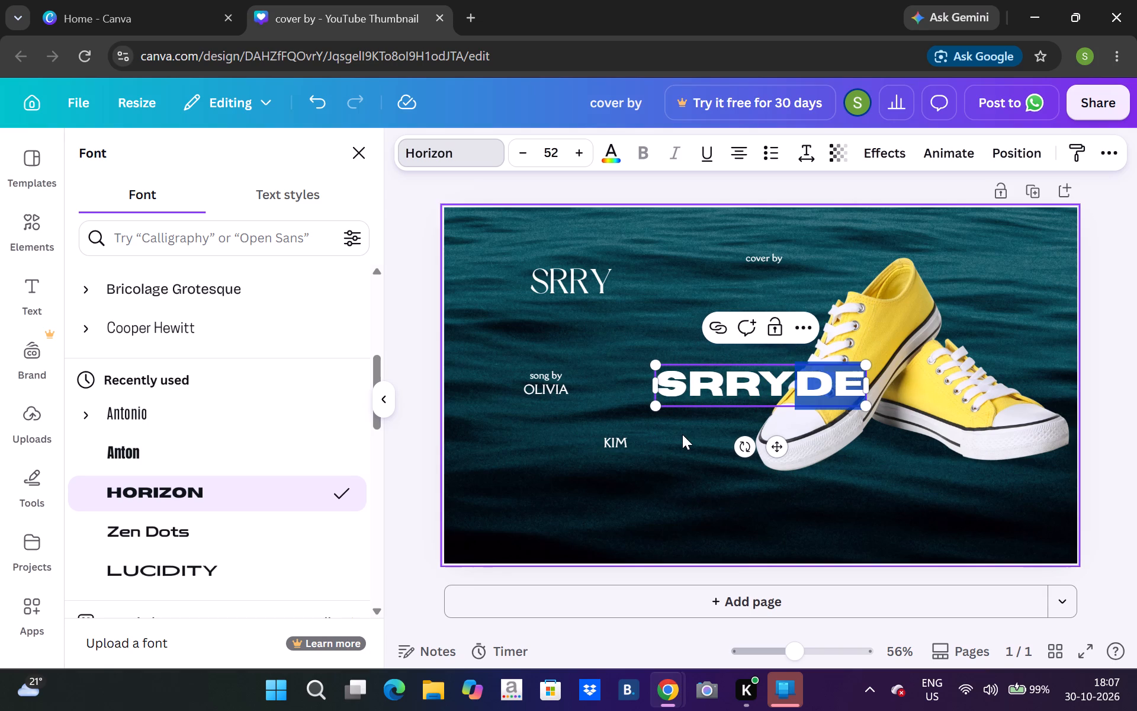
click(682, 434)
drag(758, 395, 590, 338)
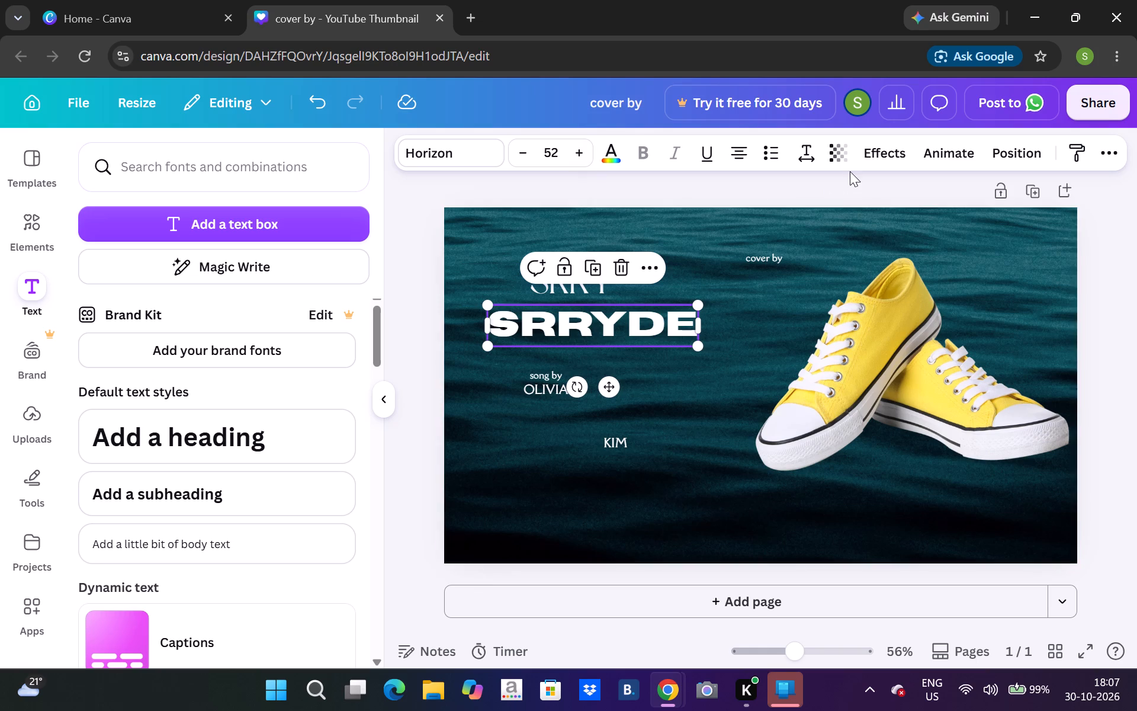
click(632, 343)
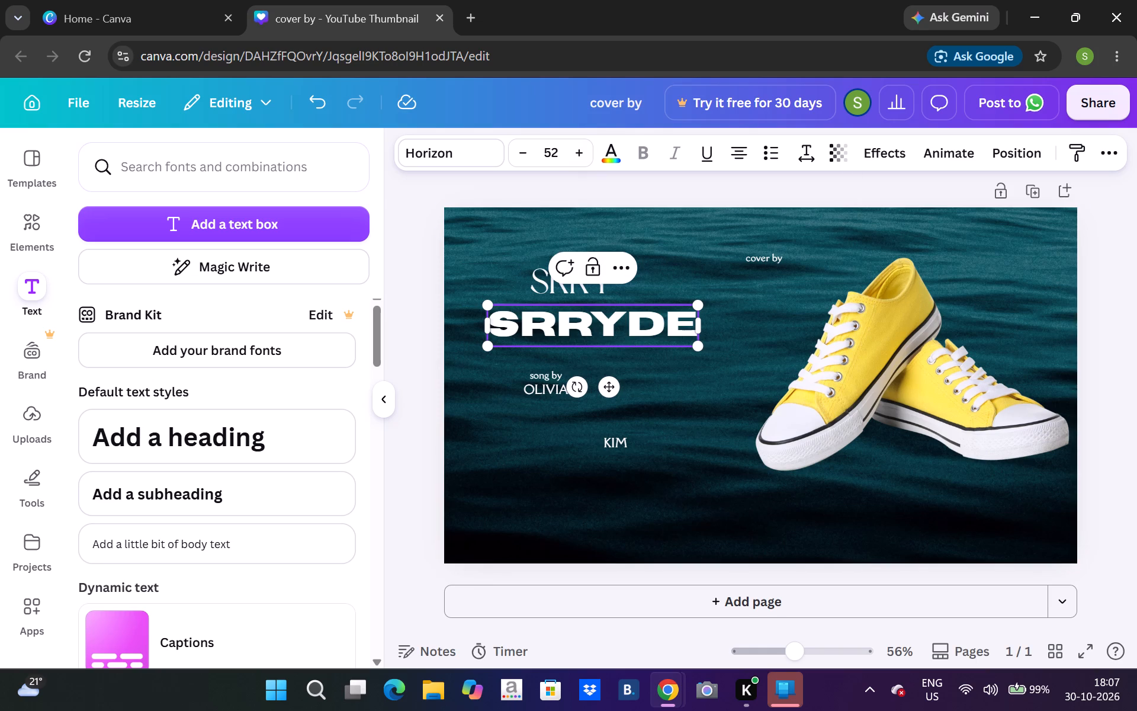
click(678, 340)
key(Right)
Widen the SRRYDE heading's letter spacing to more than 272.
click(806, 151)
click(778, 231)
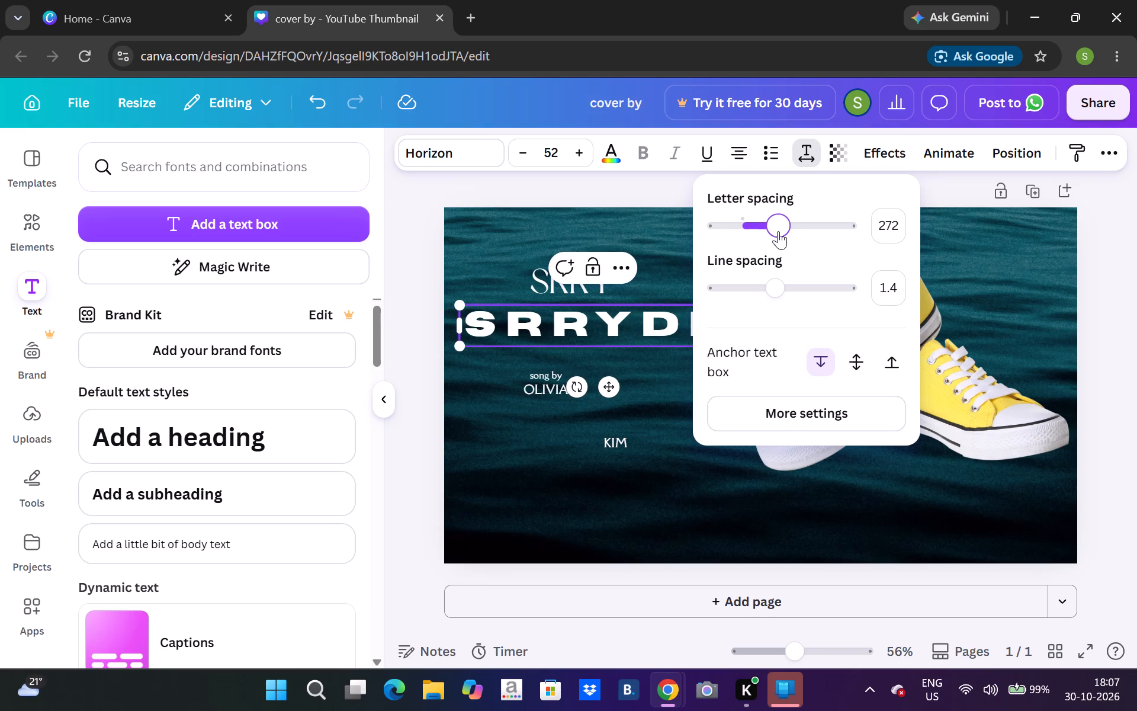
drag(788, 228, 788, 236)
click(498, 386)
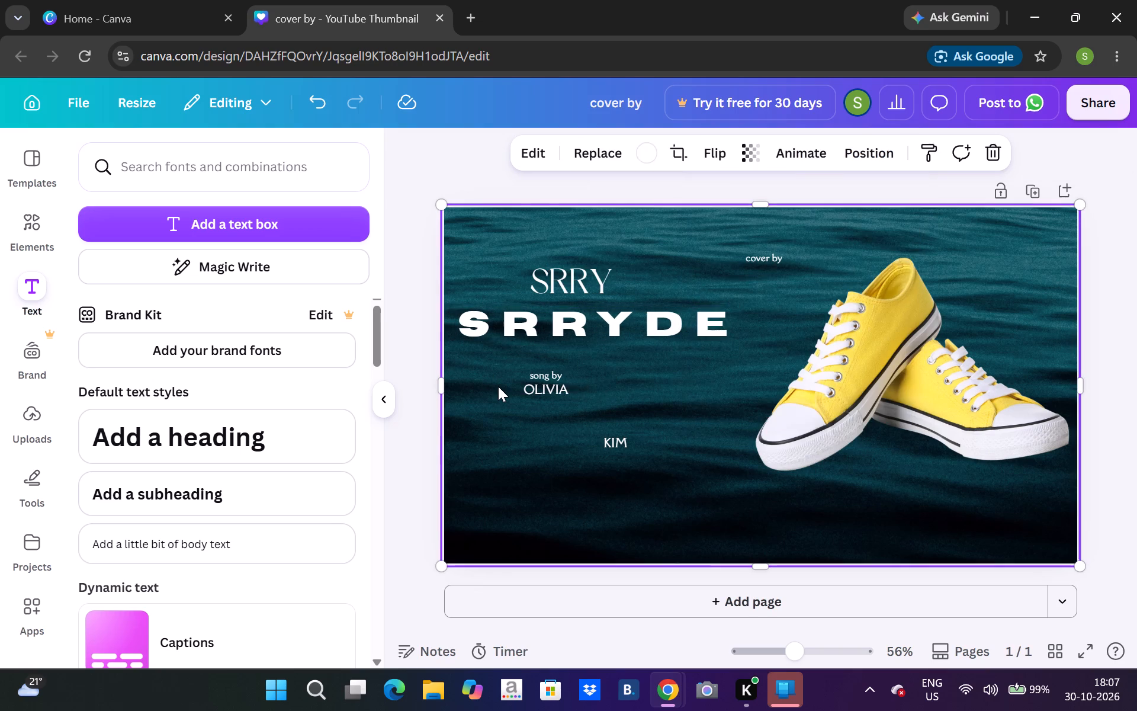
Move the SRRY text down beside OLIVIA and shift the SRRYDE heading up into the freed space.
click(679, 319)
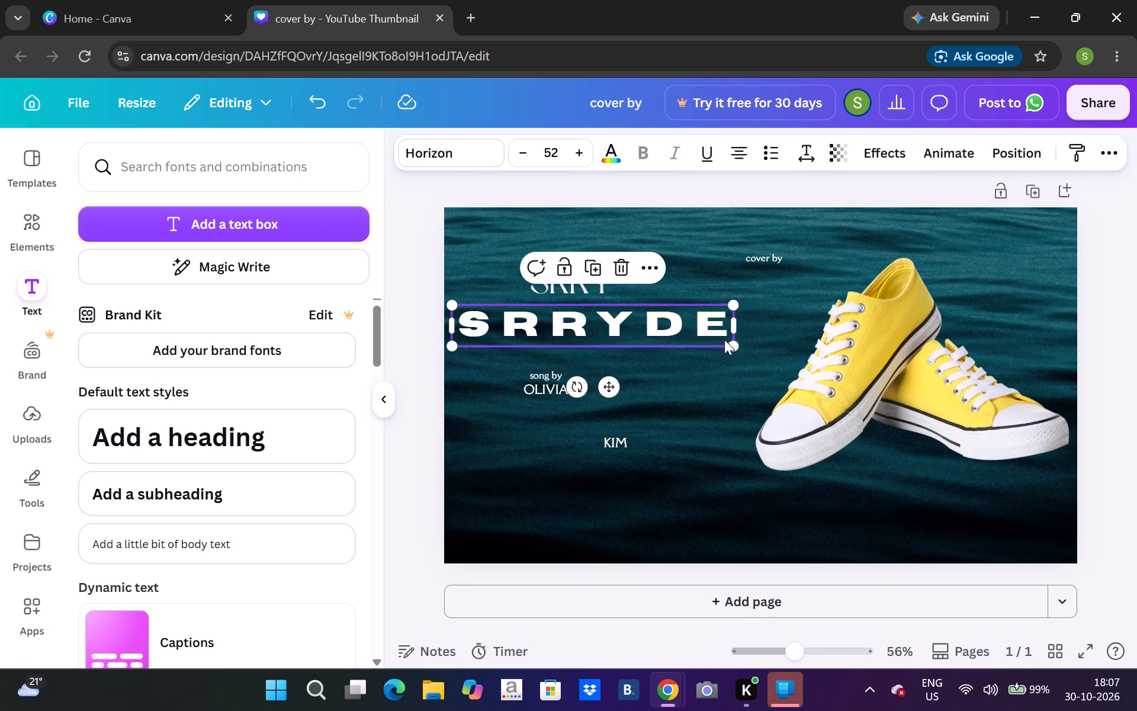
drag(727, 340, 742, 329)
drag(742, 329, 795, 355)
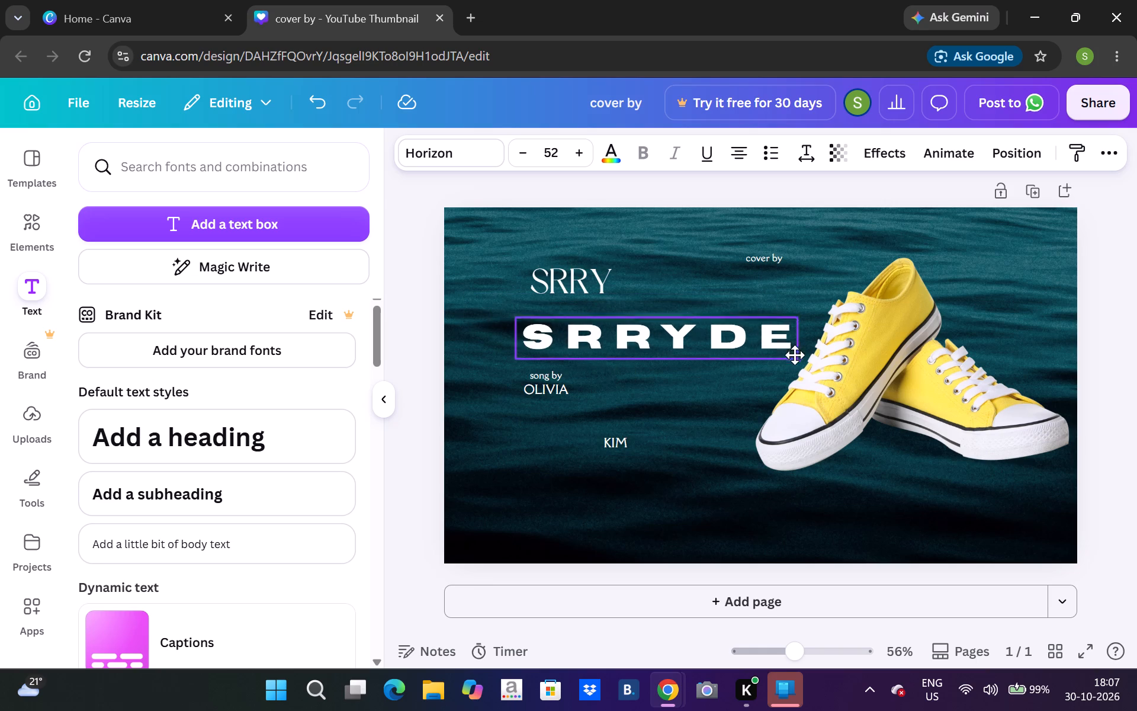
drag(795, 355, 770, 334)
drag(557, 280, 557, 284)
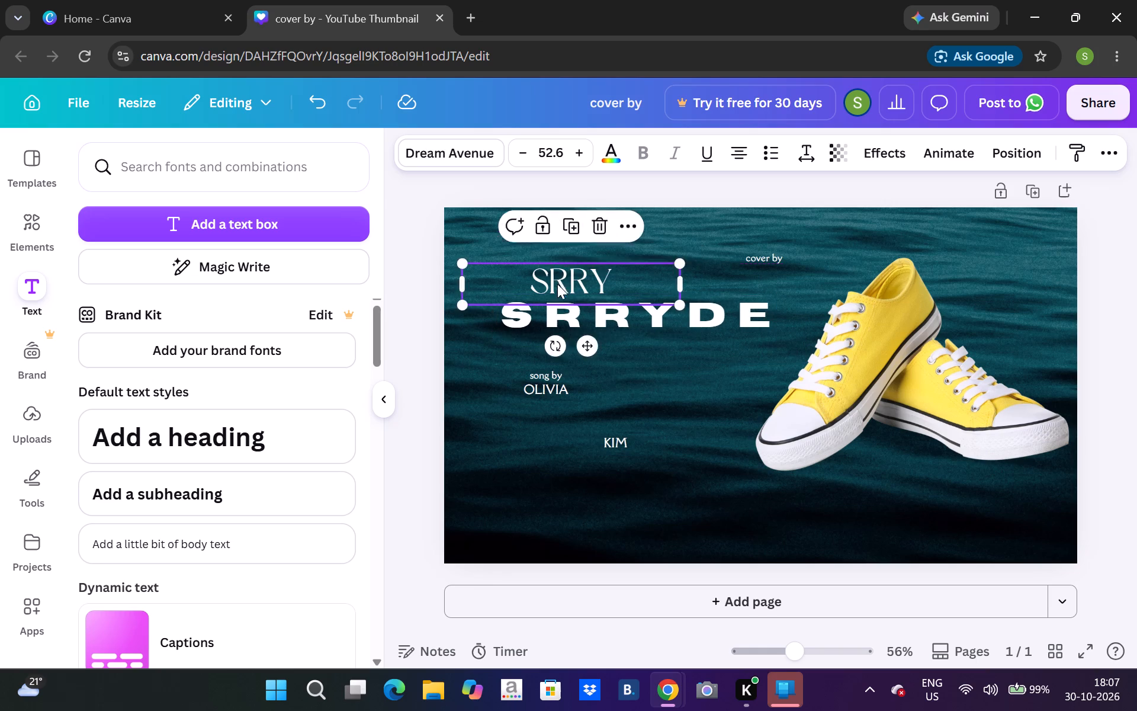
drag(557, 284, 577, 375)
drag(704, 307, 696, 300)
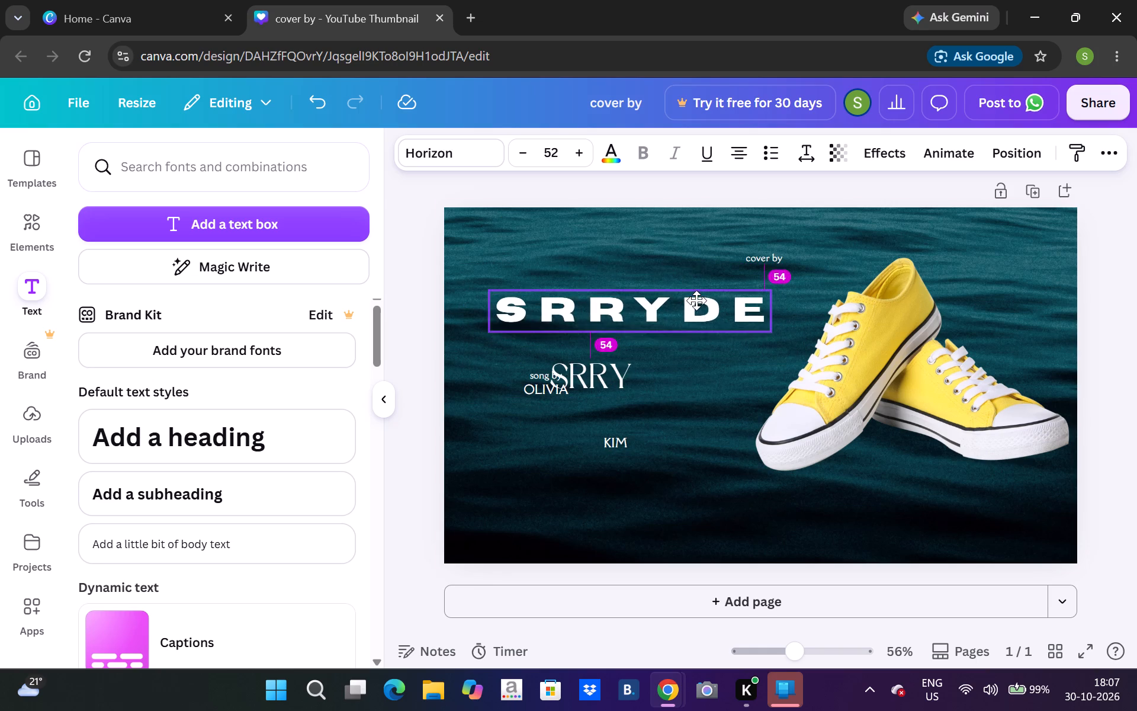
drag(696, 300, 677, 286)
Enlarge the SRRYDE heading to font size 83.6 and align its start near the thumbnail's left edge.
click(745, 317)
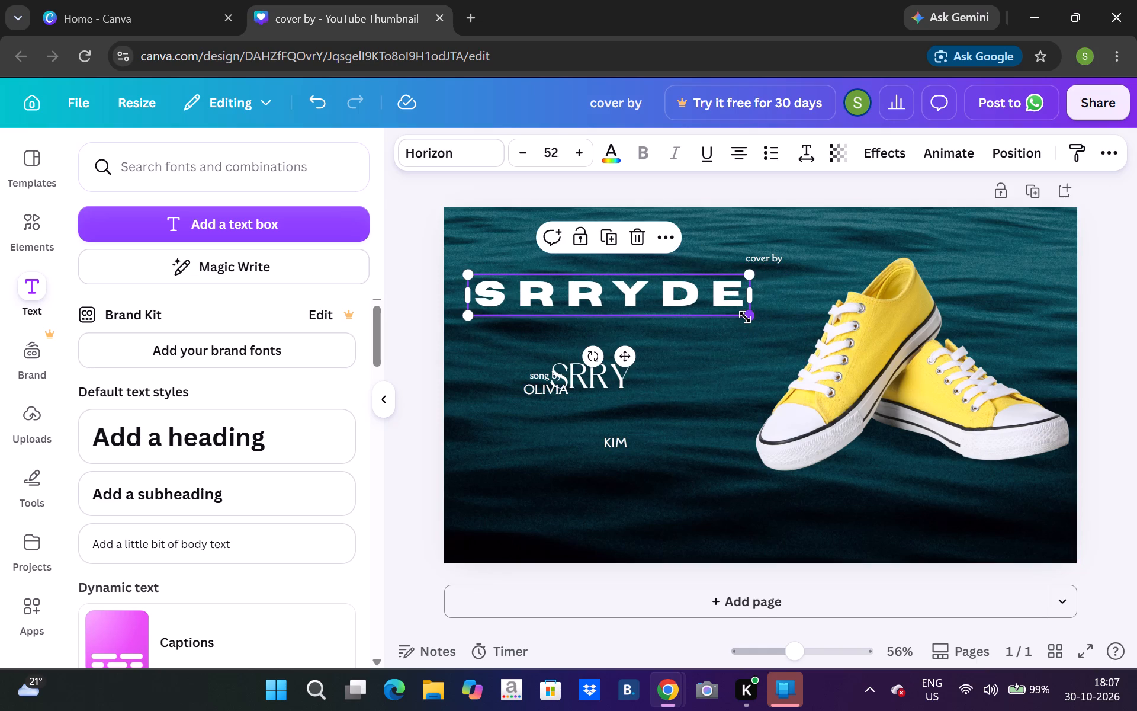
drag(745, 317, 912, 371)
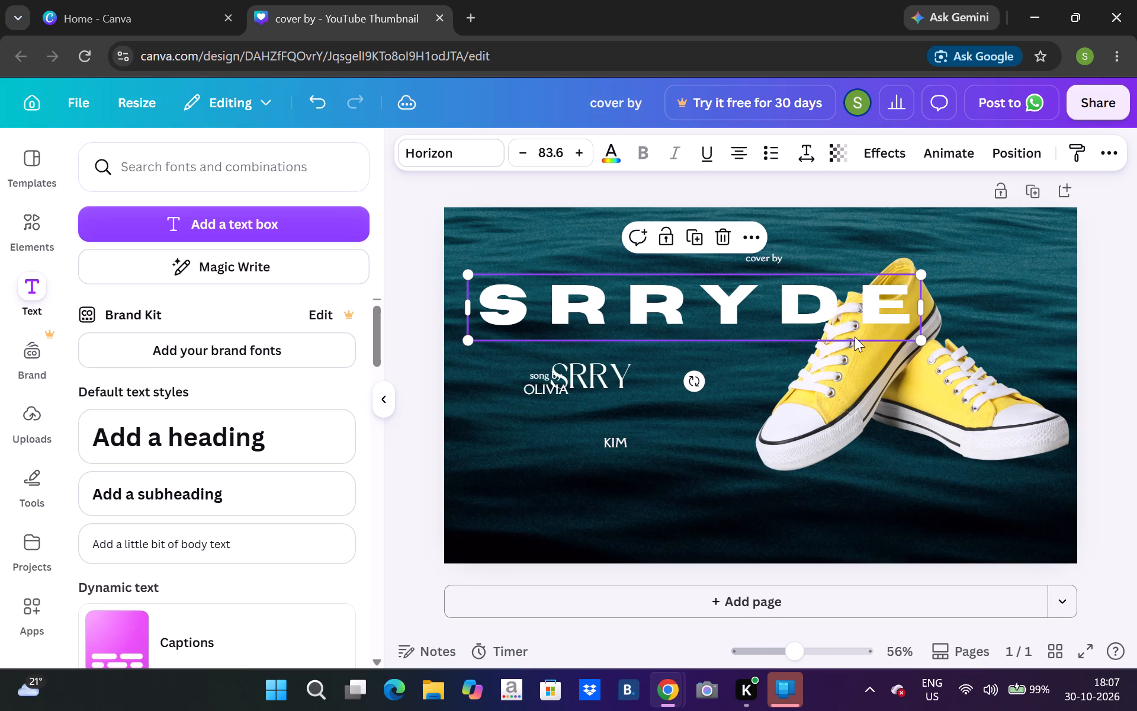
drag(838, 313, 823, 307)
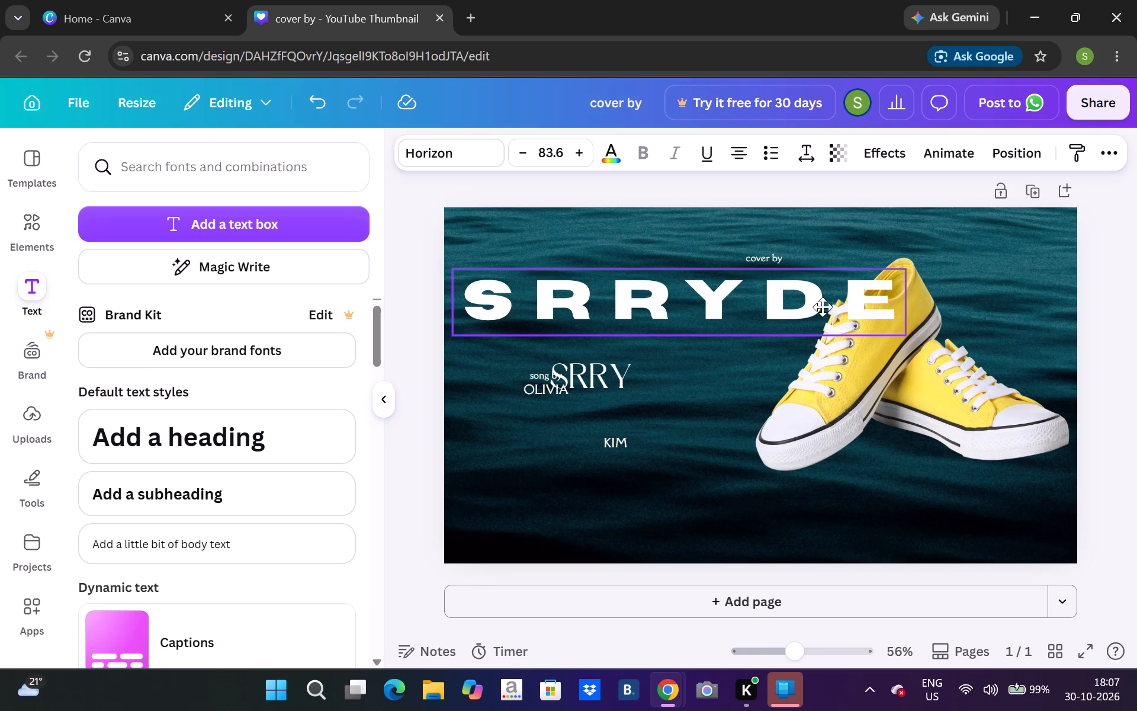
drag(823, 307, 823, 306)
drag(823, 306, 809, 327)
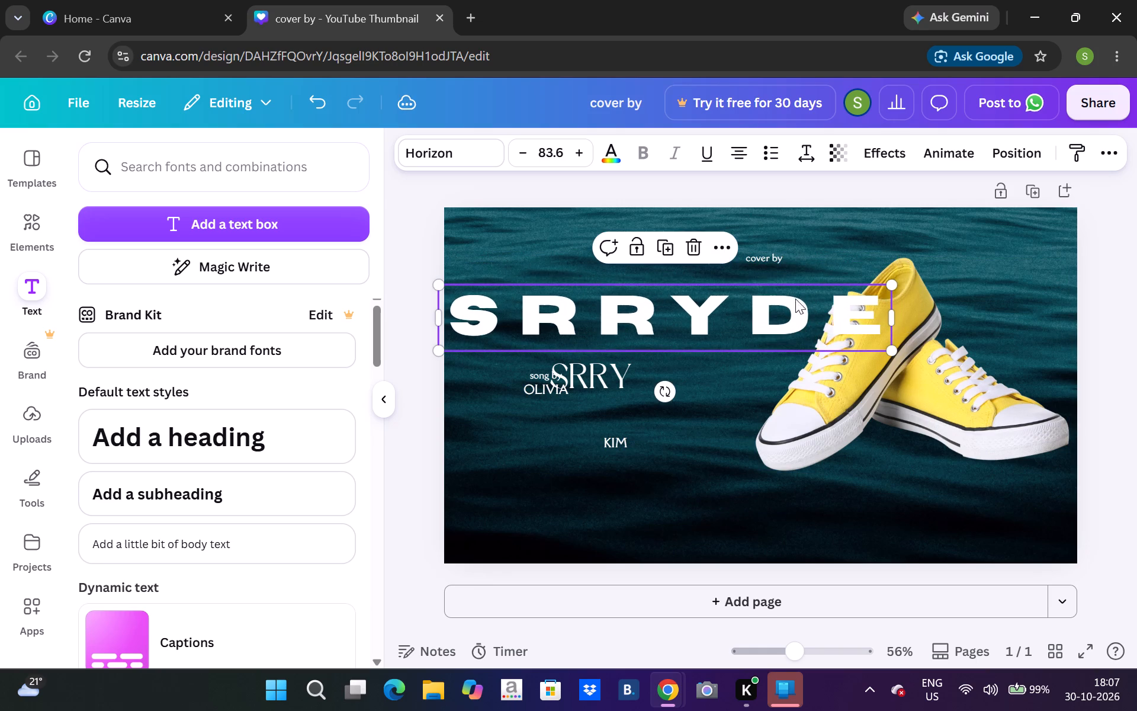
Move the "cover by" text down below the SRRYDE heading, just above and to the right of KIM.
drag(773, 260, 766, 280)
drag(766, 280, 762, 351)
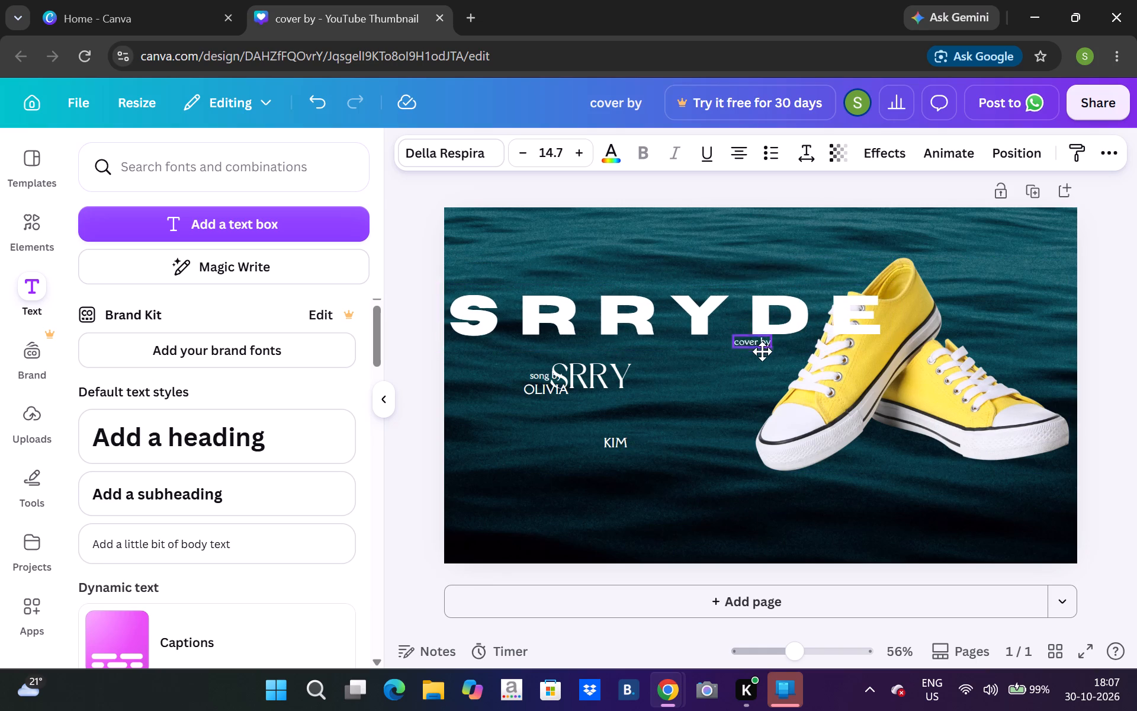
drag(762, 351, 707, 424)
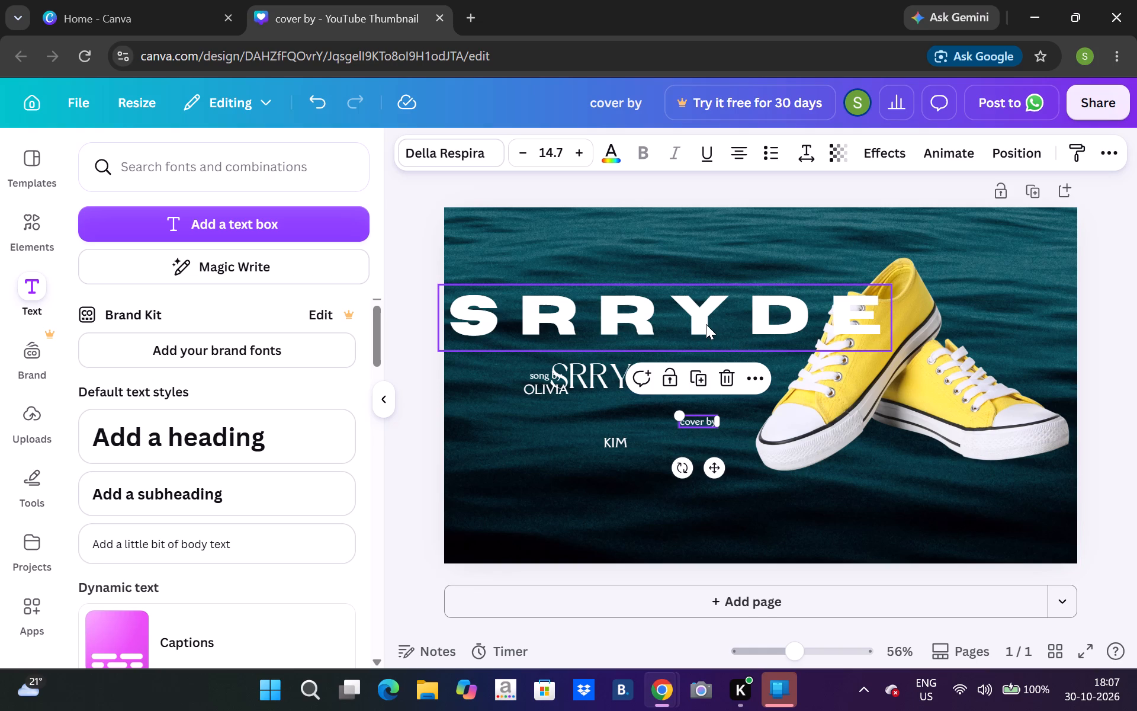
Nudge the SRRYDE heading straight up until it sits near the thumbnail's top edge.
click(706, 324)
key(Up)
key(Up)
key(Up)
key(Up)
key(Up)
key(Up)
key(Up)
key(Up)
key(Up)
key(Up)
key(Up)
key(Up)
key(Up)
key(Up)
key(Up)
key(Up)
key(Up)
key(Up)
key(Up)
key(Up)
key(Up)
key(Up)
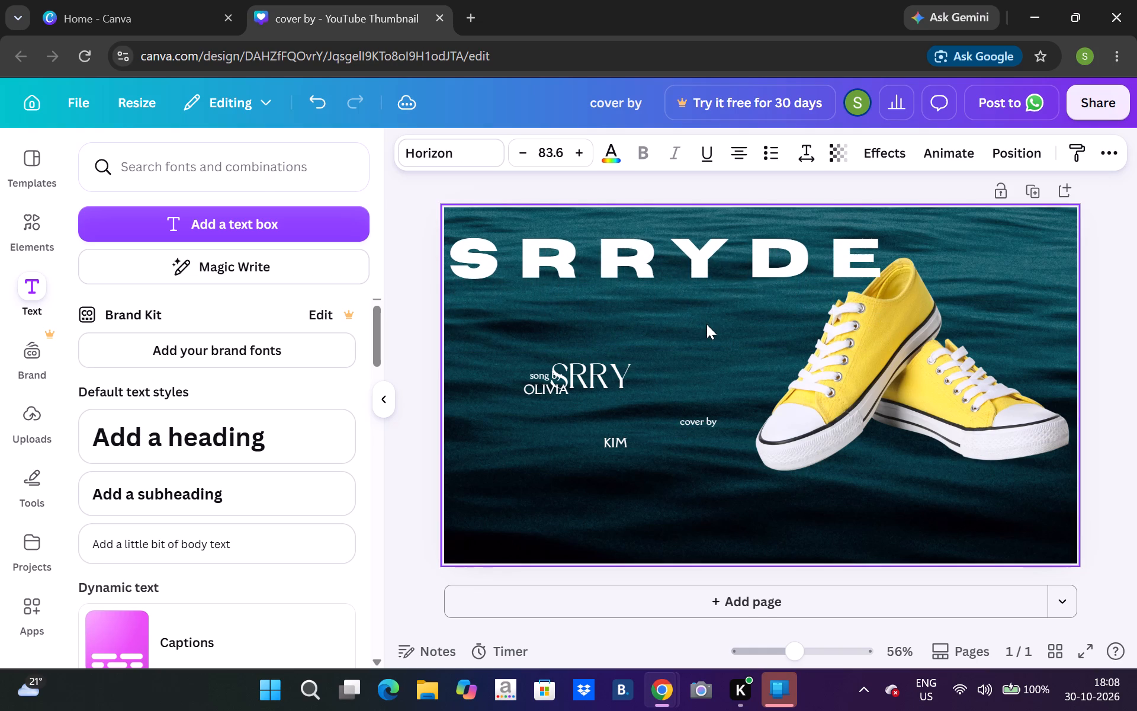
Nudge the yellow sneakers photo straight down until the shoes clear the SRRYDE heading.
click(869, 394)
key(Down)
key(Down)
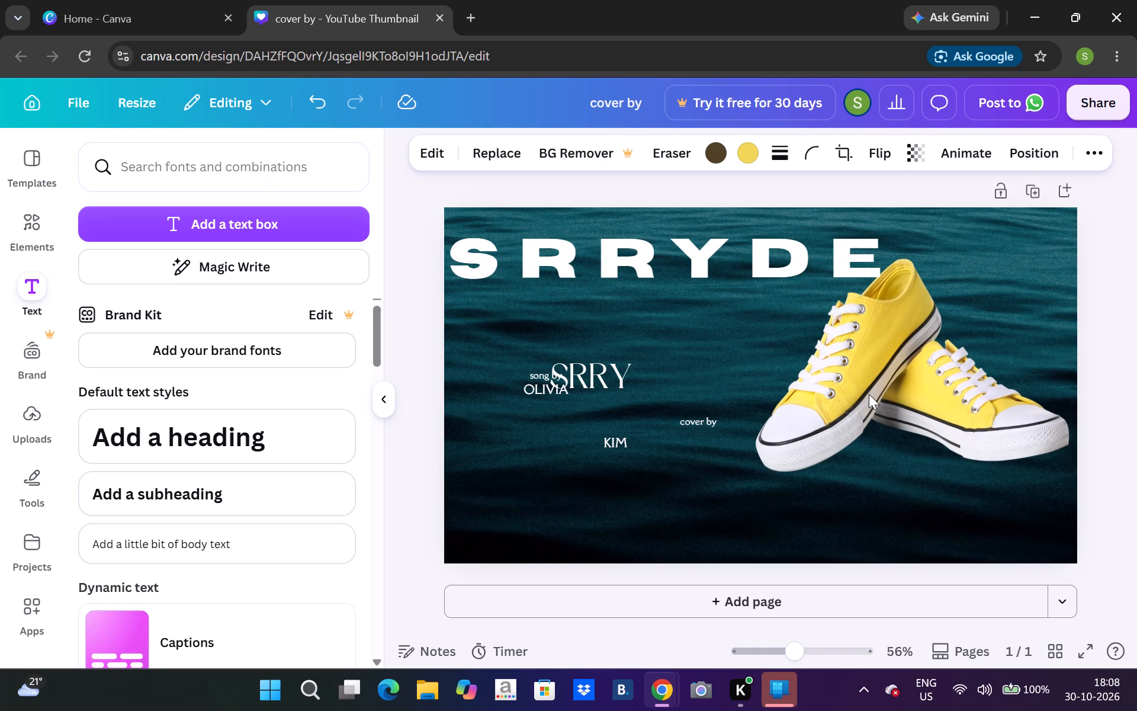
key(Down)
key(Down)
key(Down)
key(Down)
key(Down)
key(Down)
key(Down)
key(Down)
key(Down)
key(Down)
key(Down)
key(Down)
key(Down)
key(Down)
key(Down)
key(Down)
key(Down)
key(Down)
key(Down)
key(Down)
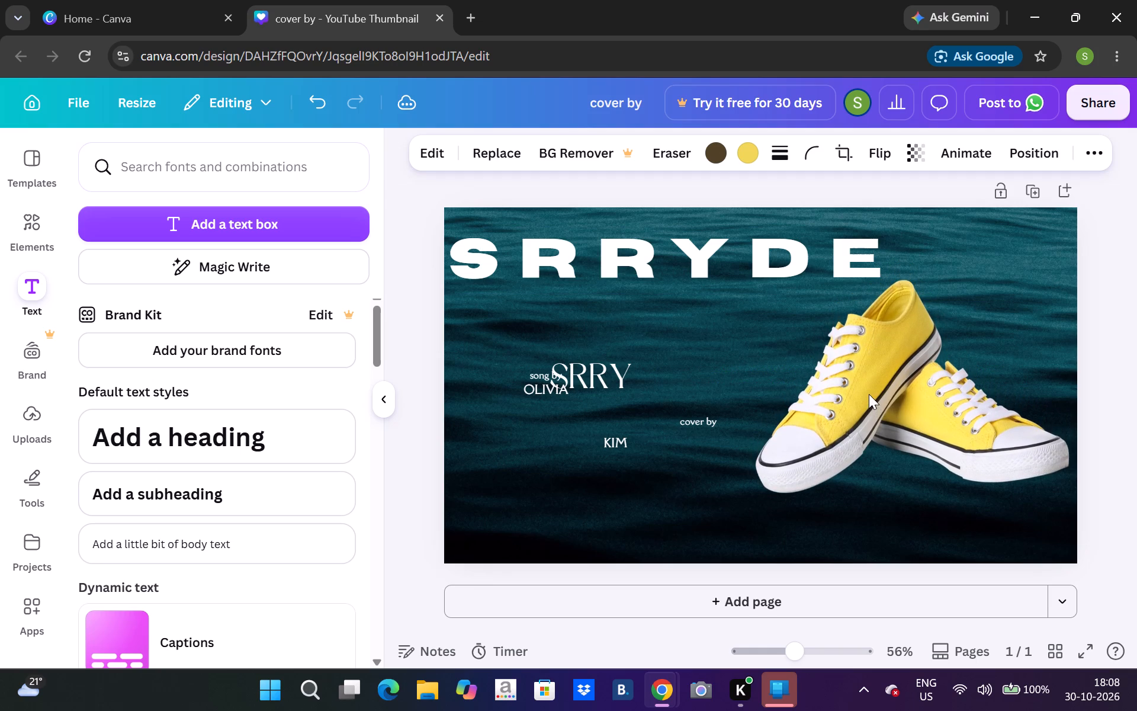
key(Down)
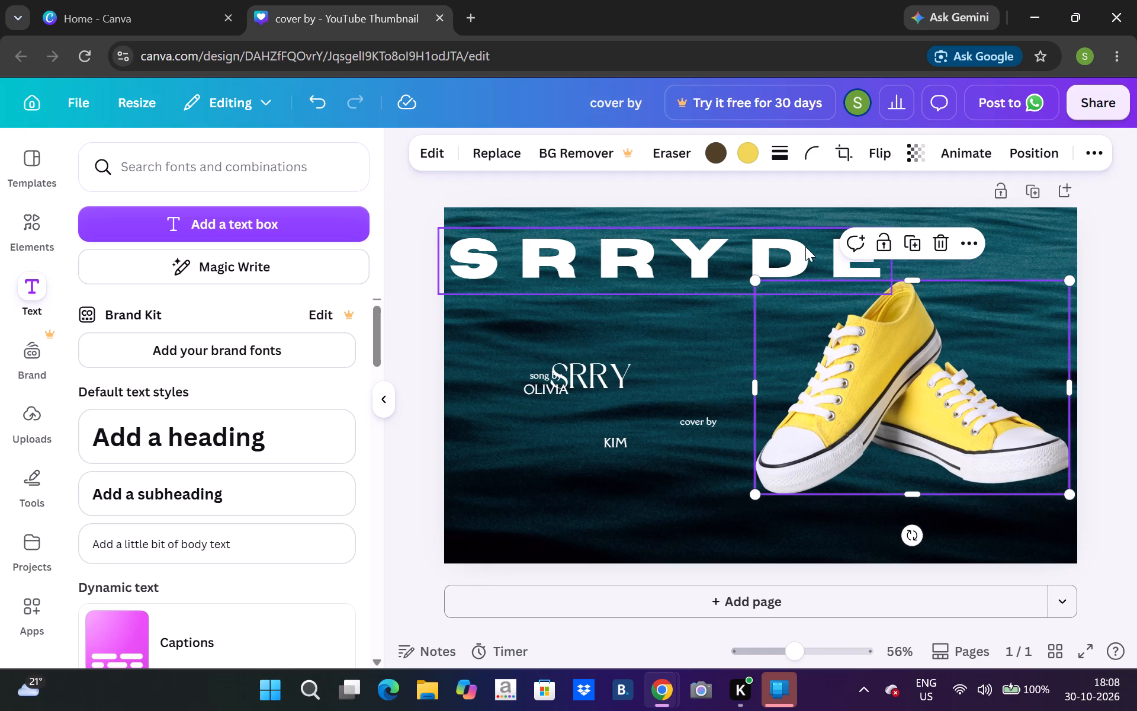
Nudge the SRRYDE heading slightly down and to the right, keeping it just above the sneakers.
click(805, 246)
key(Down)
key(Down)
key(Down)
key(Down)
key(Down)
key(Down)
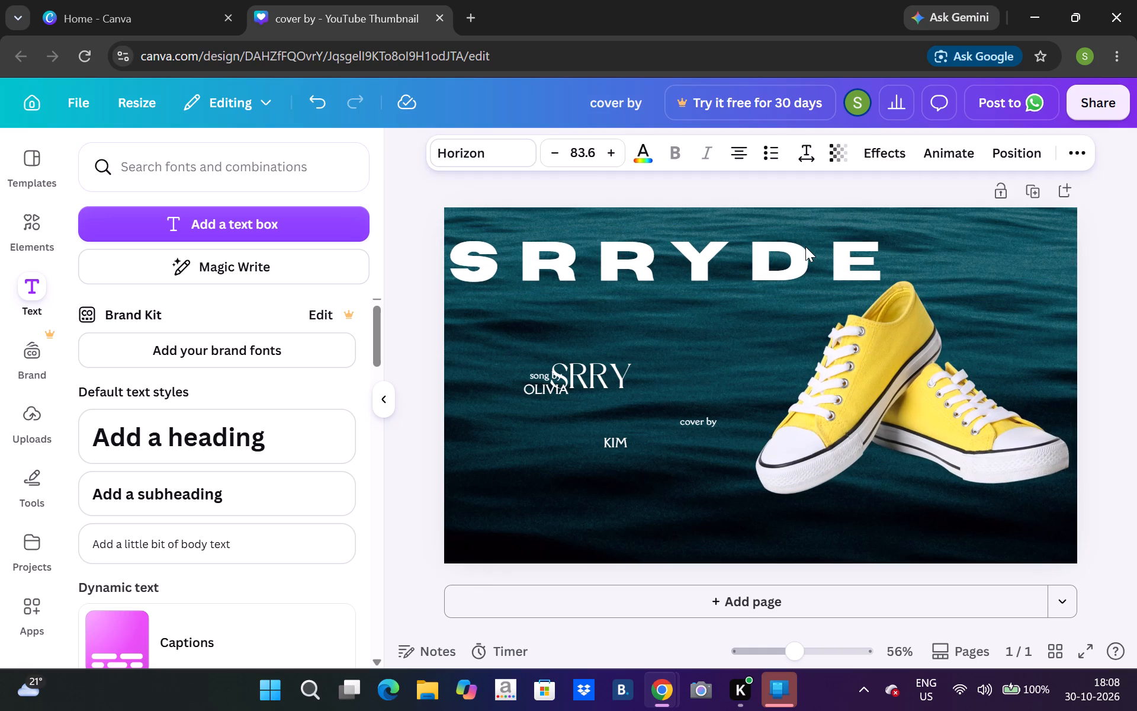
key(Down)
key(Right)
key(Right)
key(Right)
key(Right)
key(Right)
key(Right)
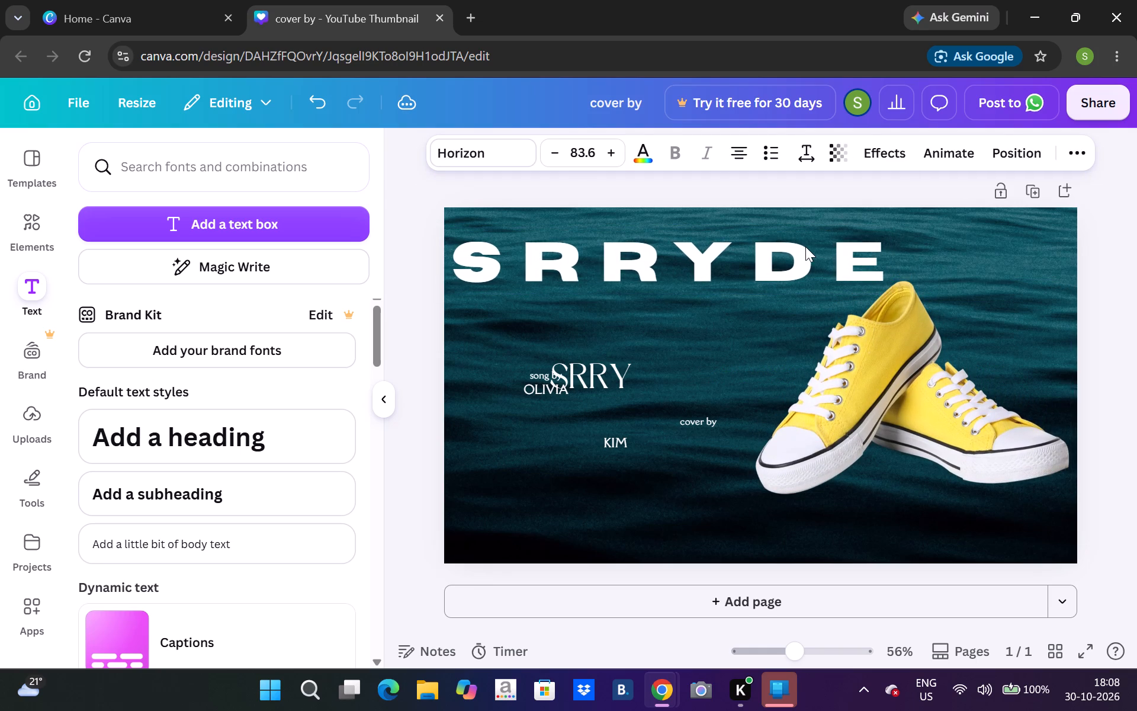
key(Right)
click(775, 288)
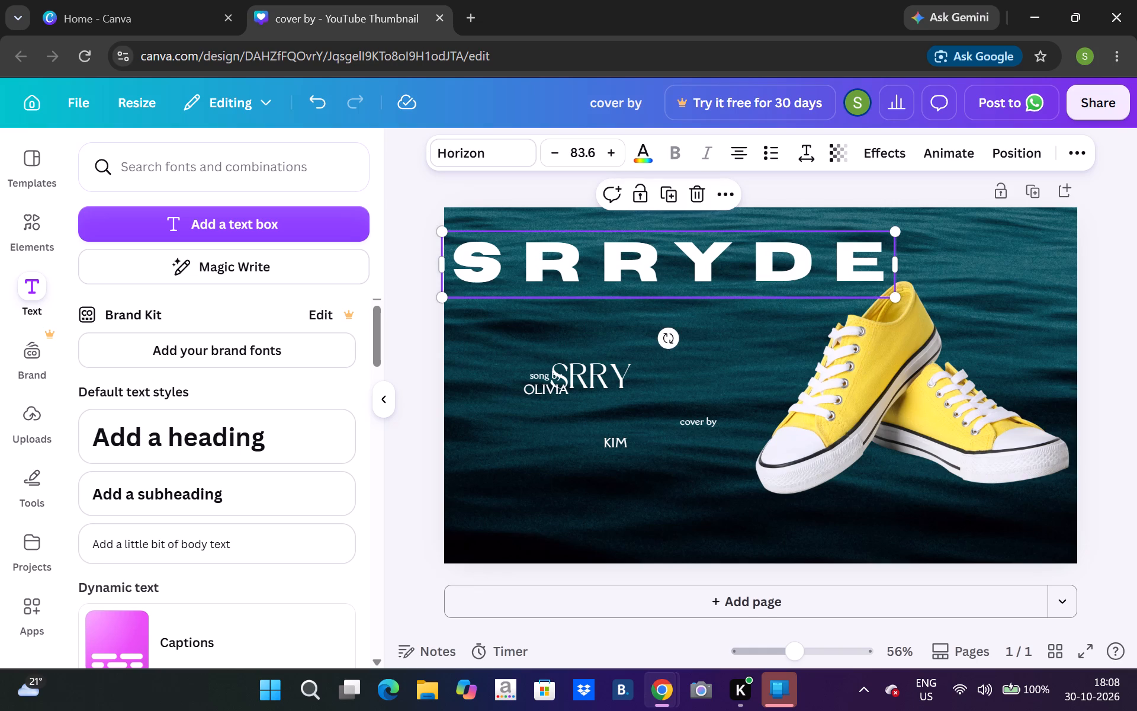
Set the SRRYDE heading's font to Lucidity Expanded and reduce its size until it fits inside the thumbnail.
click(511, 155)
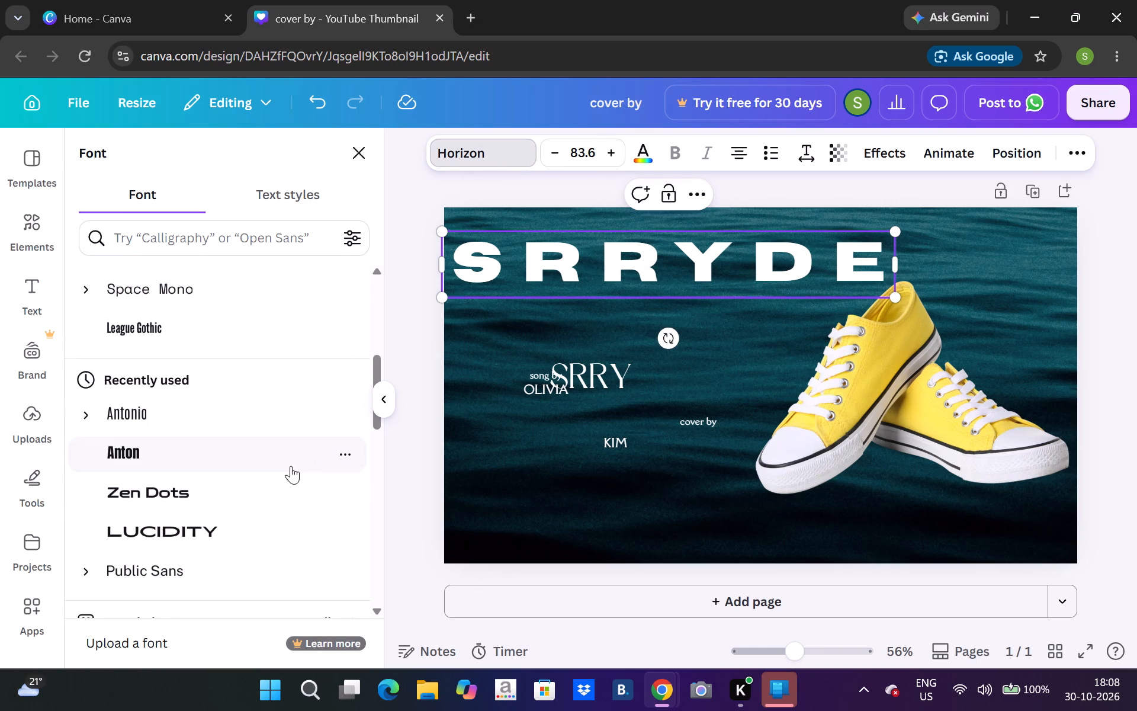
click(293, 523)
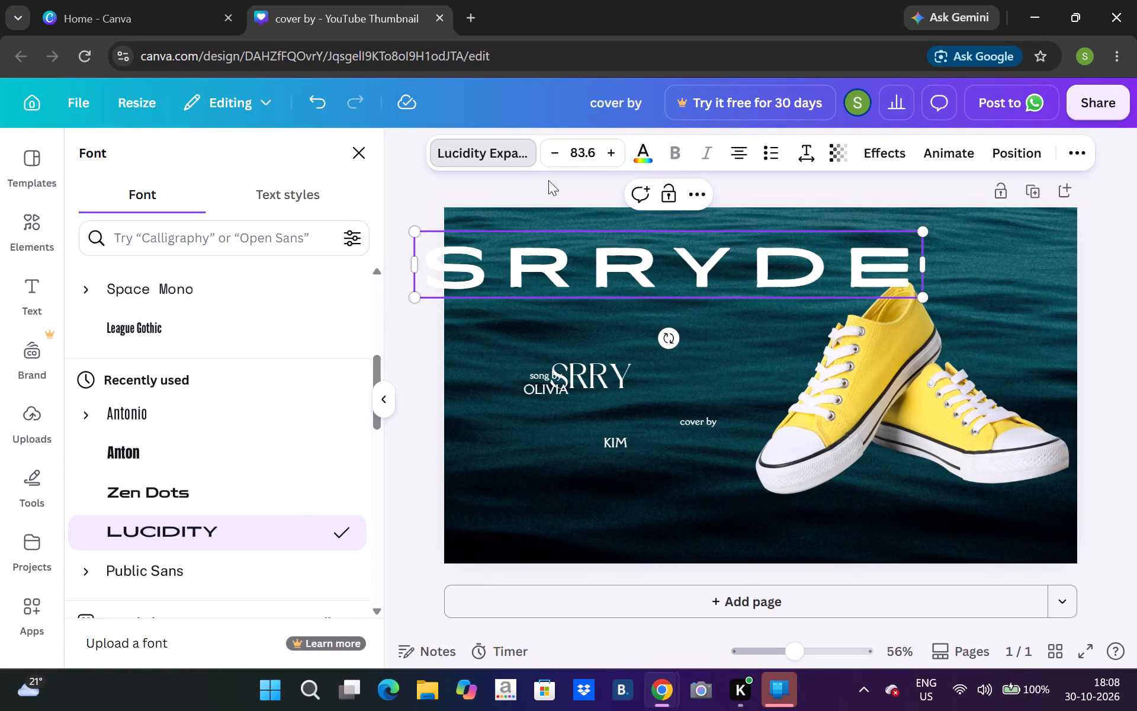
triple_click(551, 156)
triple_click(551, 156)
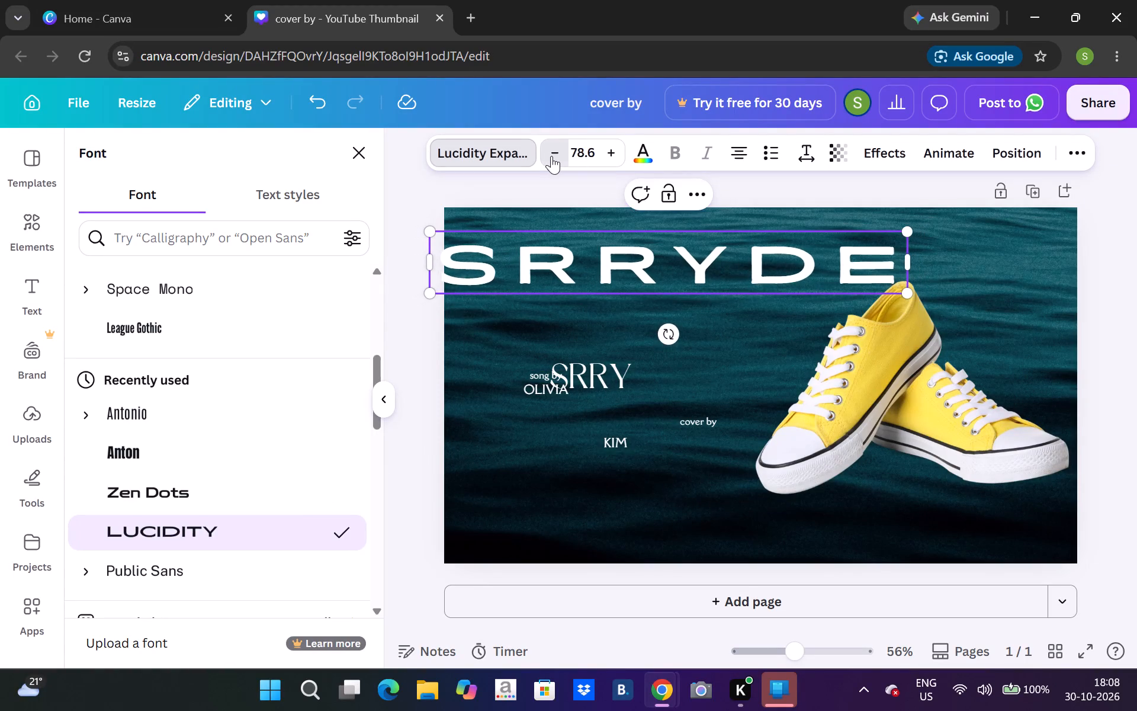
double_click(551, 156)
click(657, 346)
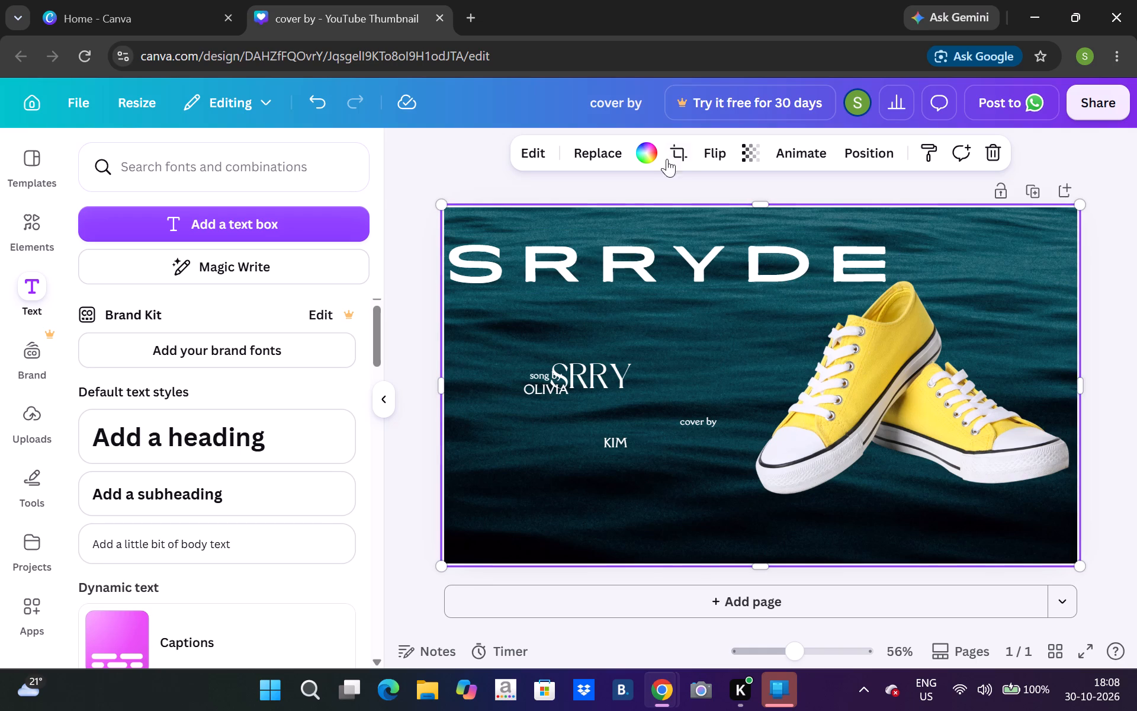
Add a default subheading to the thumbnail and set its font to Anton.
click(189, 474)
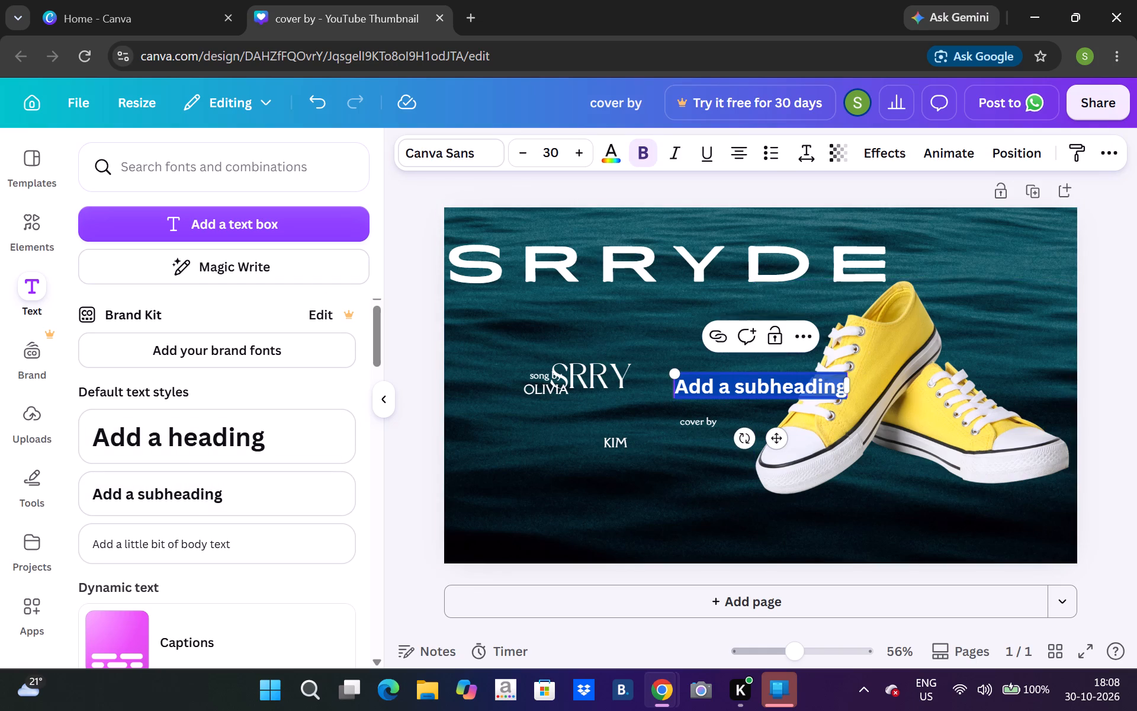
click(471, 148)
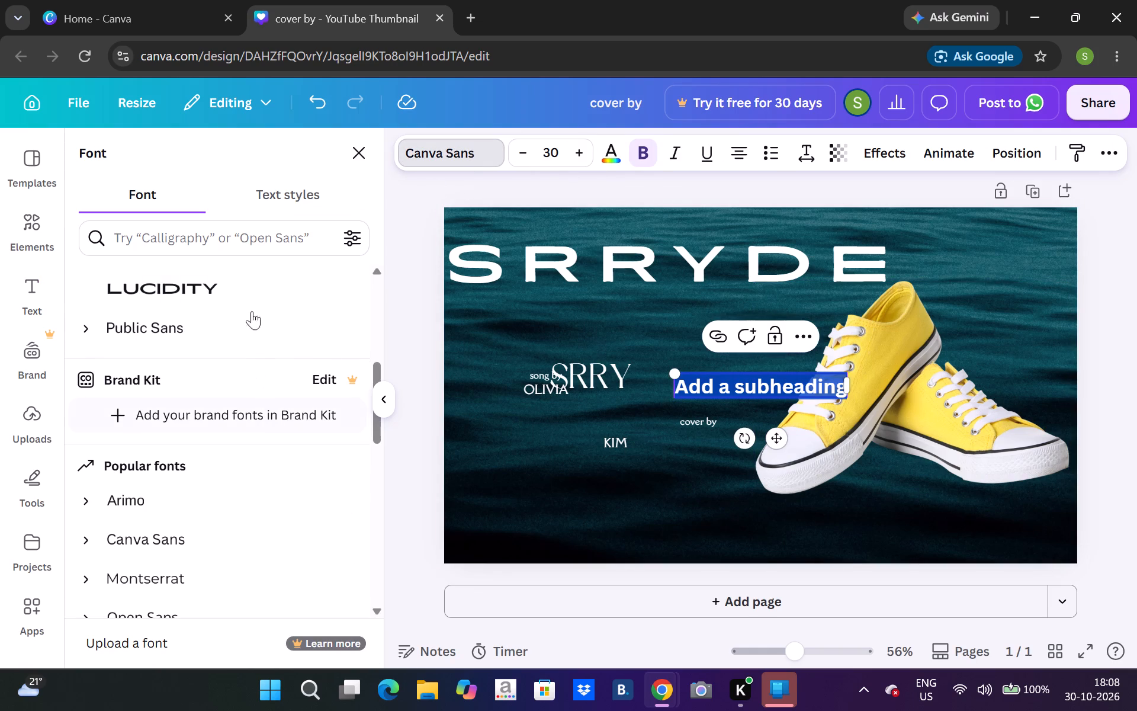
click(246, 273)
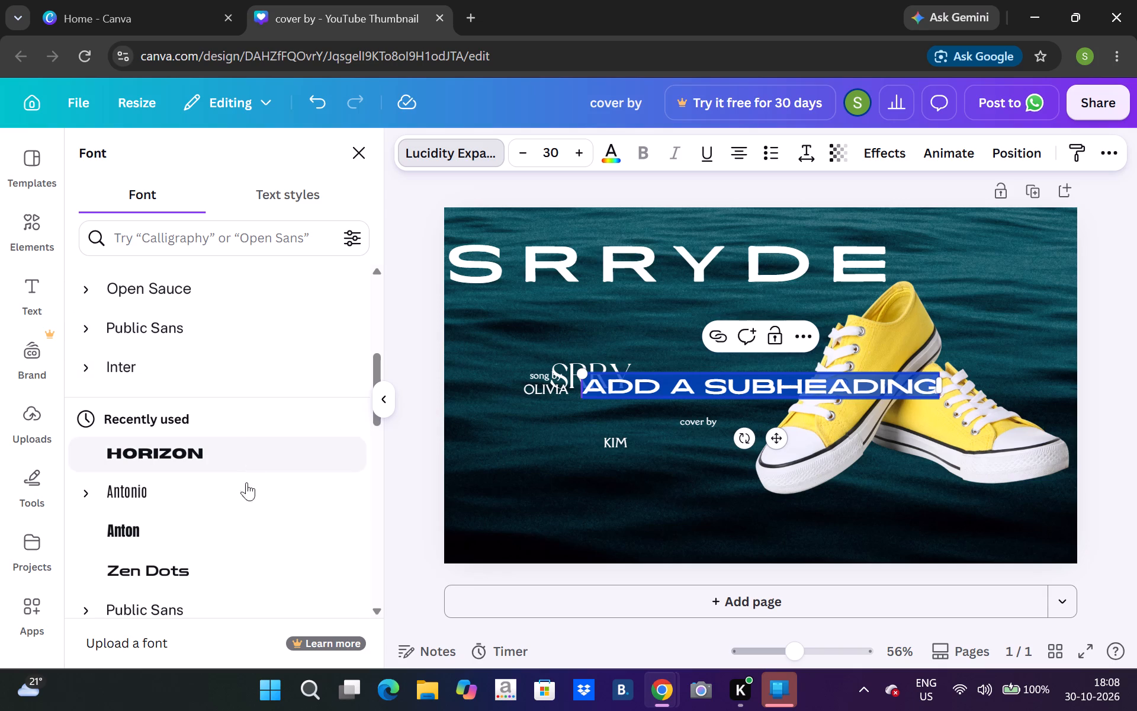
click(239, 522)
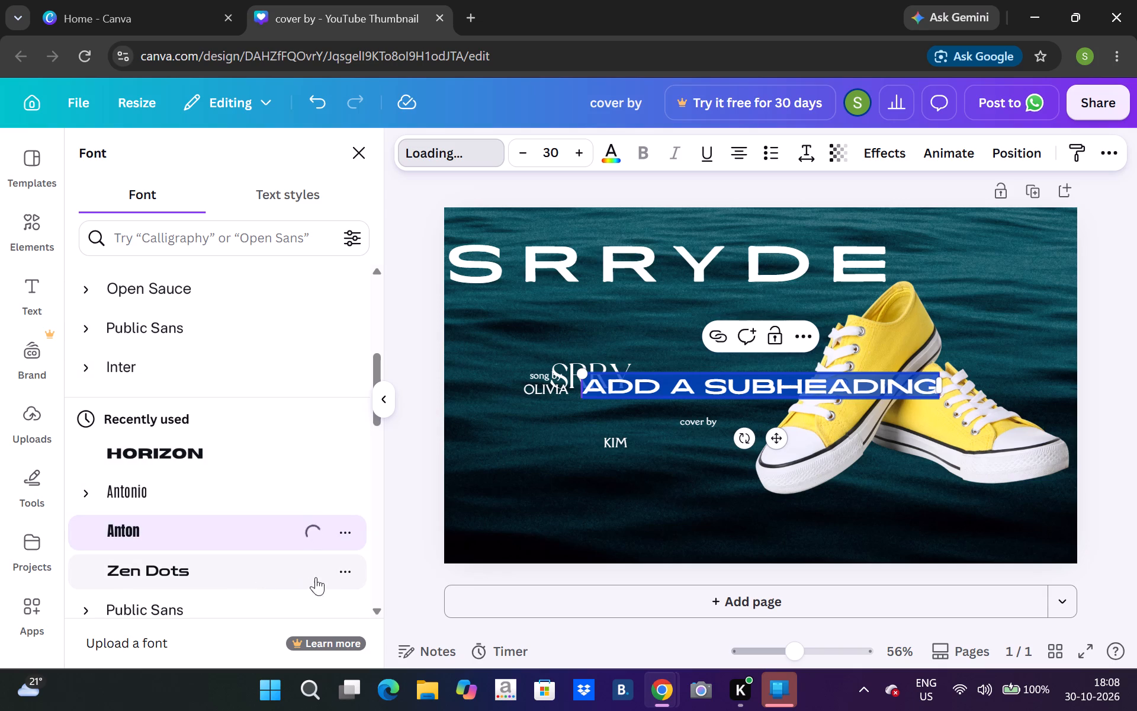
click(371, 611)
click(371, 611)
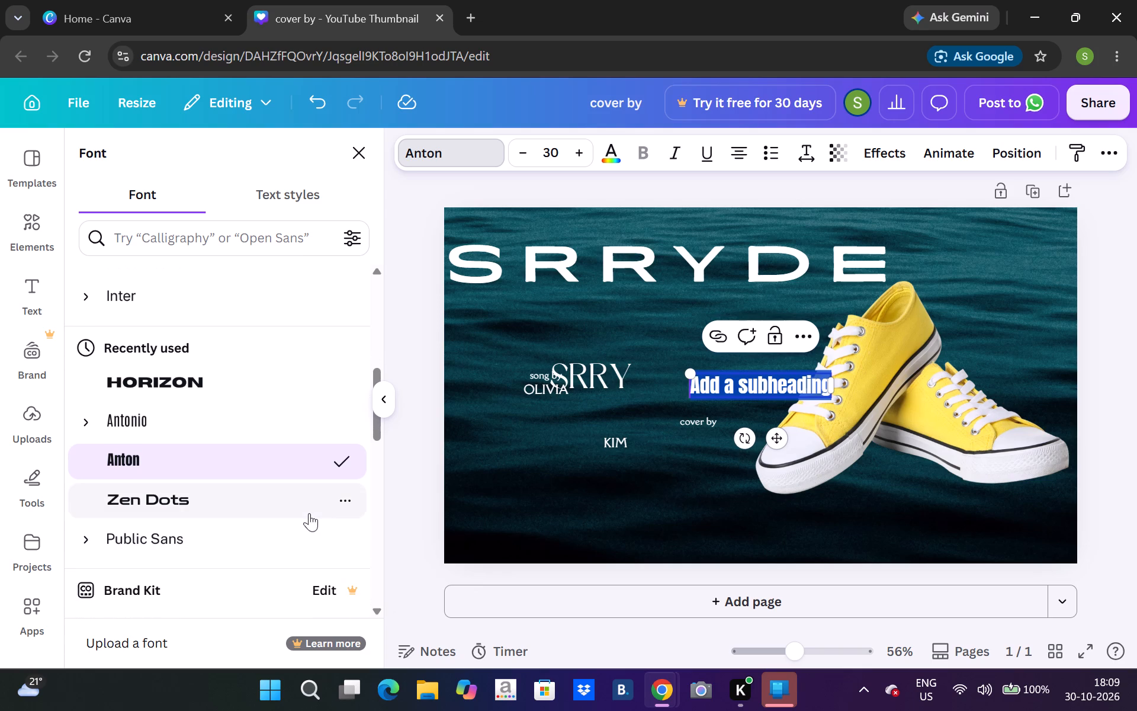
Replace the placeholder text of the added subheading with "MOVE BEYOUND THE LIMITS".
key(m)
drag(766, 376, 766, 382)
click(766, 382)
drag(706, 385, 748, 392)
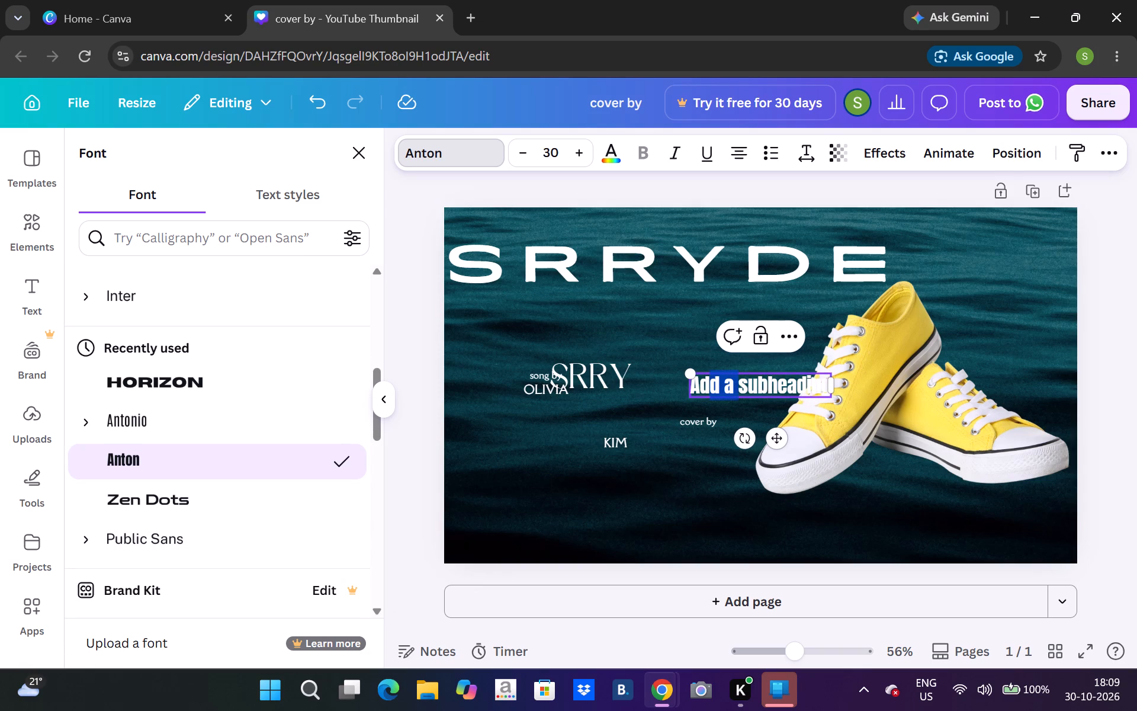
drag(698, 381, 733, 382)
drag(733, 382, 806, 391)
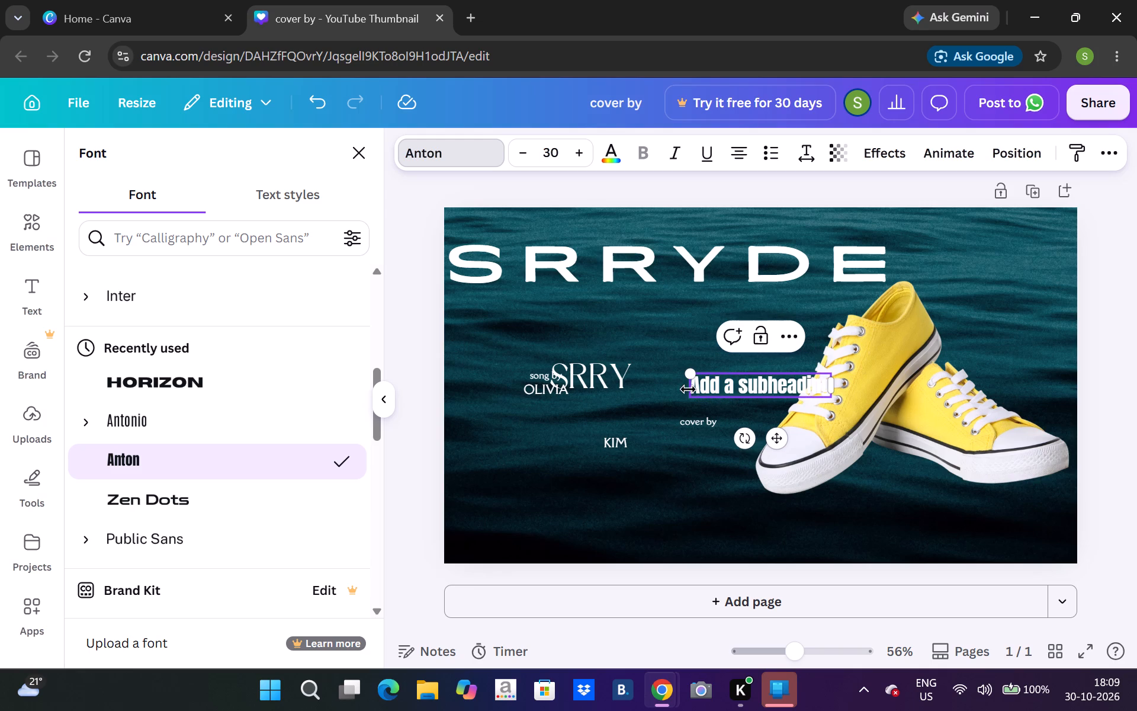
key(Left)
key(Left)
key(Left)
key(Left)
key(Left)
key(Left)
key(Left)
key(Left)
key(Left)
key(Left)
key(Left)
key(Left)
key(Left)
key(Left)
key(Left)
key(Left)
drag(693, 386, 822, 399)
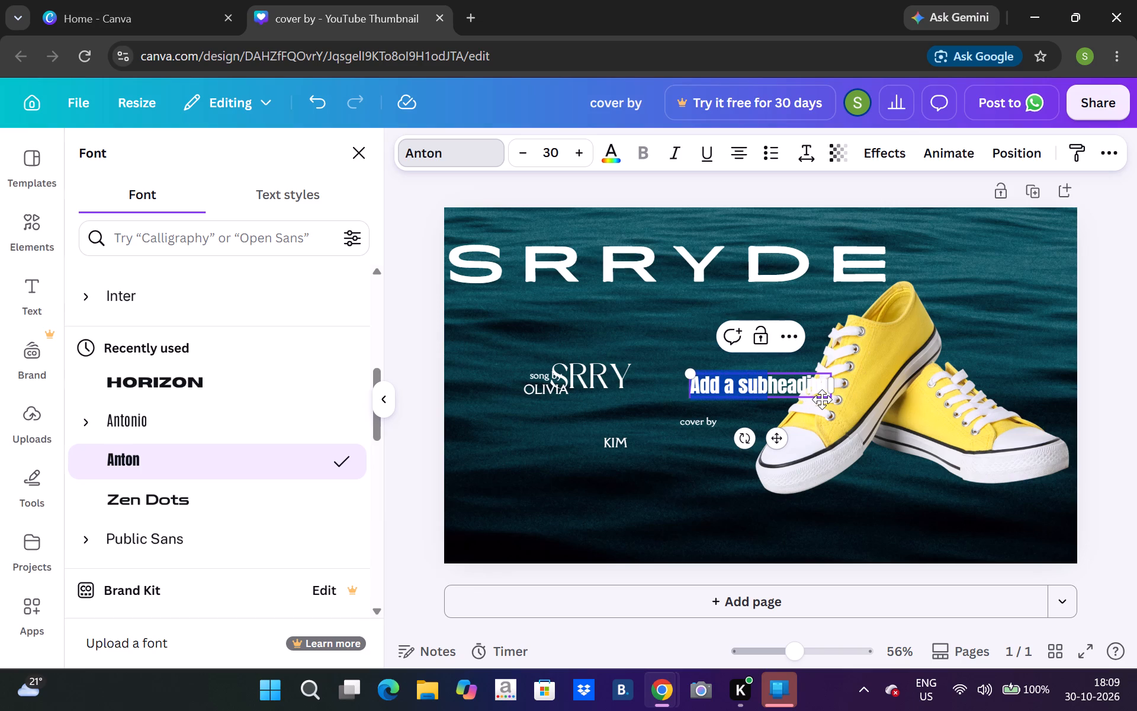
drag(822, 399, 829, 392)
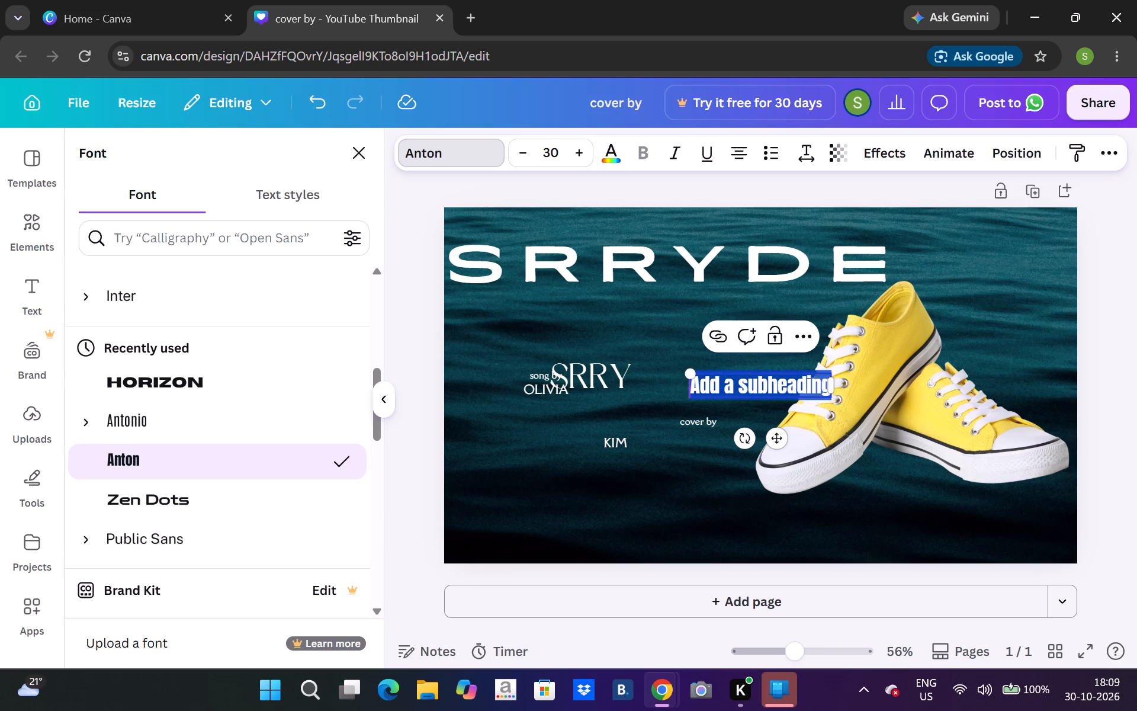
key(BackSpace)
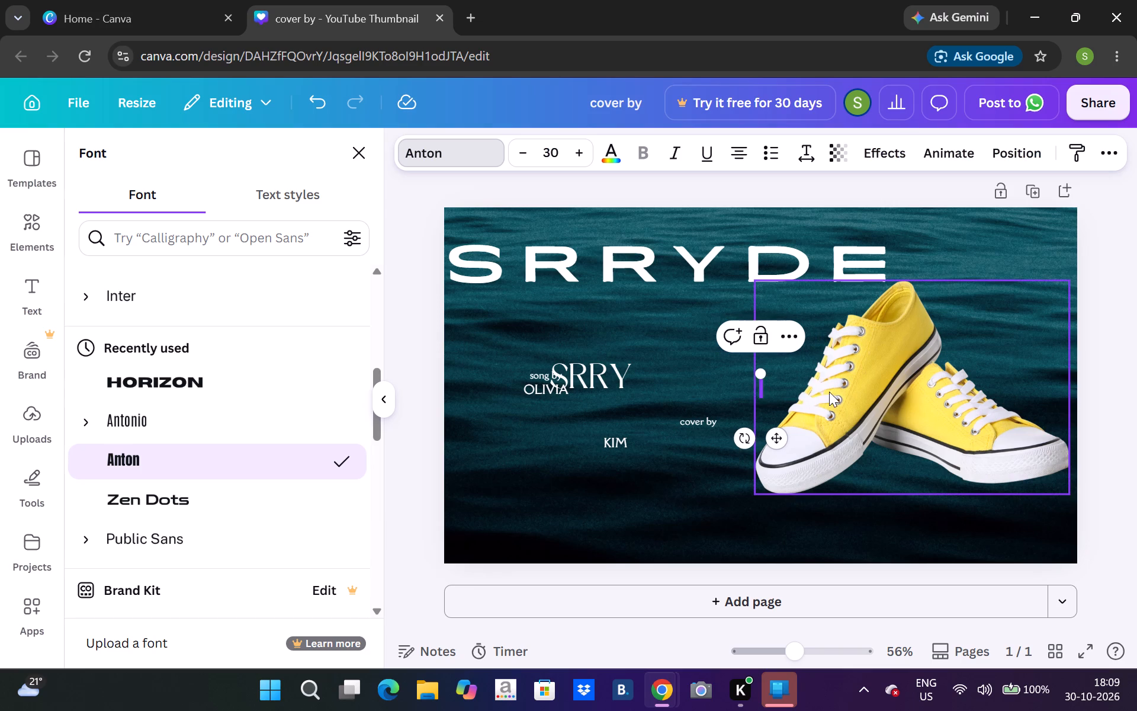
key(m)
key(BackSpace)
text(MOVE BEYOUND)
key(space)
text(THE)
key(space)
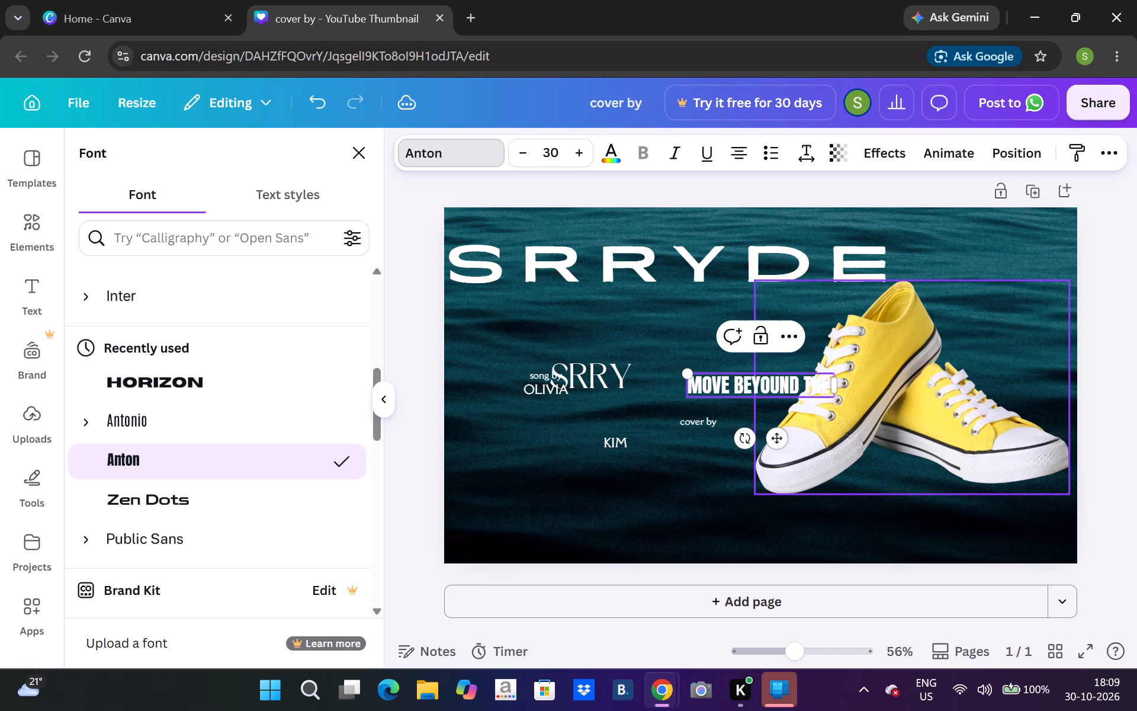
text(LI)
text(MITS)
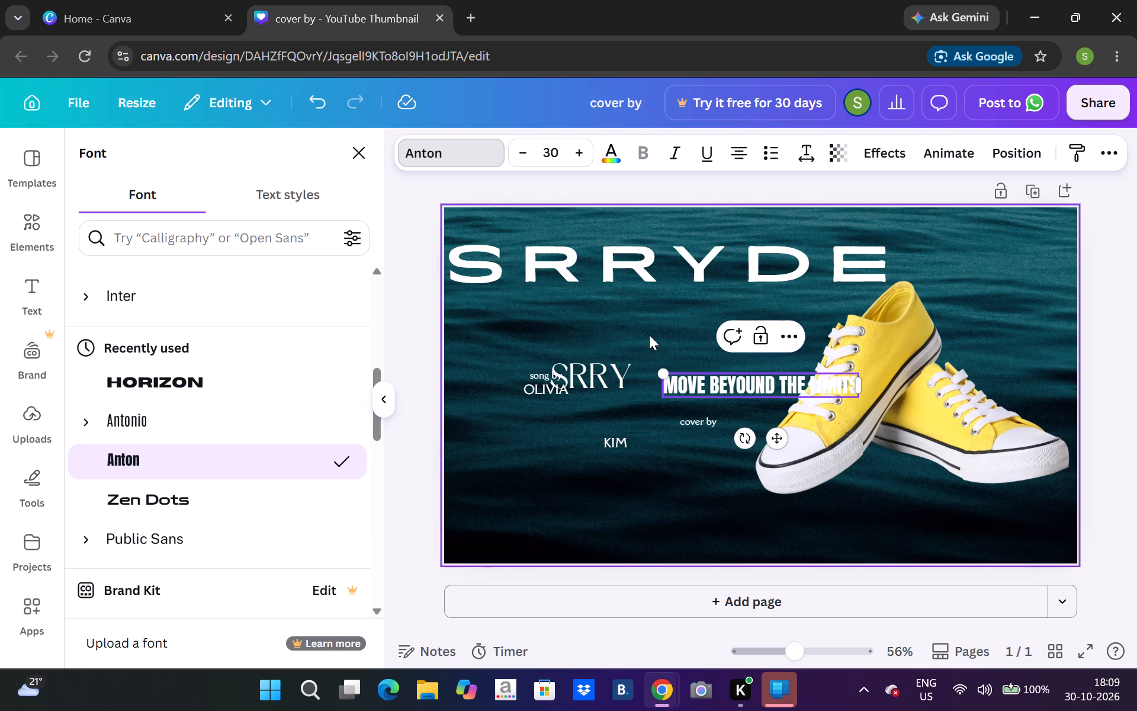
Move the MOVE BEYOUND THE LIMITS subheading off the sneakers to just below the SRRYDE heading.
drag(736, 393, 698, 369)
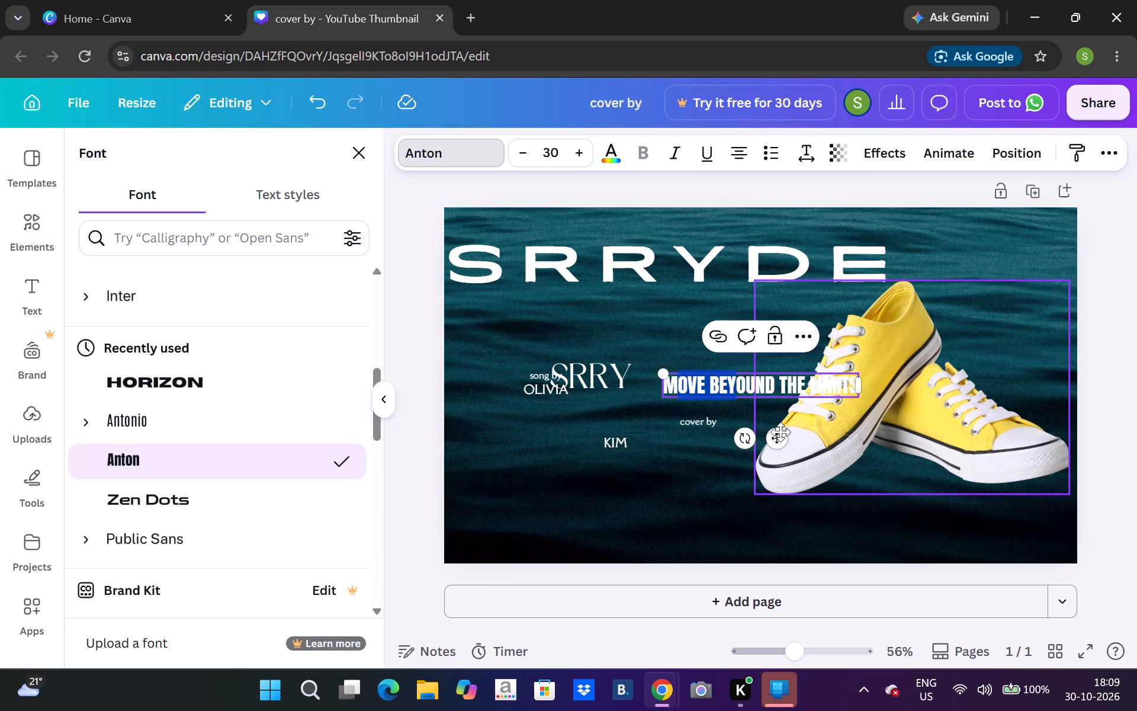
click(858, 441)
click(808, 379)
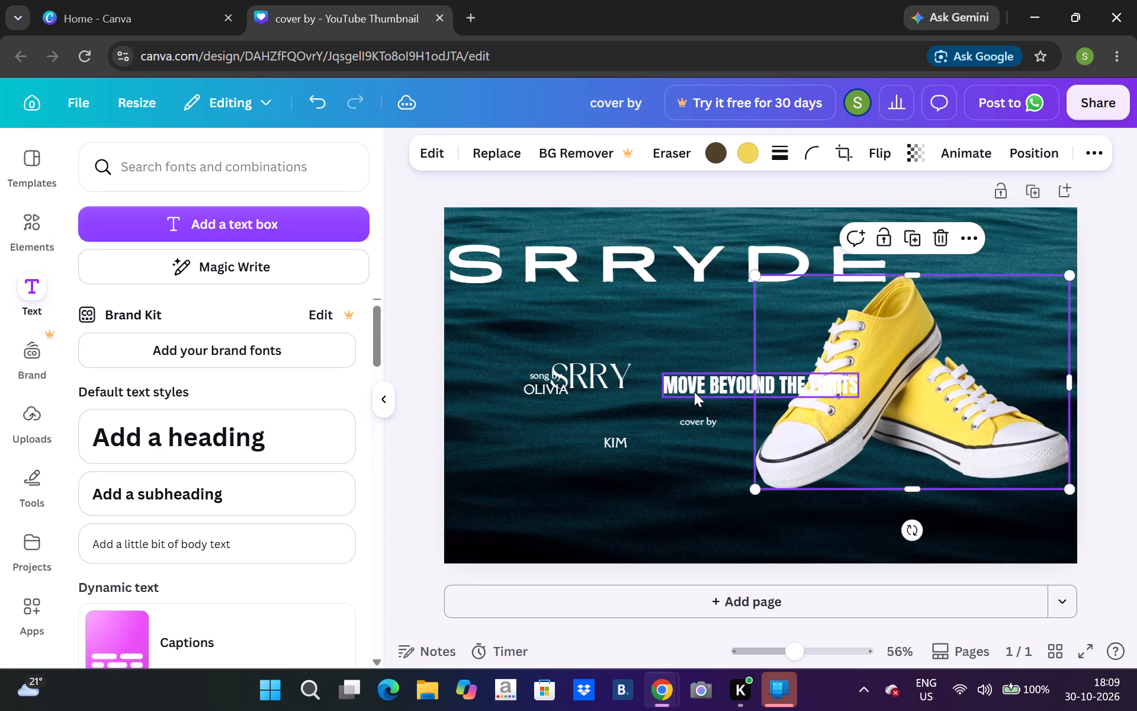
drag(694, 392, 593, 326)
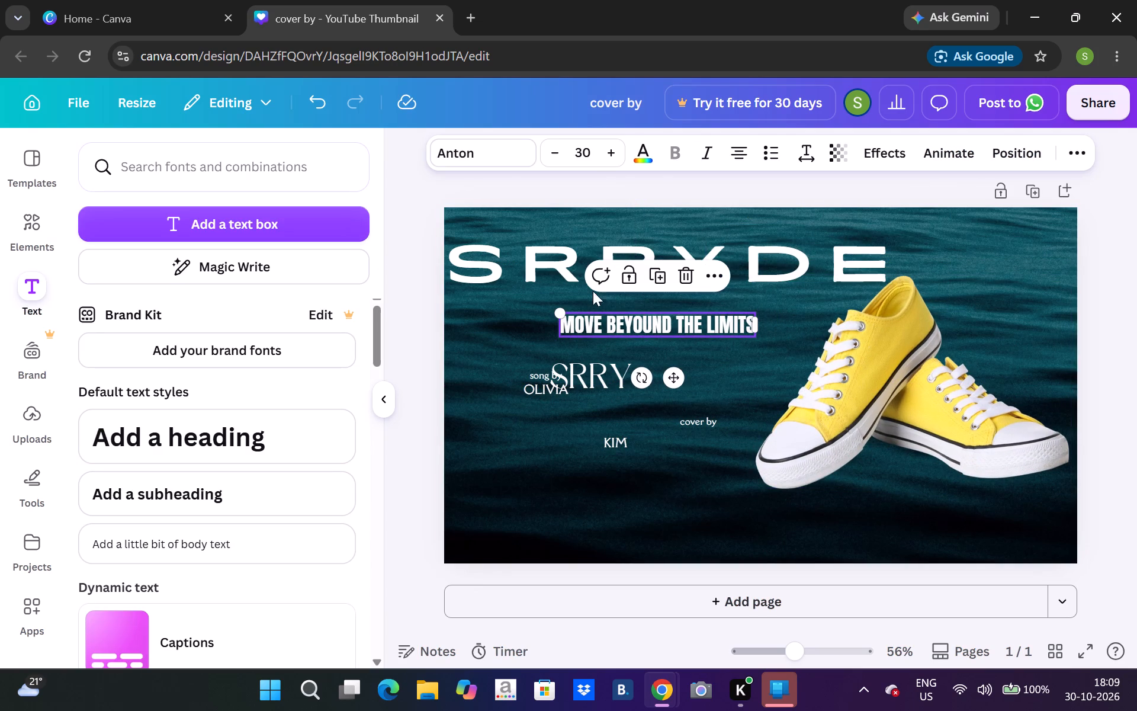
Set the MOVE BEYOUND THE LIMITS subheading's letter spacing to 420.
drag(620, 161, 809, 155)
click(809, 155)
click(798, 224)
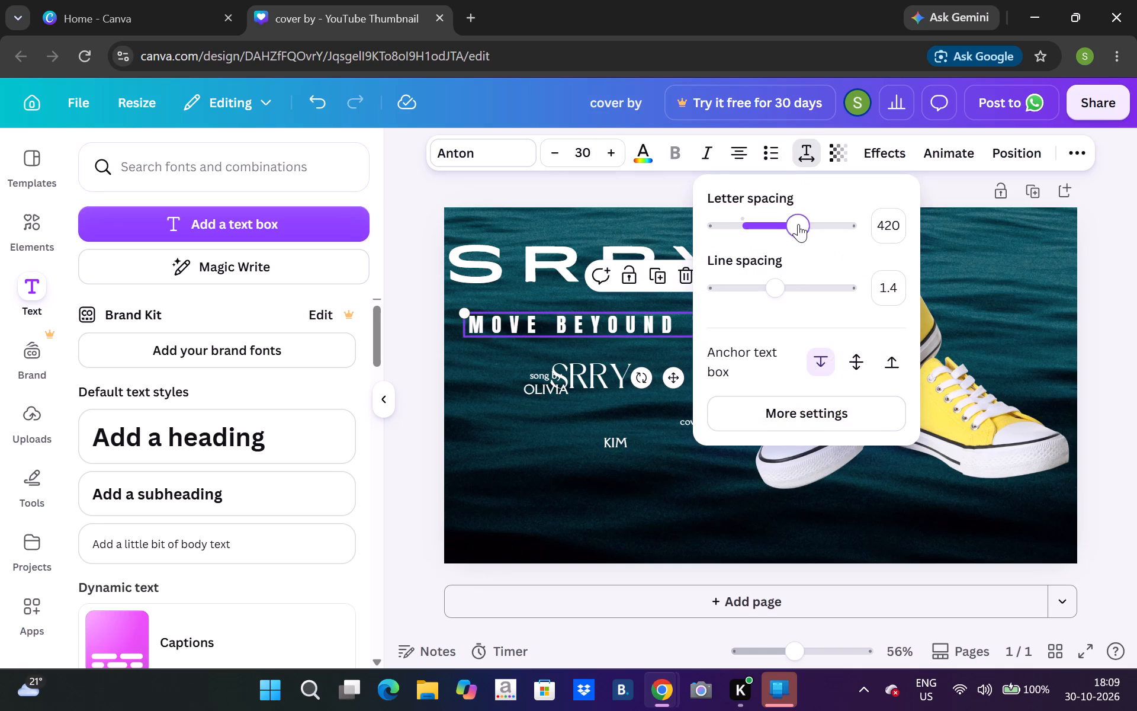
click(773, 218)
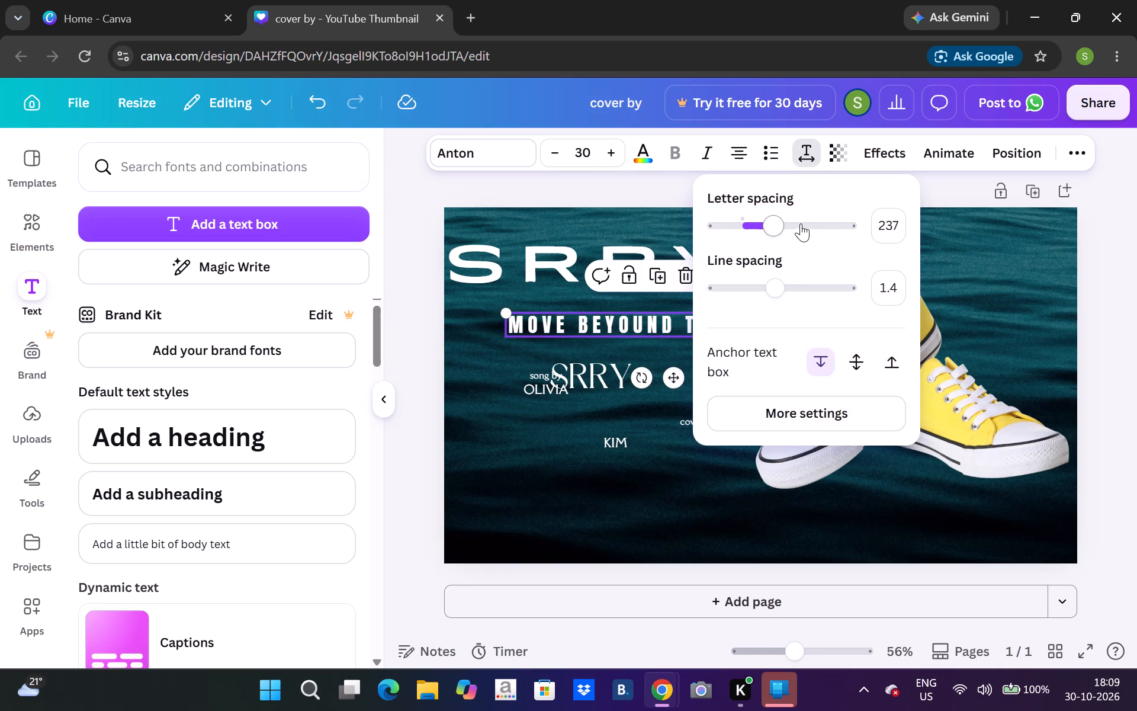
click(799, 225)
click(664, 401)
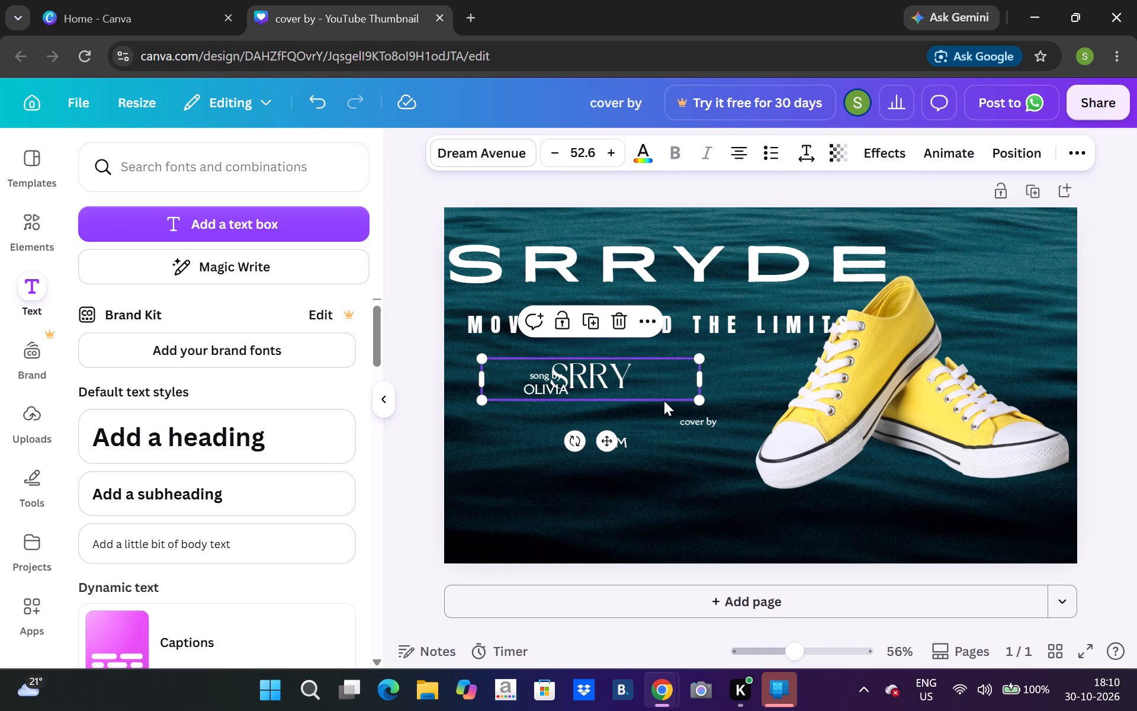
Move the MOVE BEYOUND THE LIMITS subheading slightly up, set its font to Horizon and reduce its size to 16.
drag(727, 326, 726, 318)
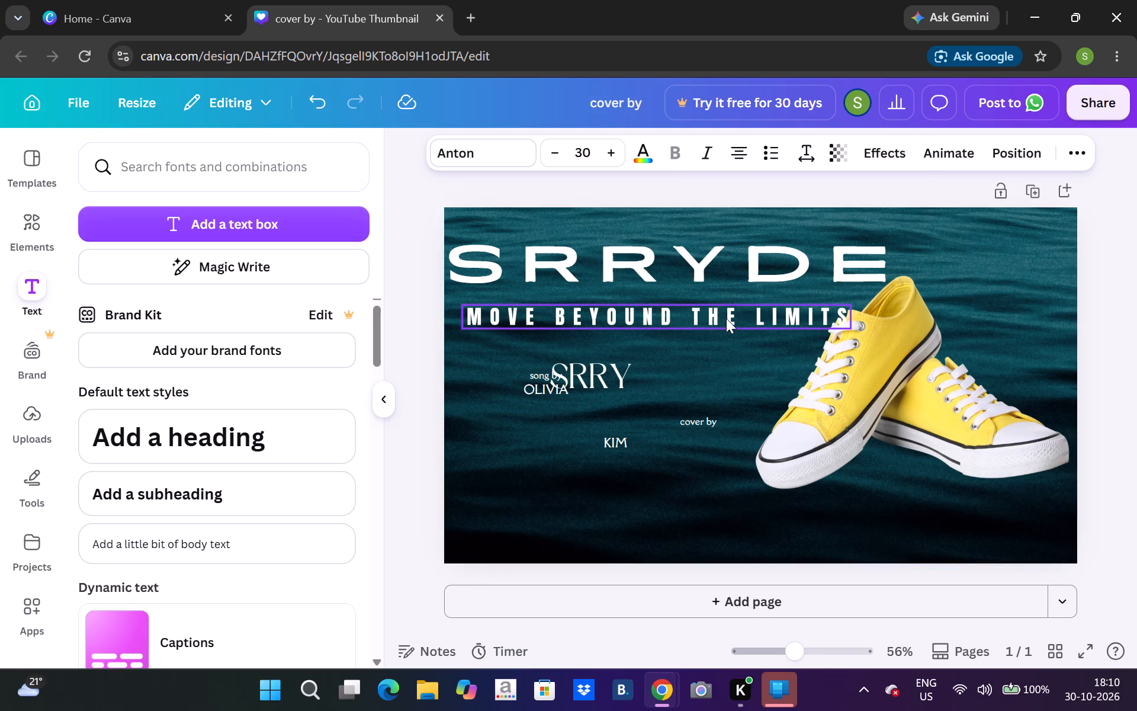
click(518, 156)
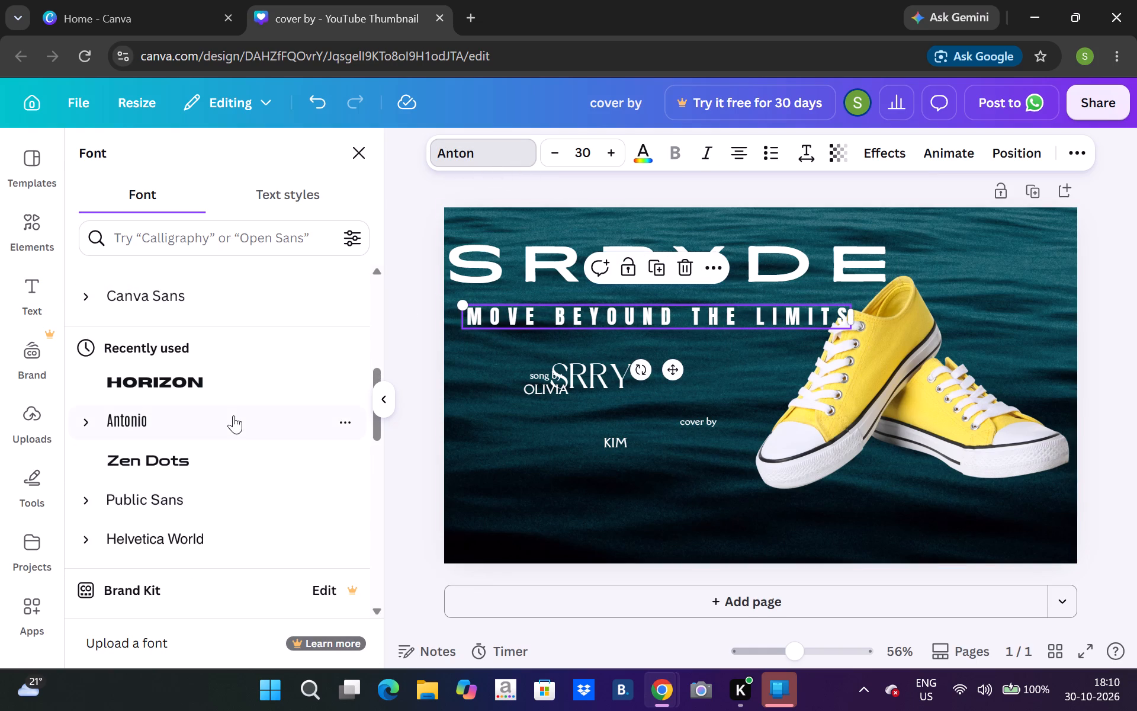
click(233, 455)
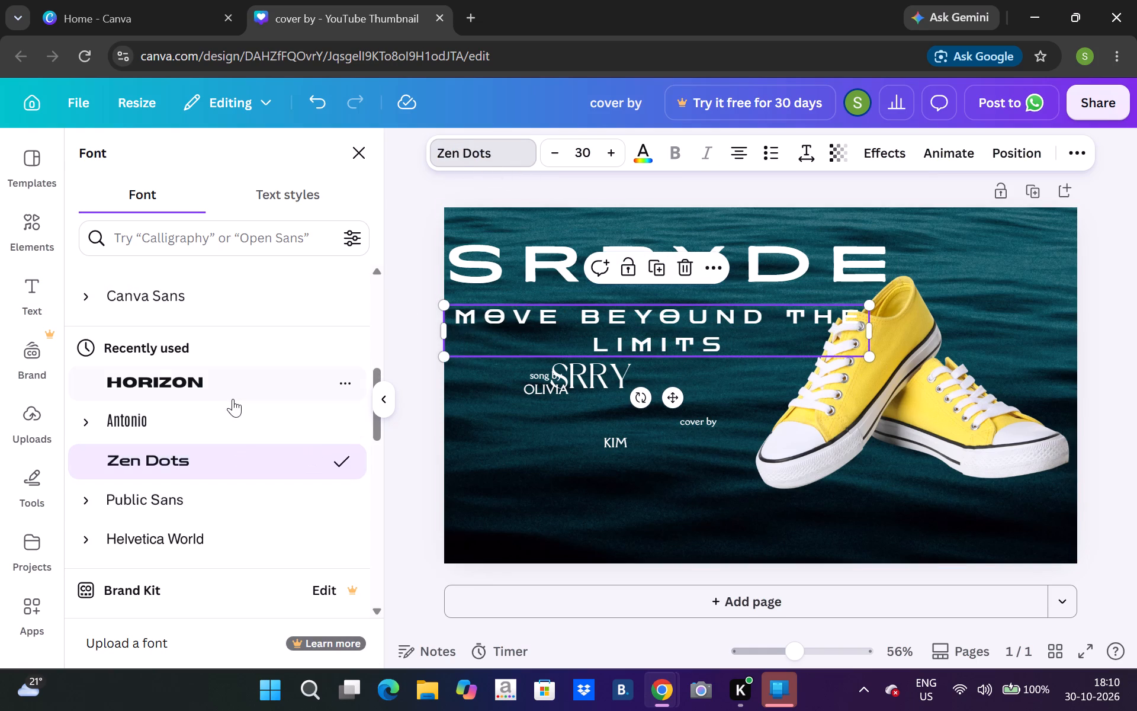
click(234, 376)
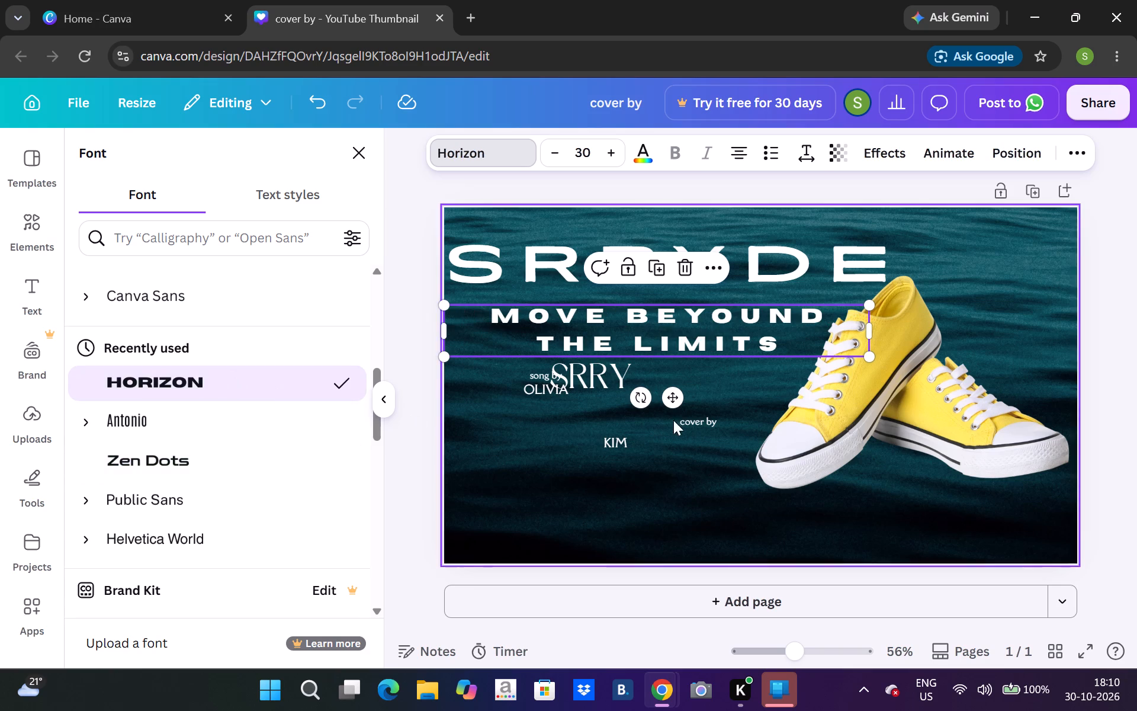
triple_click(553, 152)
triple_click(553, 152)
triple_click(553, 152)
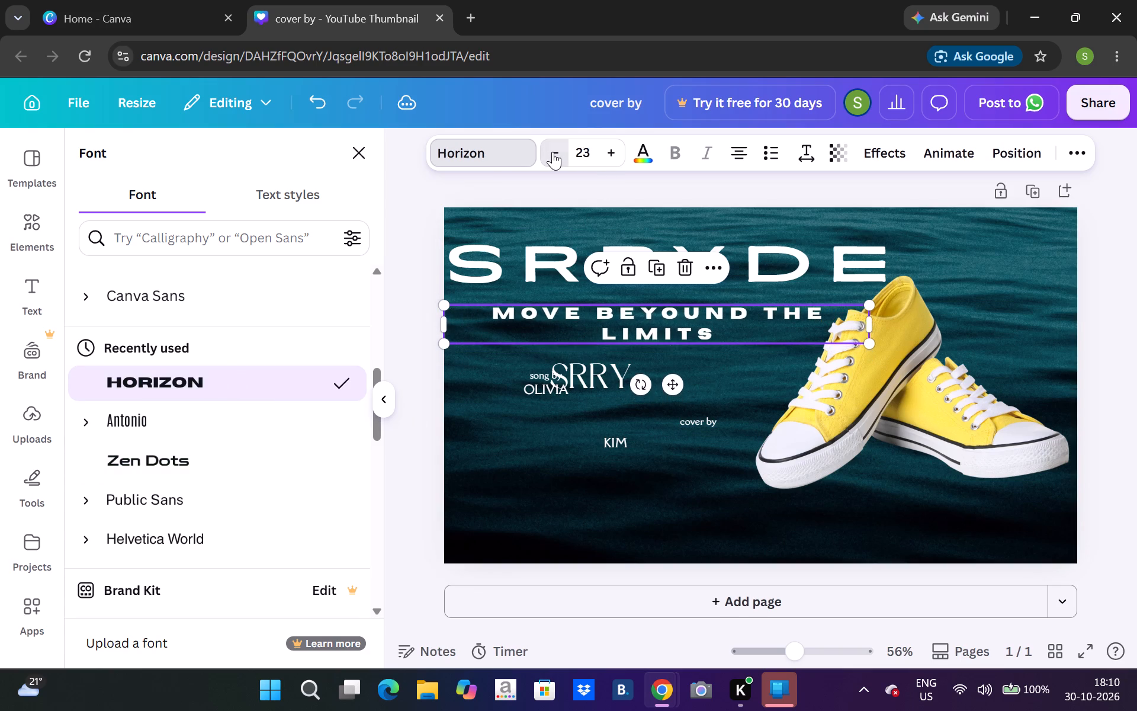
double_click(553, 152)
triple_click(553, 152)
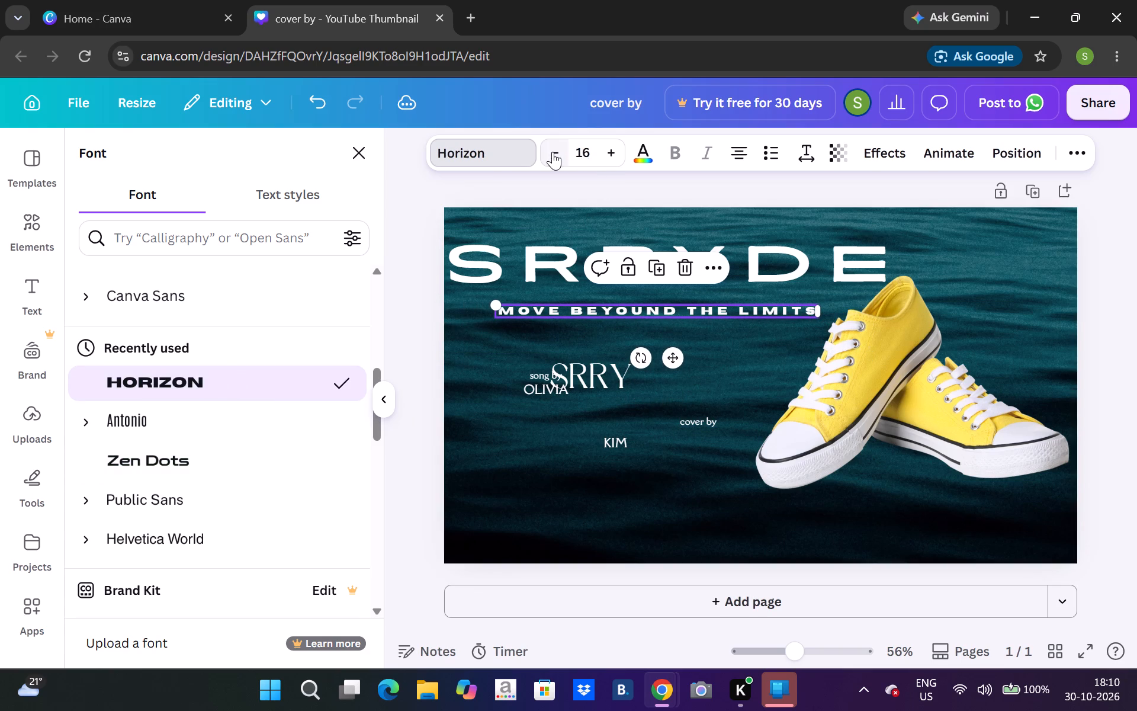
click(627, 425)
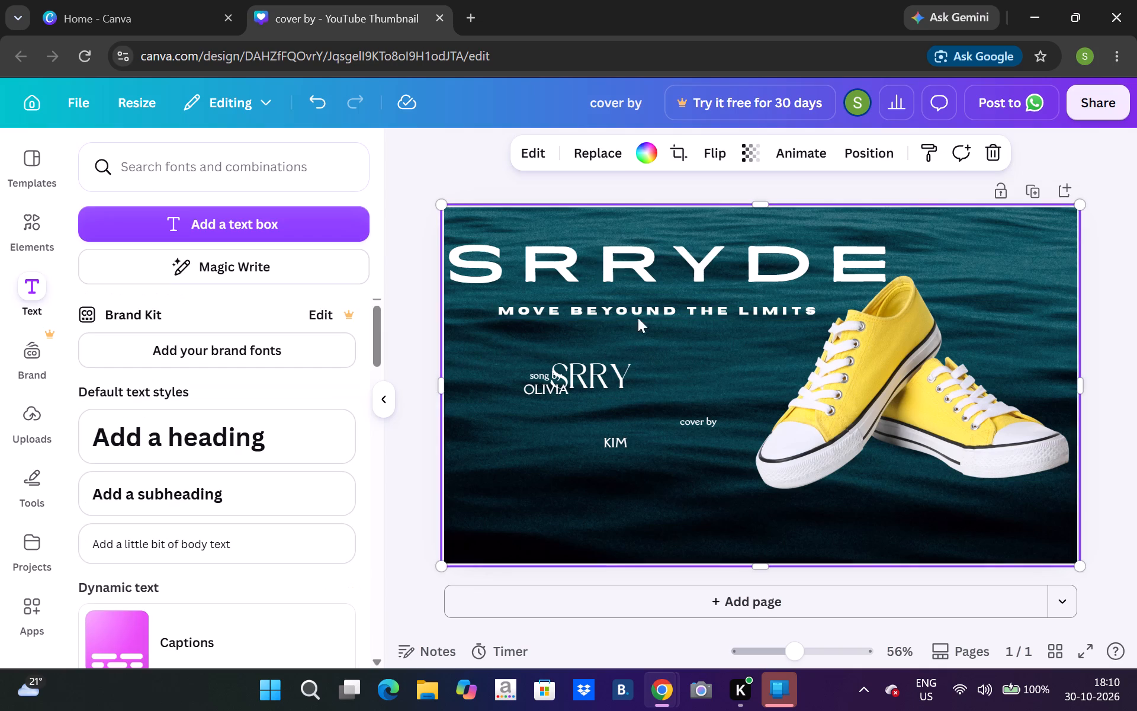
Move the subheading closer beneath SRRYDE and enlarge it towards the thumbnail's left edge, to a font size of about 17.7.
drag(640, 310, 634, 303)
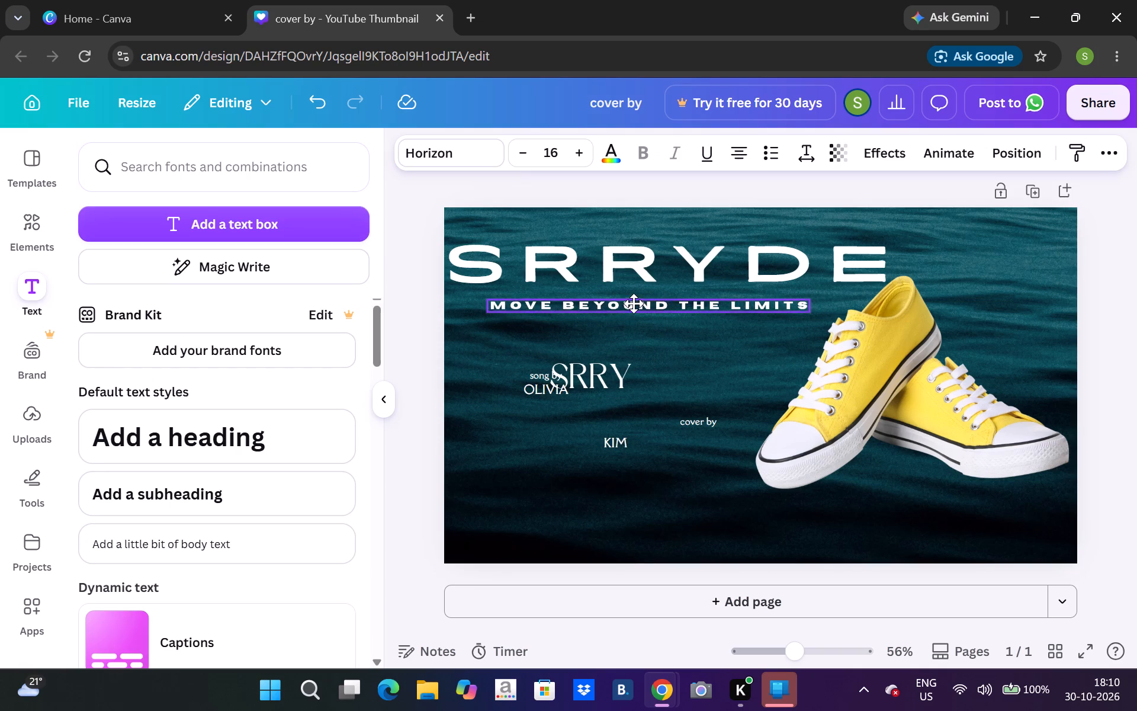
drag(634, 303, 635, 303)
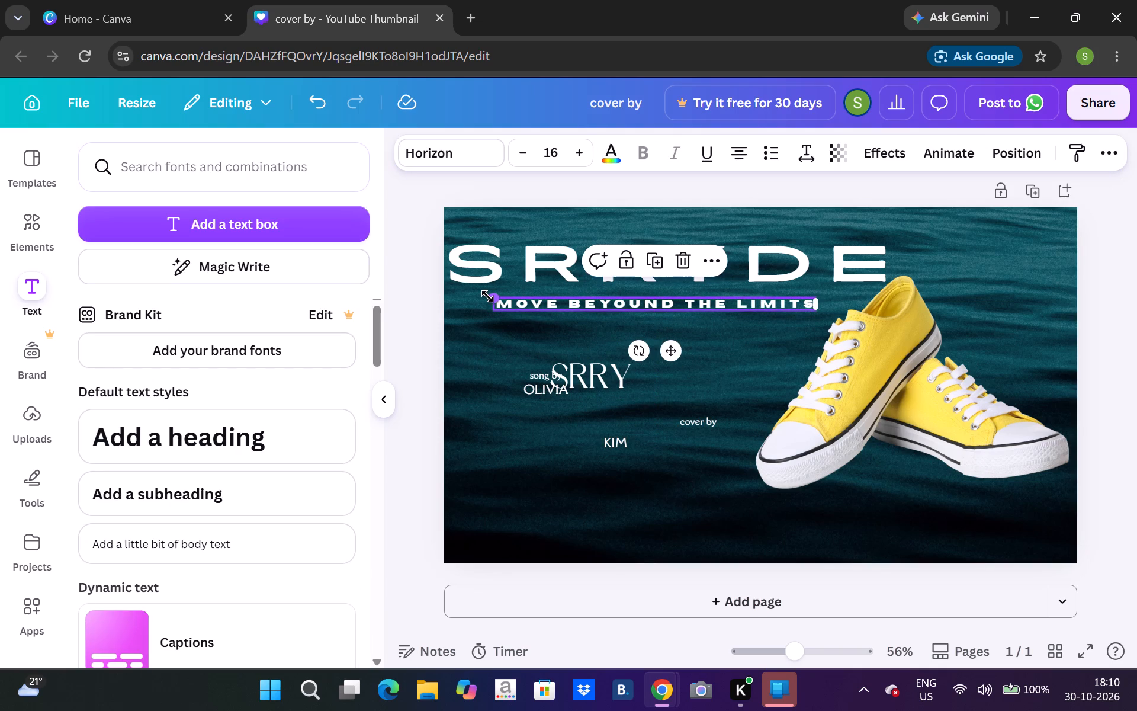
drag(491, 296, 471, 290)
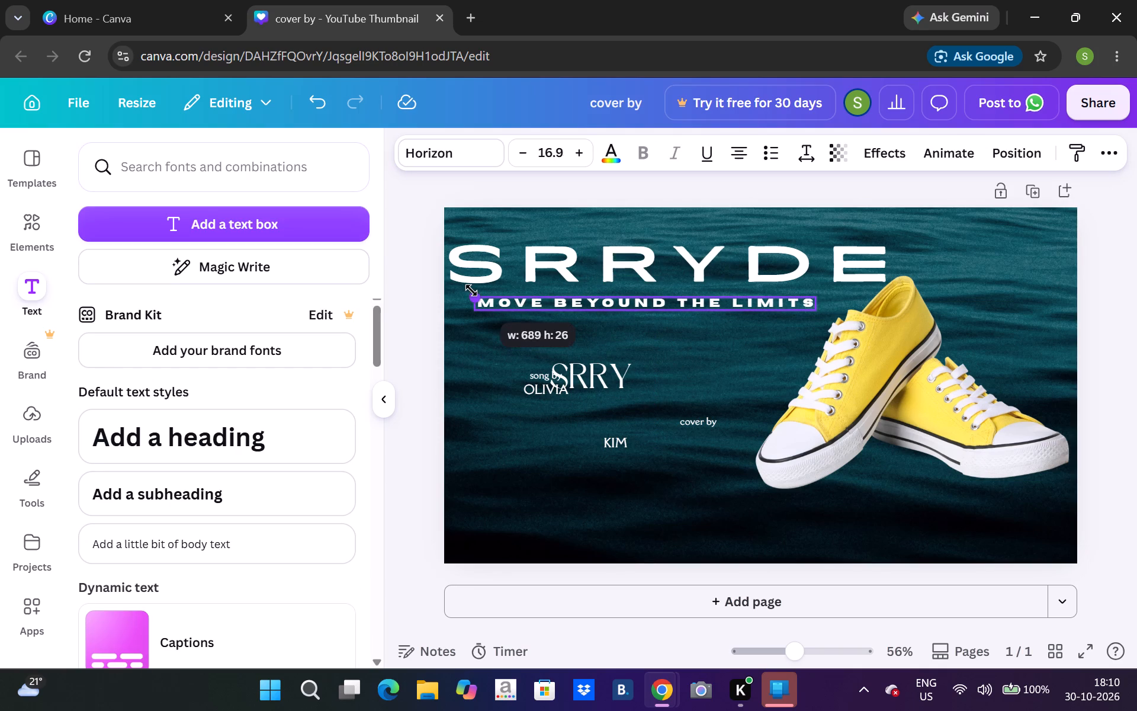
drag(471, 290, 458, 285)
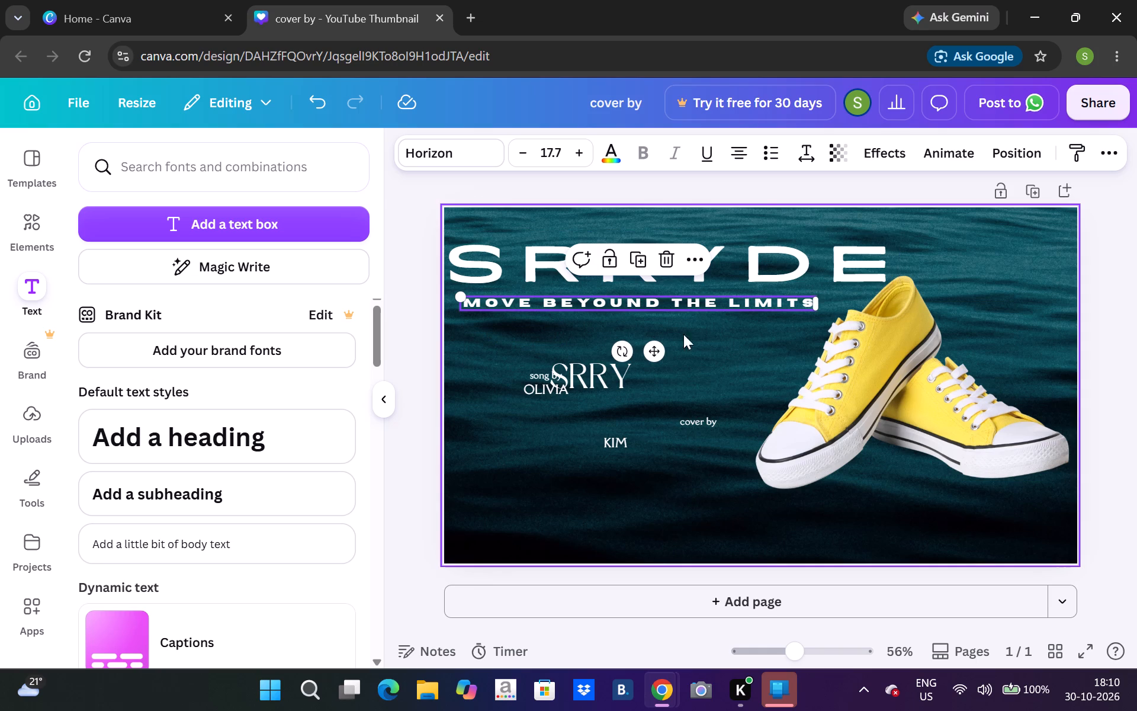
click(722, 330)
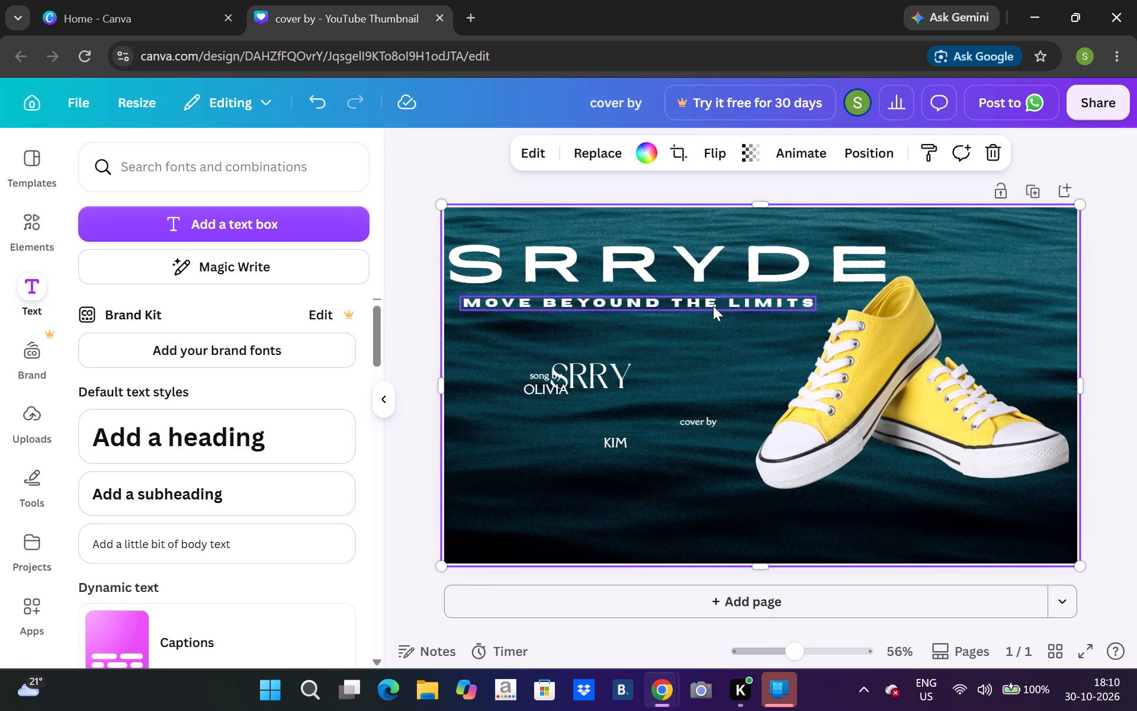
Nudge the MOVE BEYOUND THE LIMITS subheading straight up, slightly closer to the SRRYDE heading.
click(713, 306)
key(Up)
key(Up)
key(Up)
key(Up)
key(Up)
key(Up)
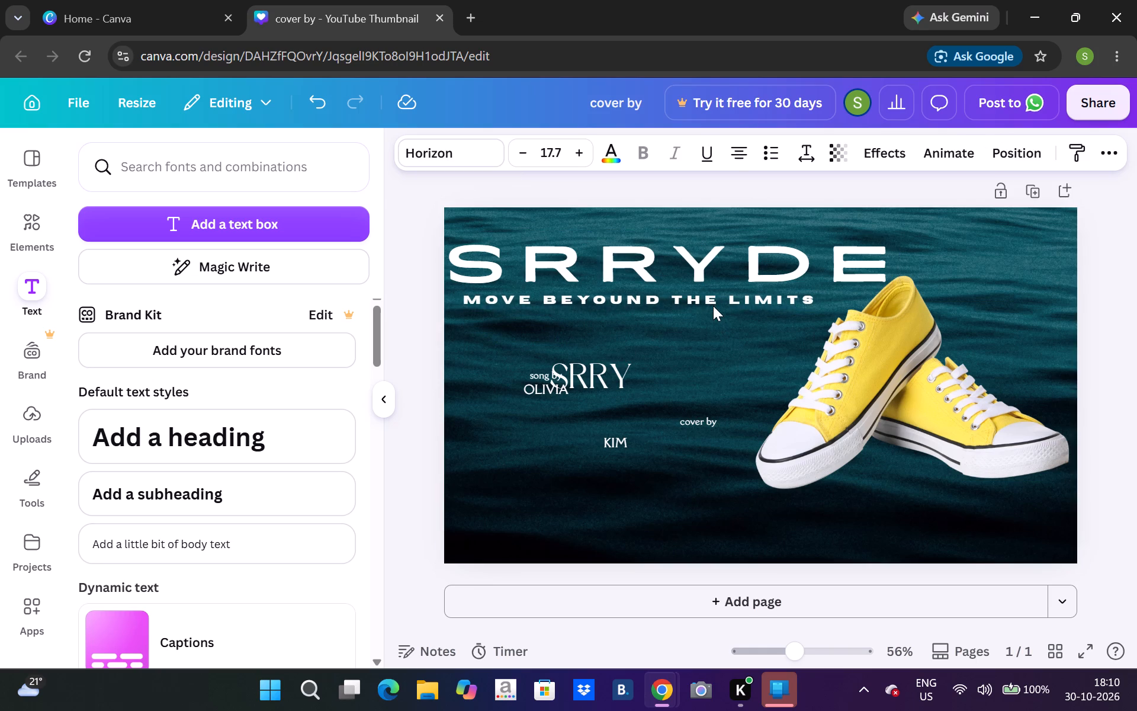
key(Up)
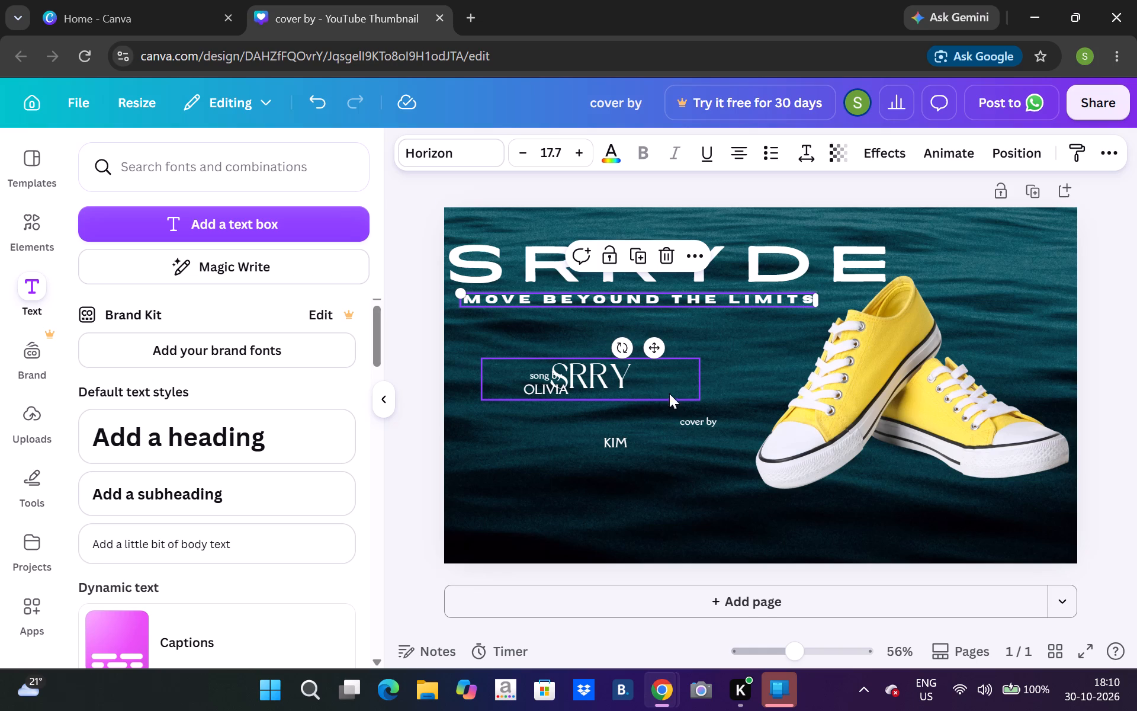
Delete the leftover template texts SRRY, OLIVIA, song by, KIM and cover by from the thumbnail.
click(573, 378)
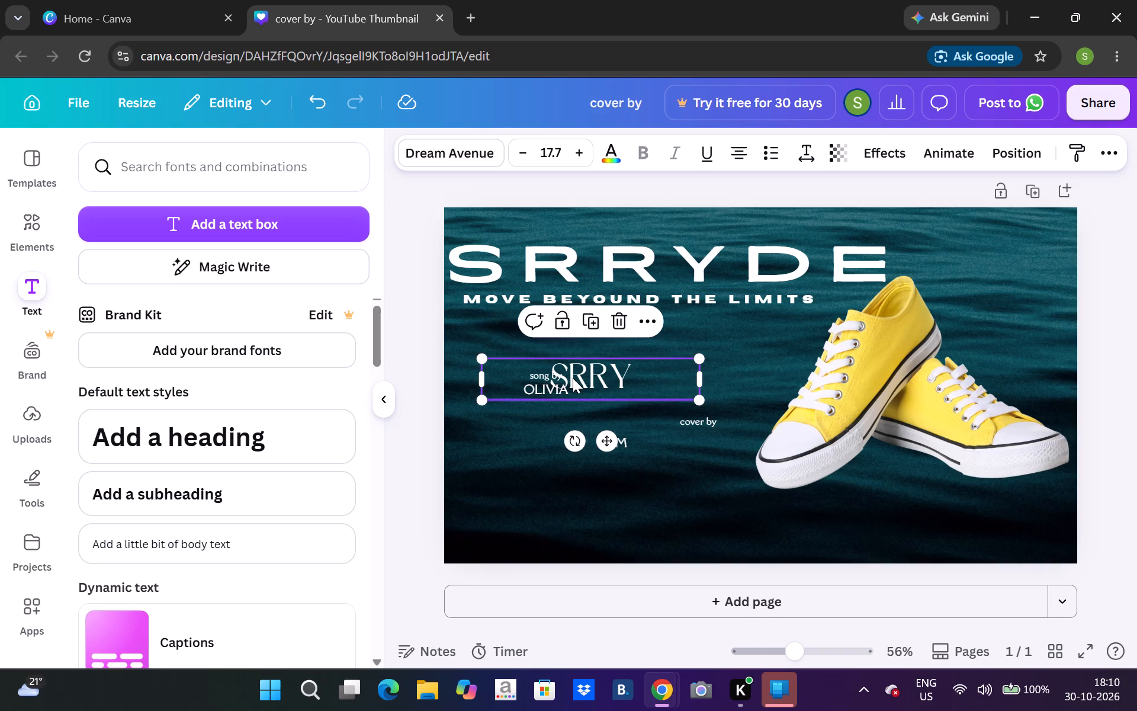
click(624, 315)
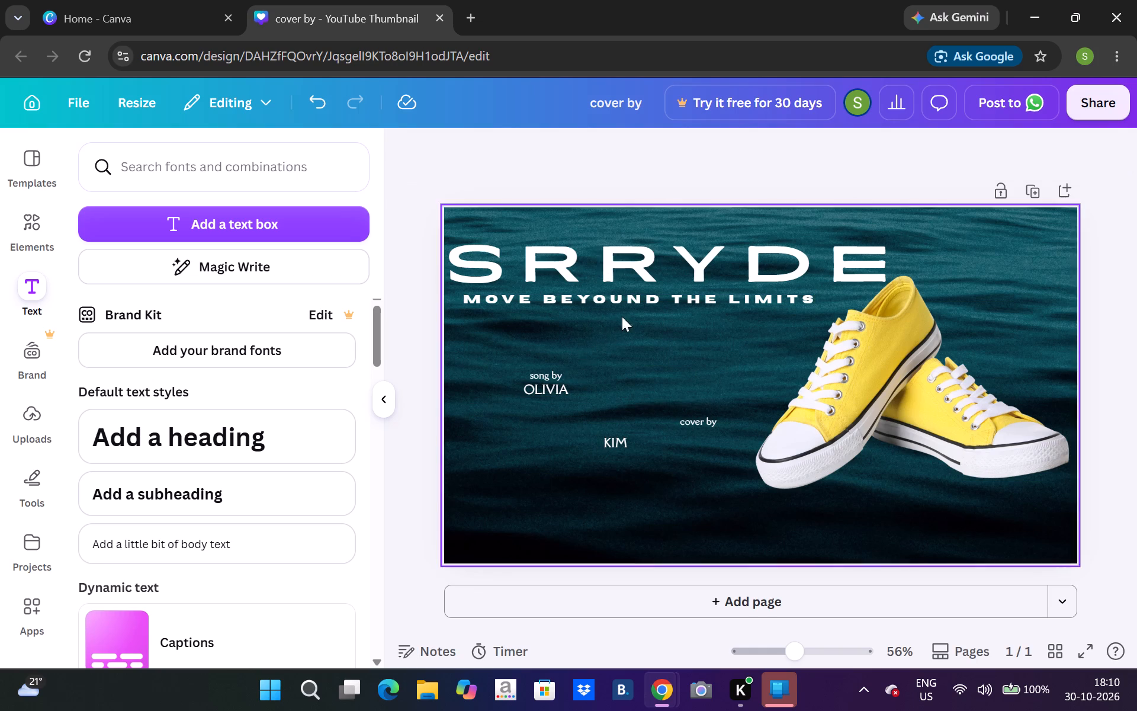
click(525, 395)
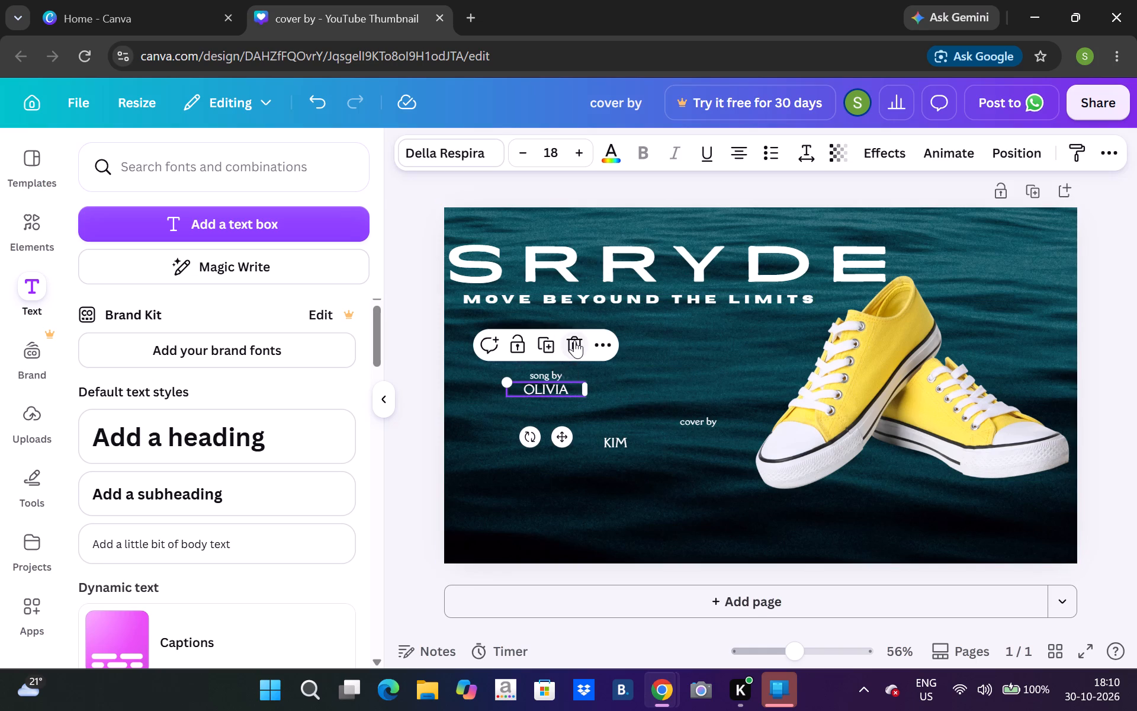
click(575, 340)
click(550, 374)
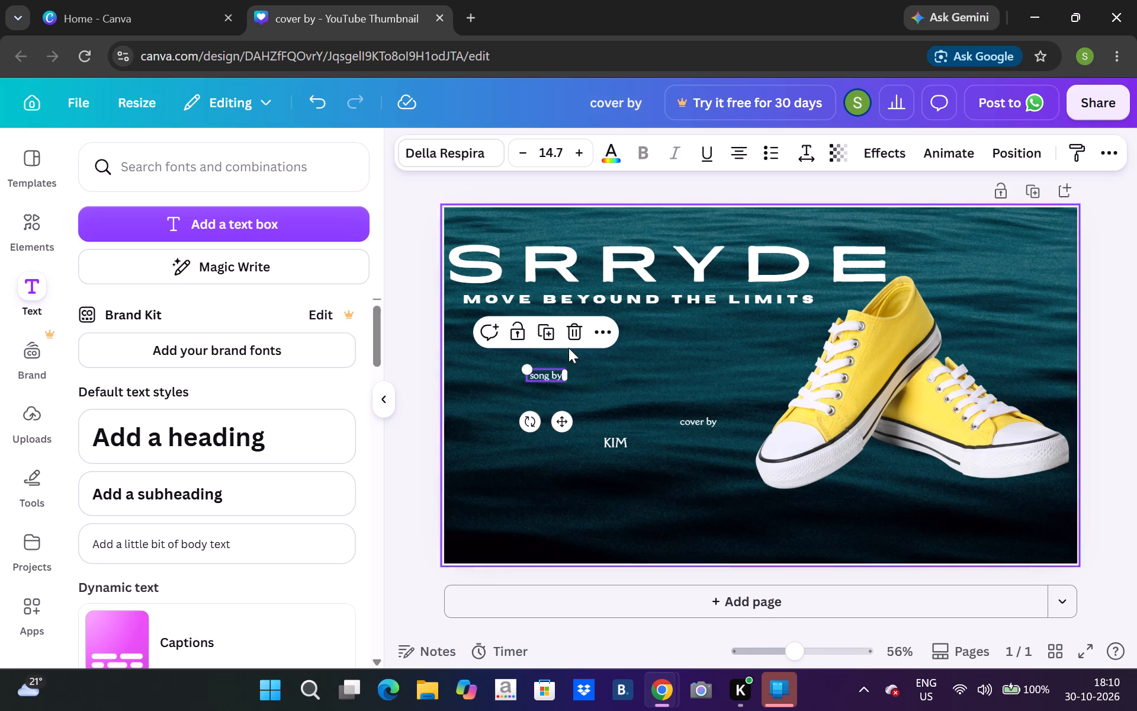
drag(574, 319, 571, 326)
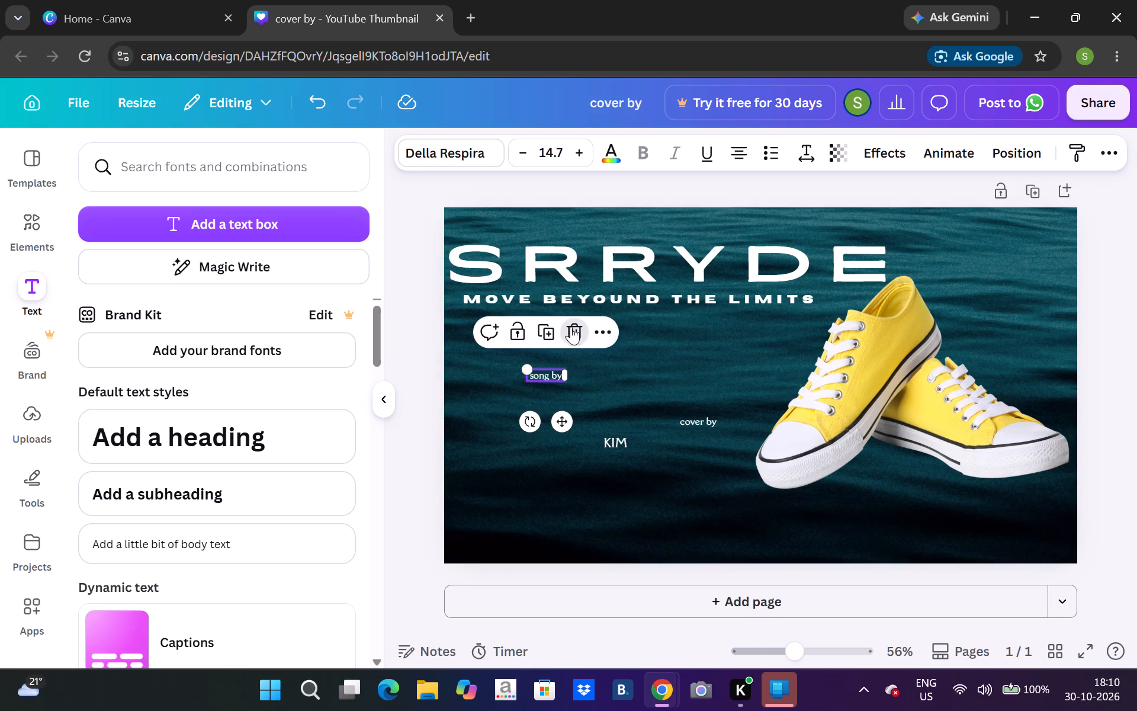
drag(571, 326, 570, 328)
click(570, 328)
click(607, 430)
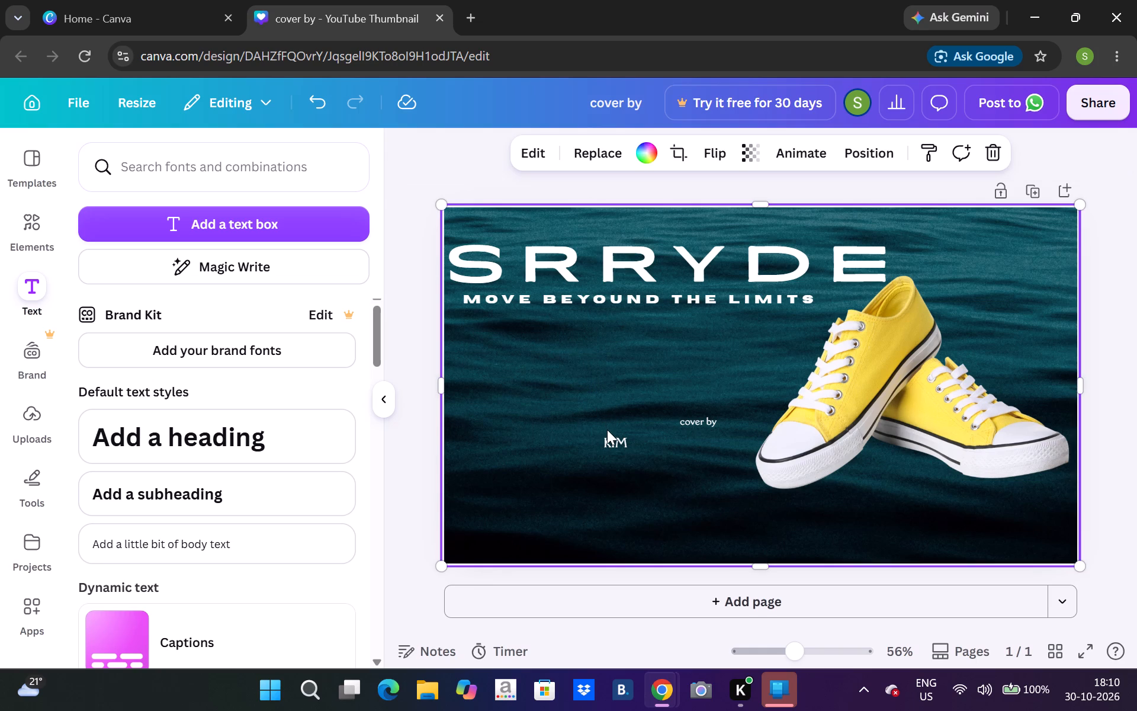
click(612, 443)
click(636, 398)
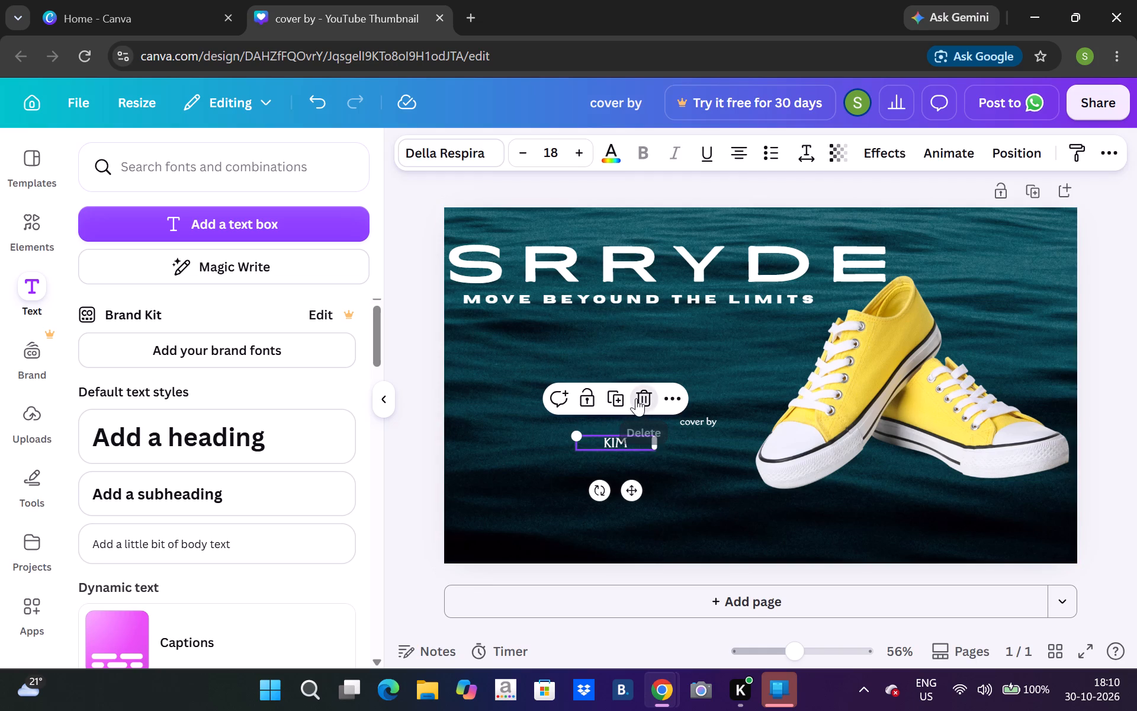
click(715, 417)
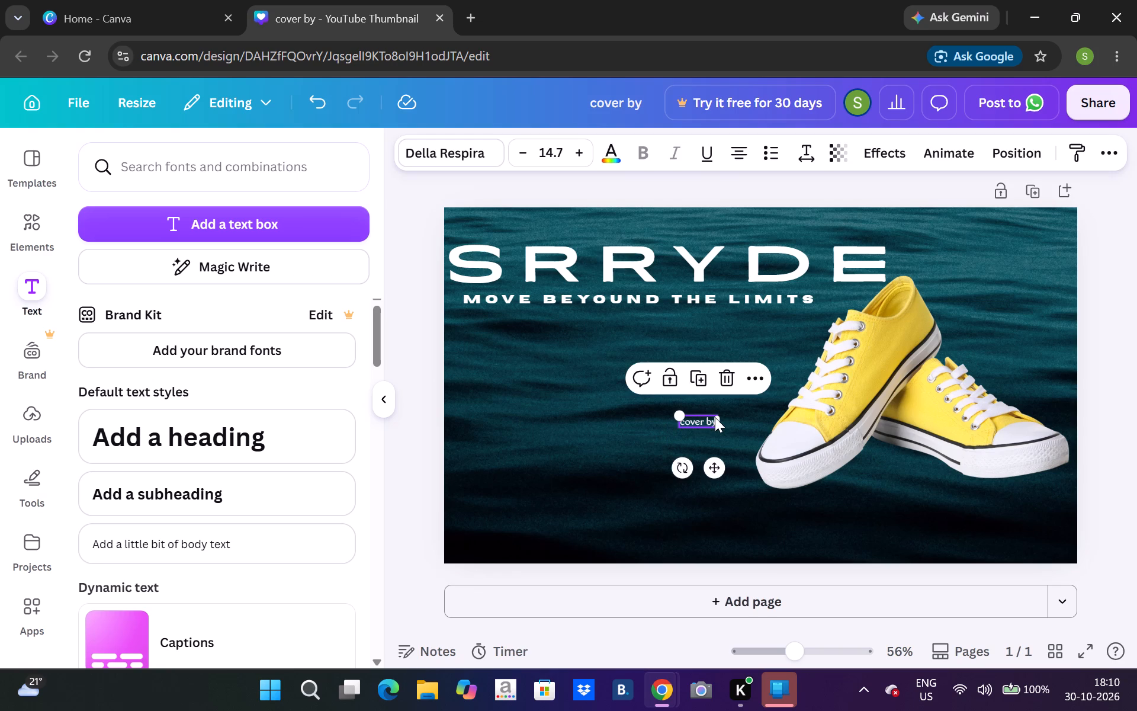
click(727, 371)
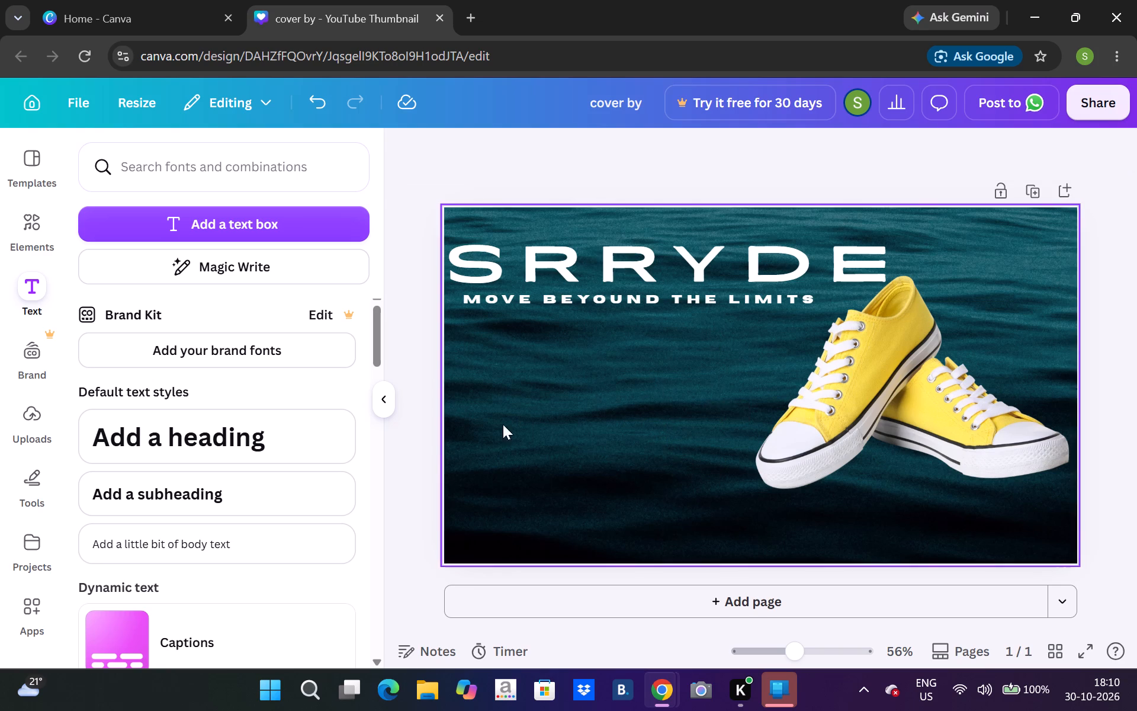
Add a new subheading text reading ELEGANT UNISEX SHOES to the thumbnail.
click(259, 481)
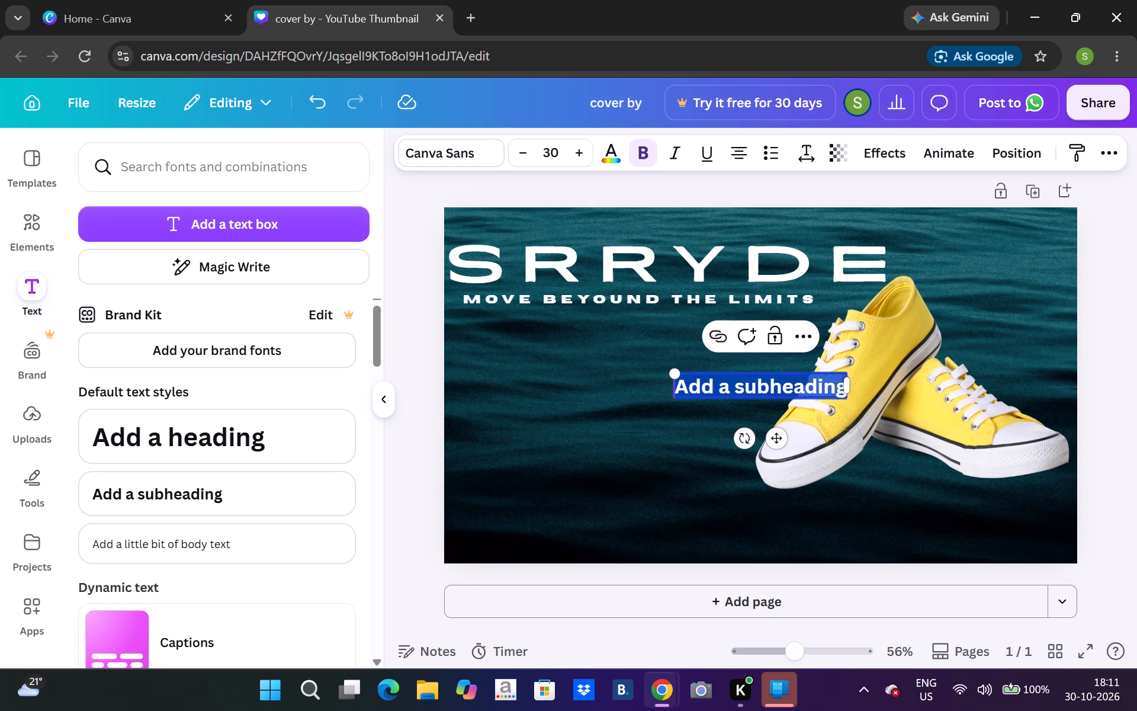
key(BackSpace)
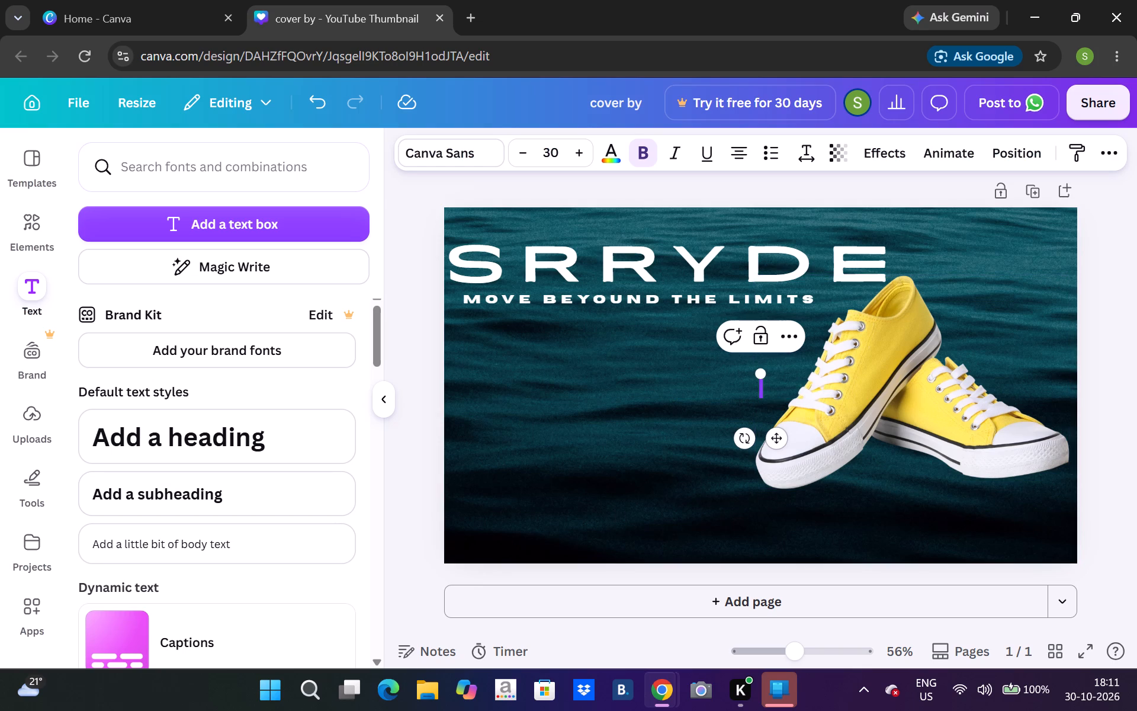
key(e)
key(BackSpace)
key(e)
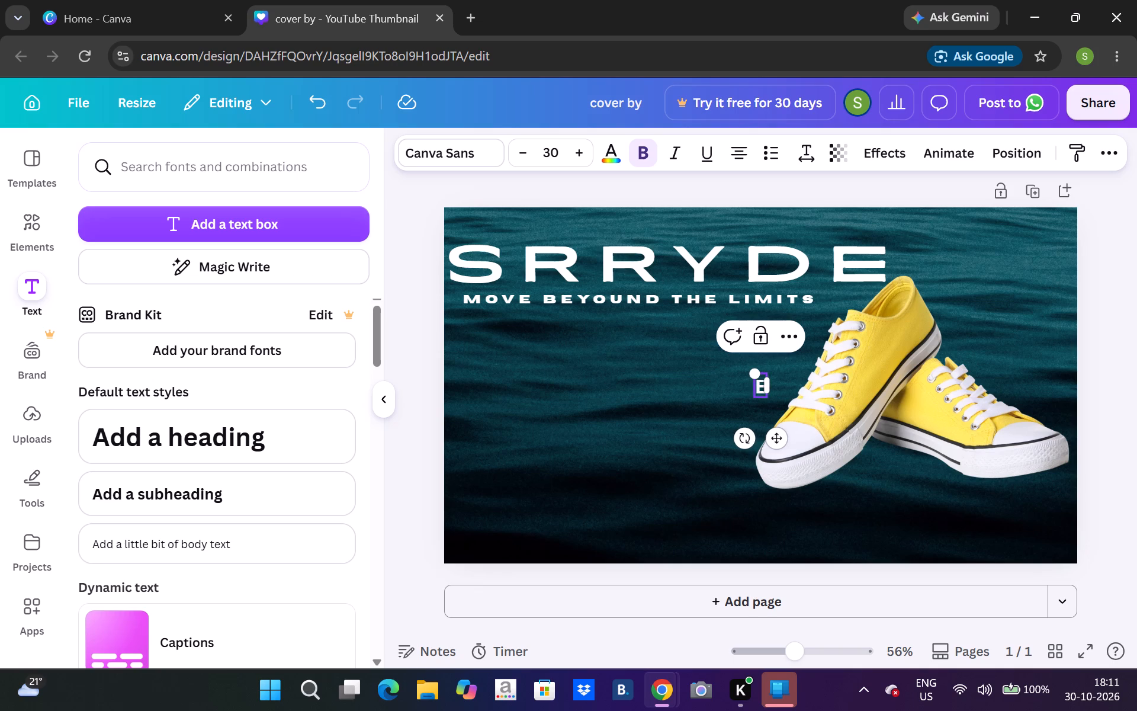
key(k)
key(BackSpace)
text(LEGA)
text(NT UNI)
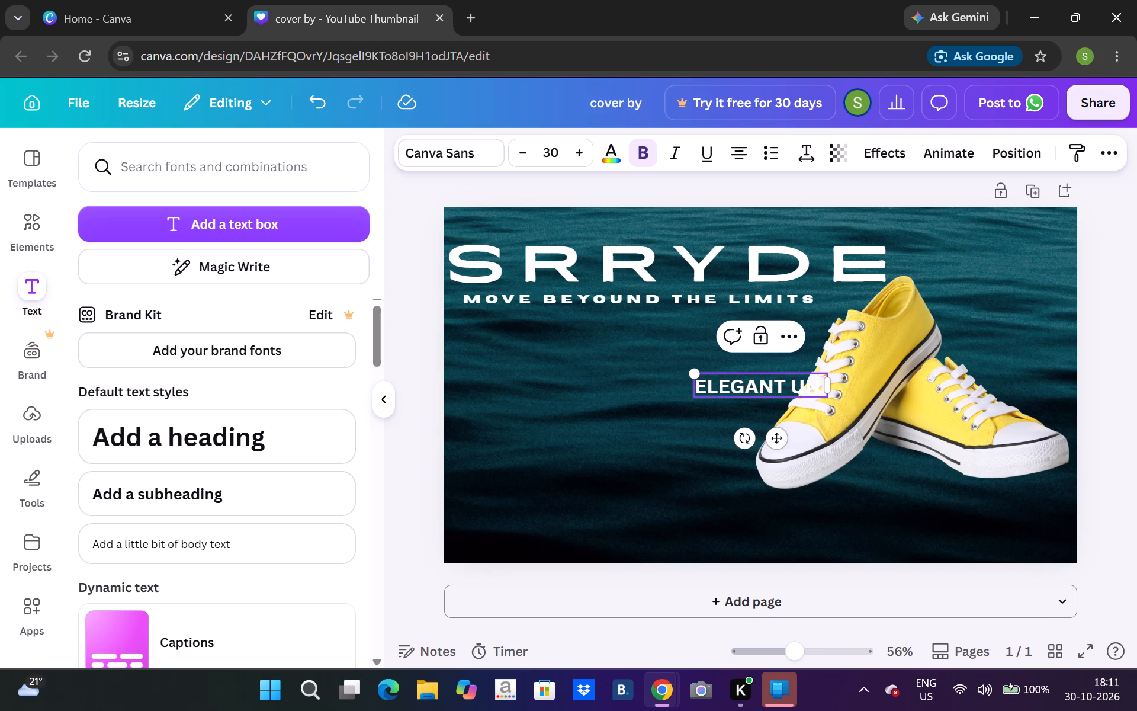
key(BackSpace)
key(BackSpace)
key(BackSpace)
key(m)
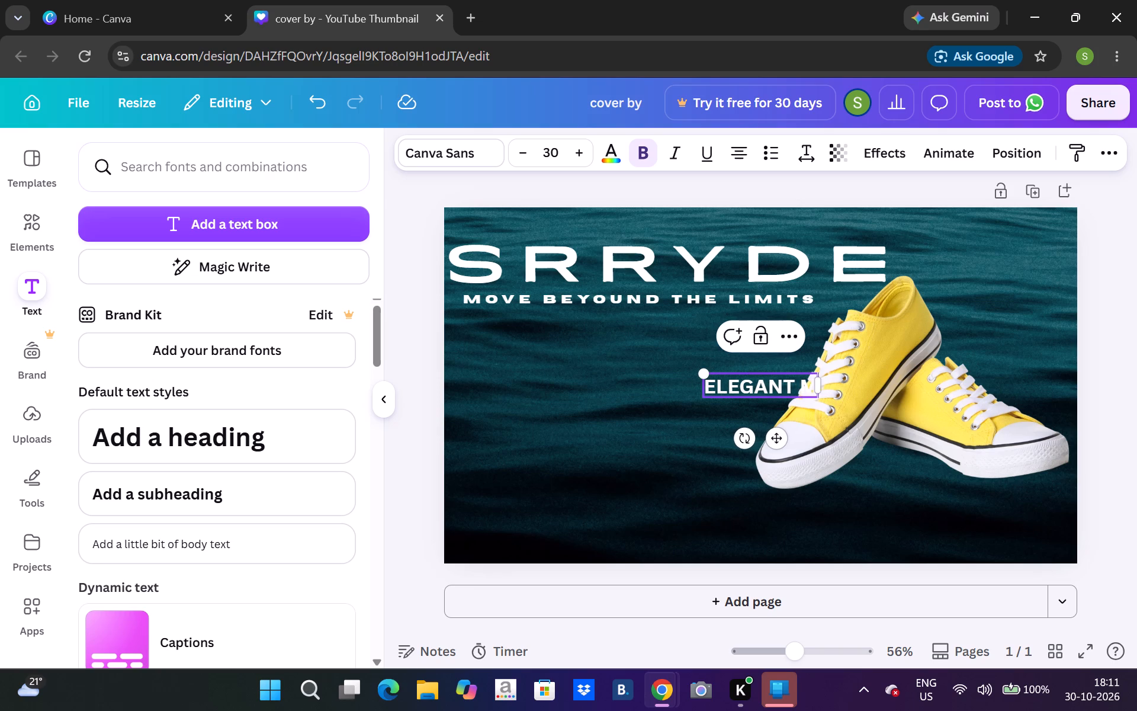
key(BackSpace)
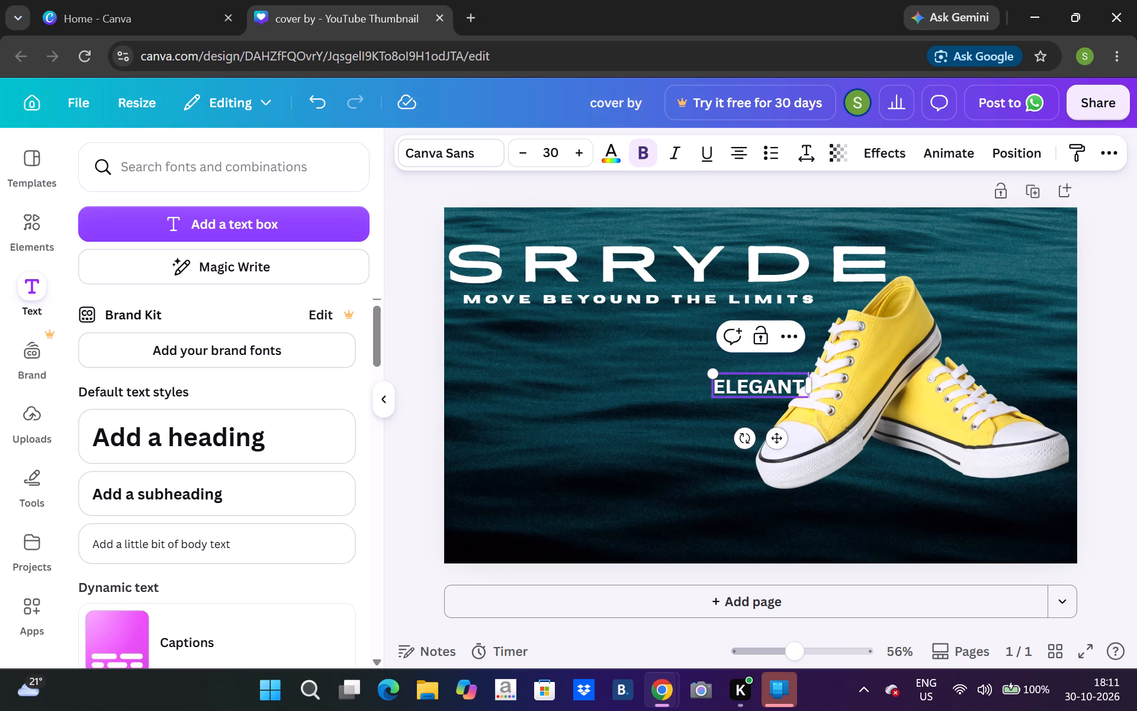
text(UNISEX)
key(space)
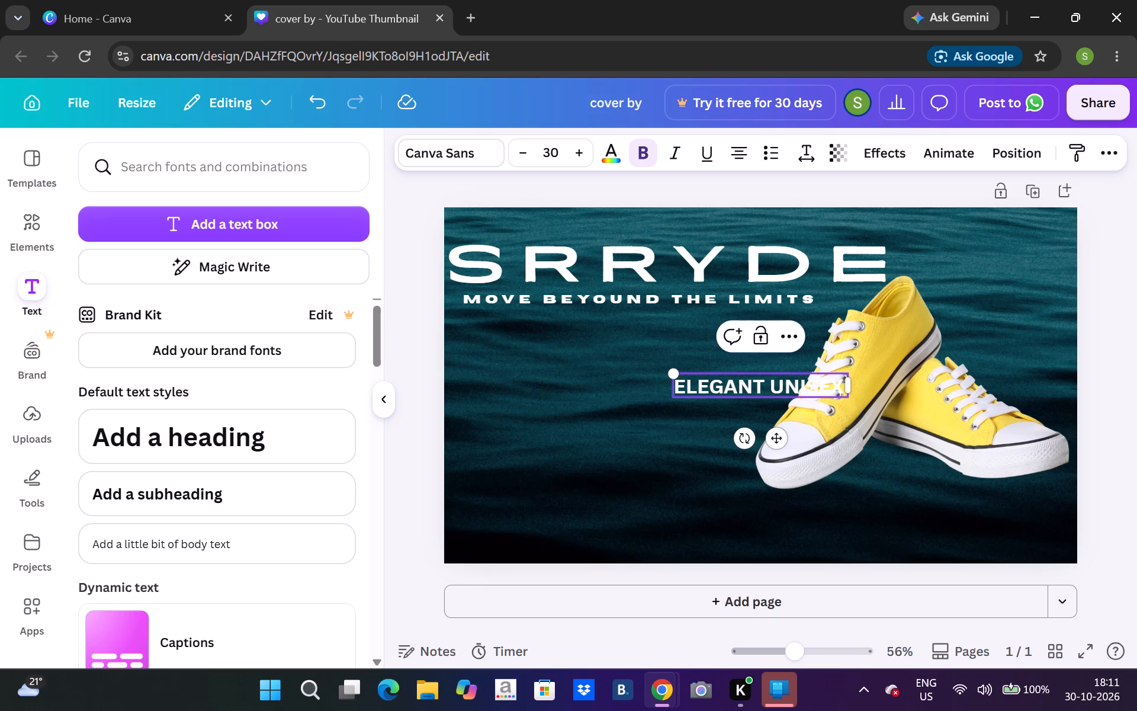
text(SHOES)
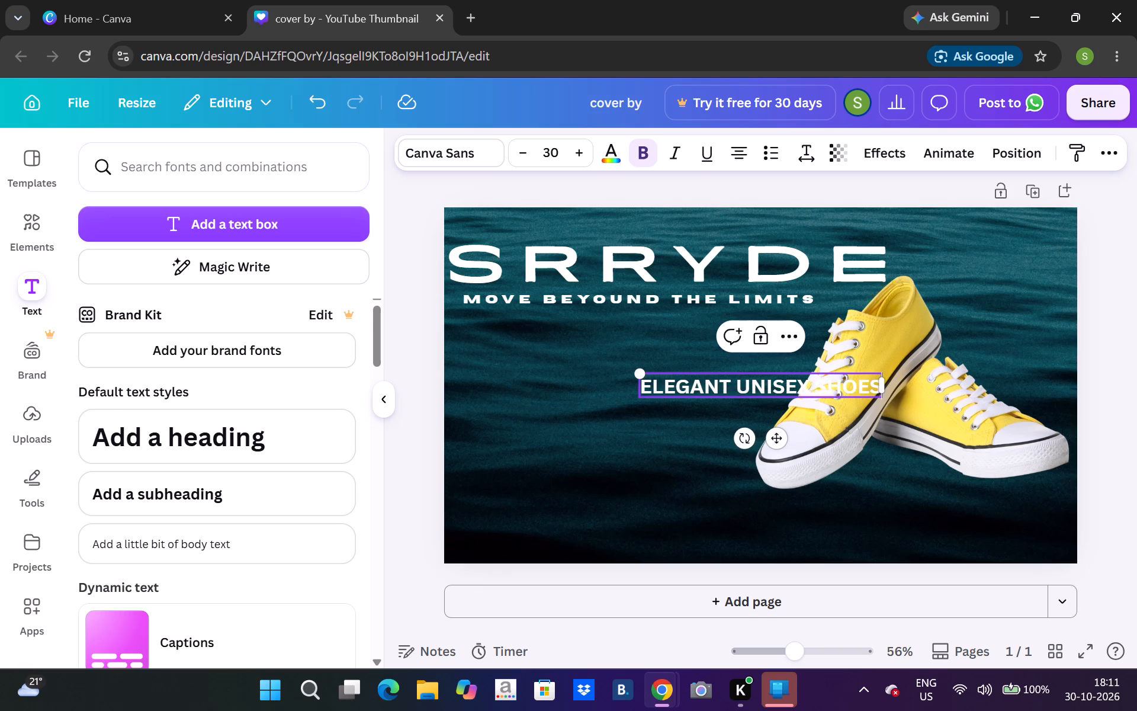
Move the ELEGANT UNISEX SHOES text off the sneakers to just beneath the MOVE BEYOUND THE LIMITS line.
drag(871, 398, 847, 399)
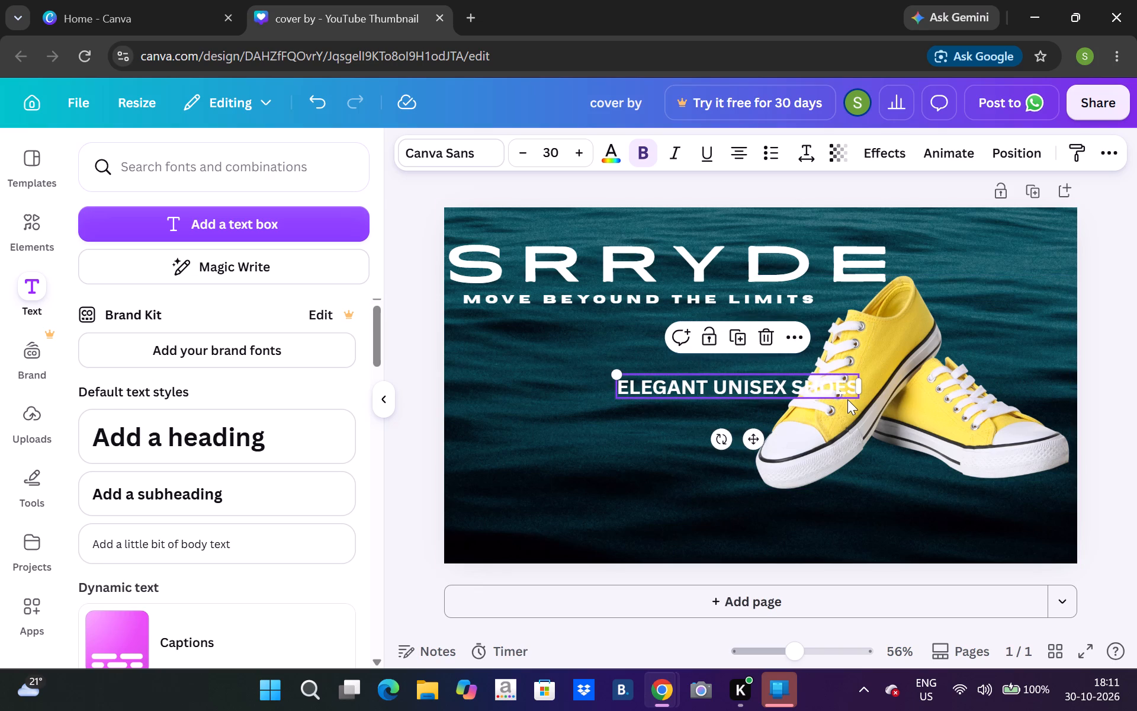
drag(767, 394, 669, 343)
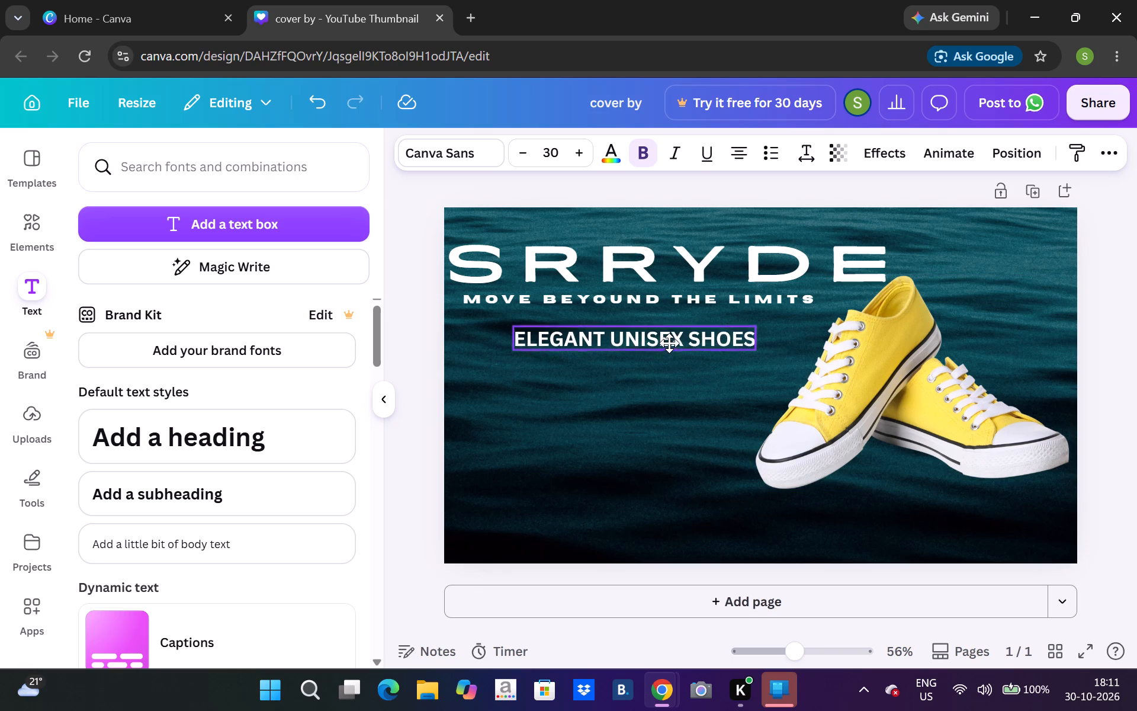
drag(669, 343, 673, 331)
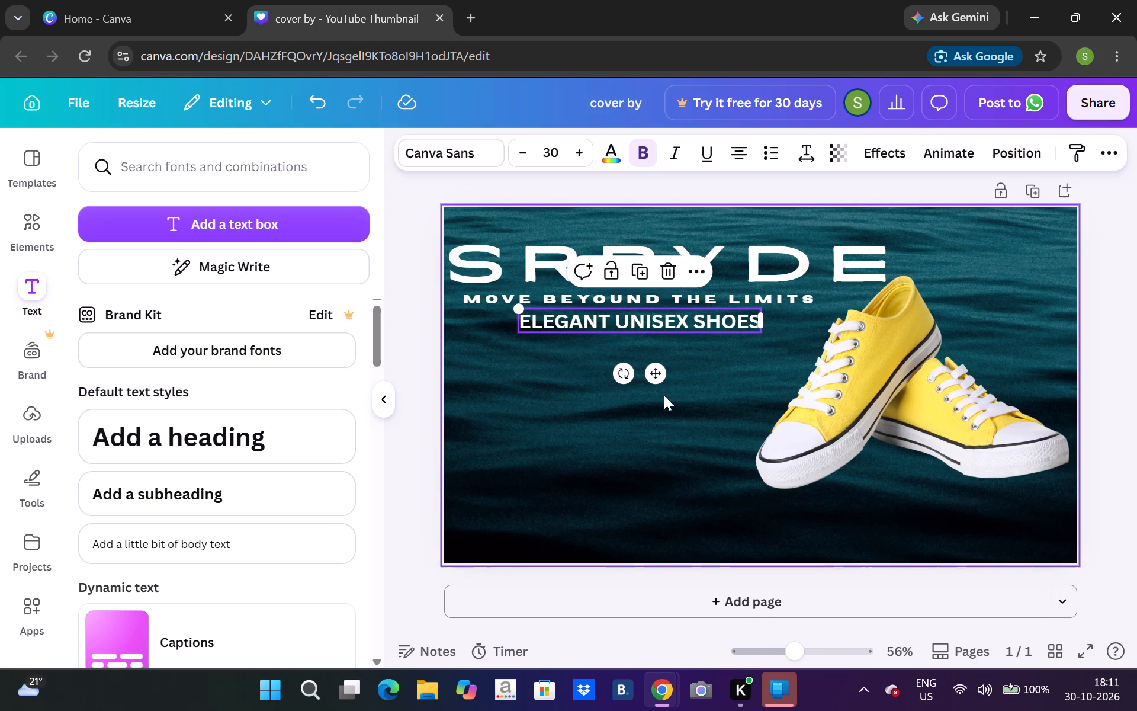
click(672, 405)
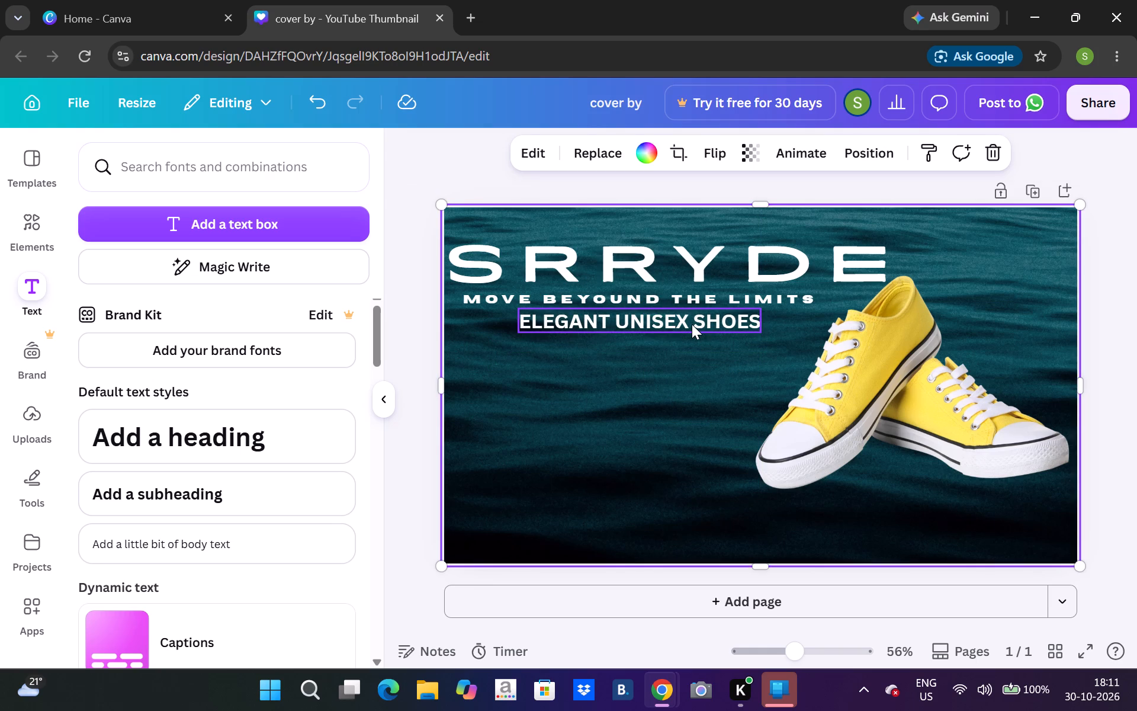
Nudge the ELEGANT UNISEX SHOES text straight down to leave a small gap below the MOVE BEYOUND THE LIMITS line.
click(692, 324)
key(Down)
key(Down)
key(Down)
key(Down)
key(Down)
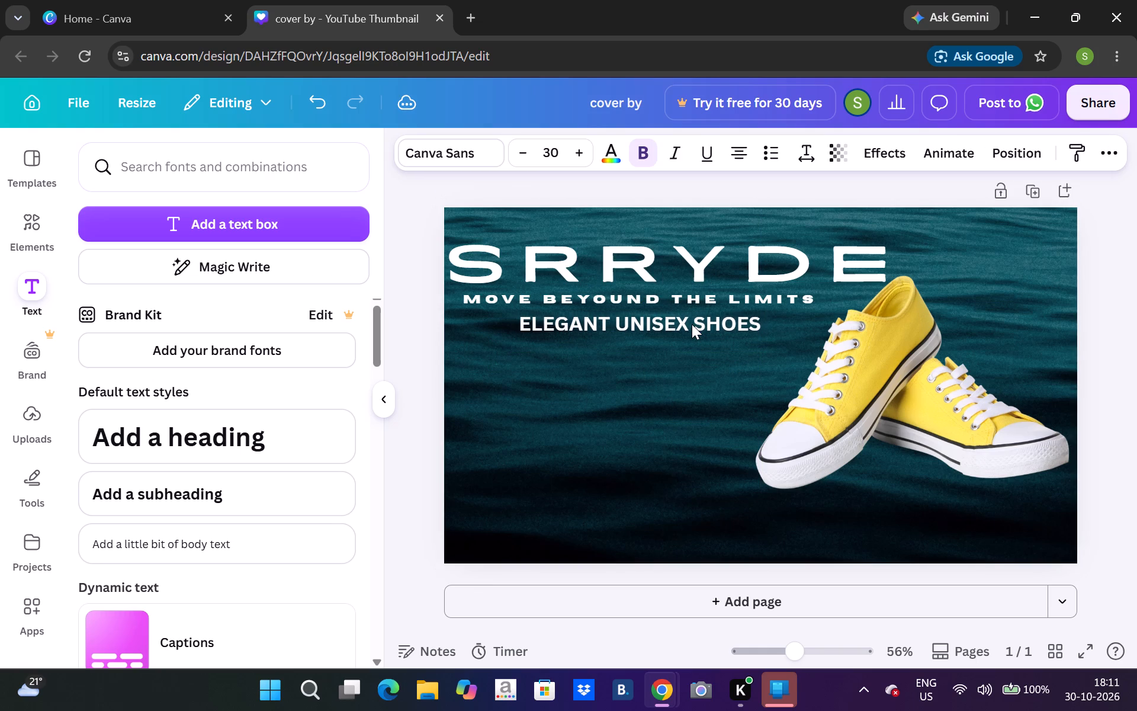
key(Down)
key(Down)
key(Down)
key(Down)
key(Down)
key(Down)
key(Down)
key(Down)
key(Down)
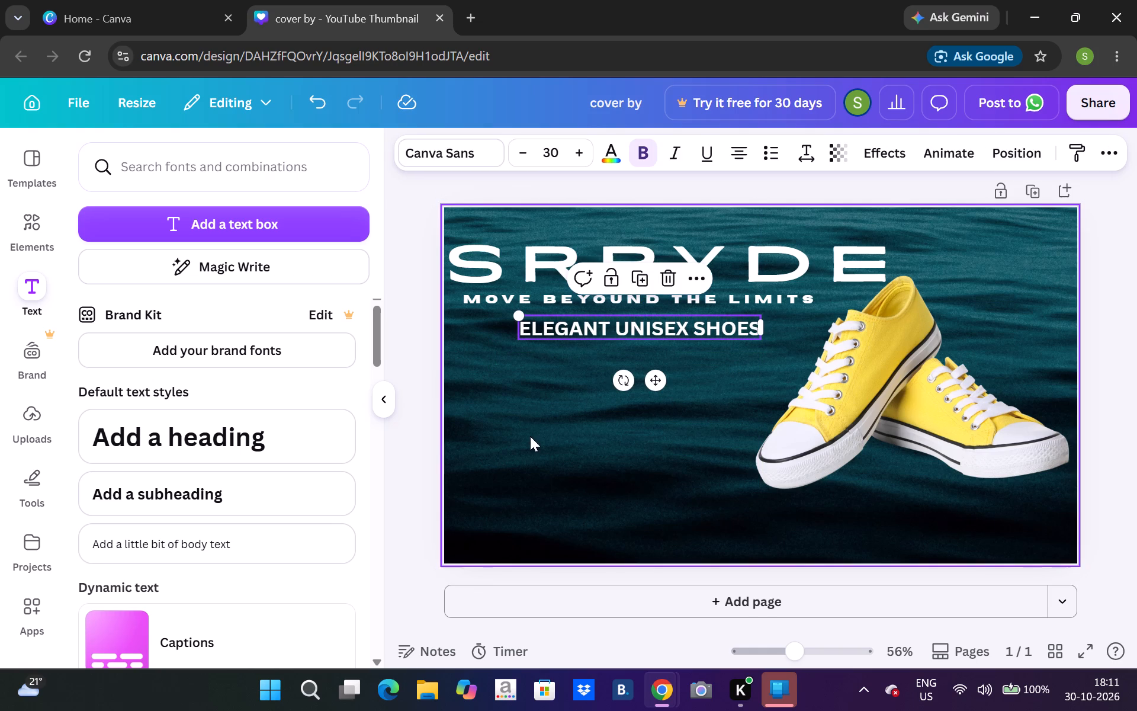
click(553, 463)
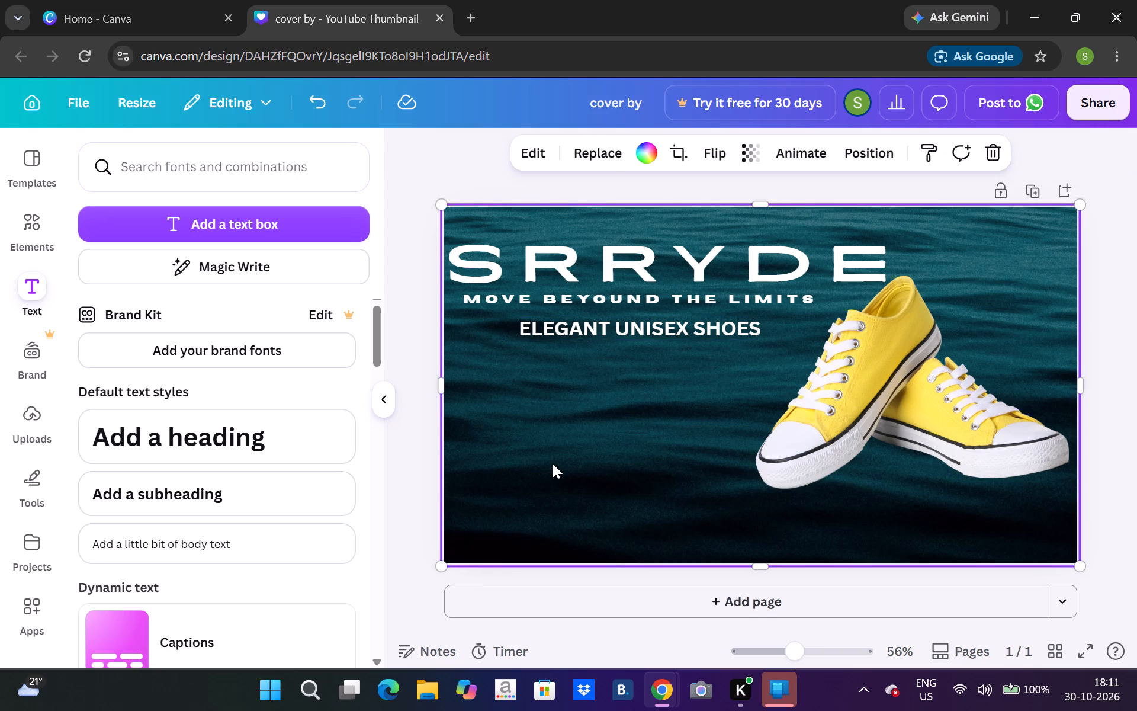
Add the outlined single-leaf graphic from the recently used elements to the thumbnail.
click(15, 208)
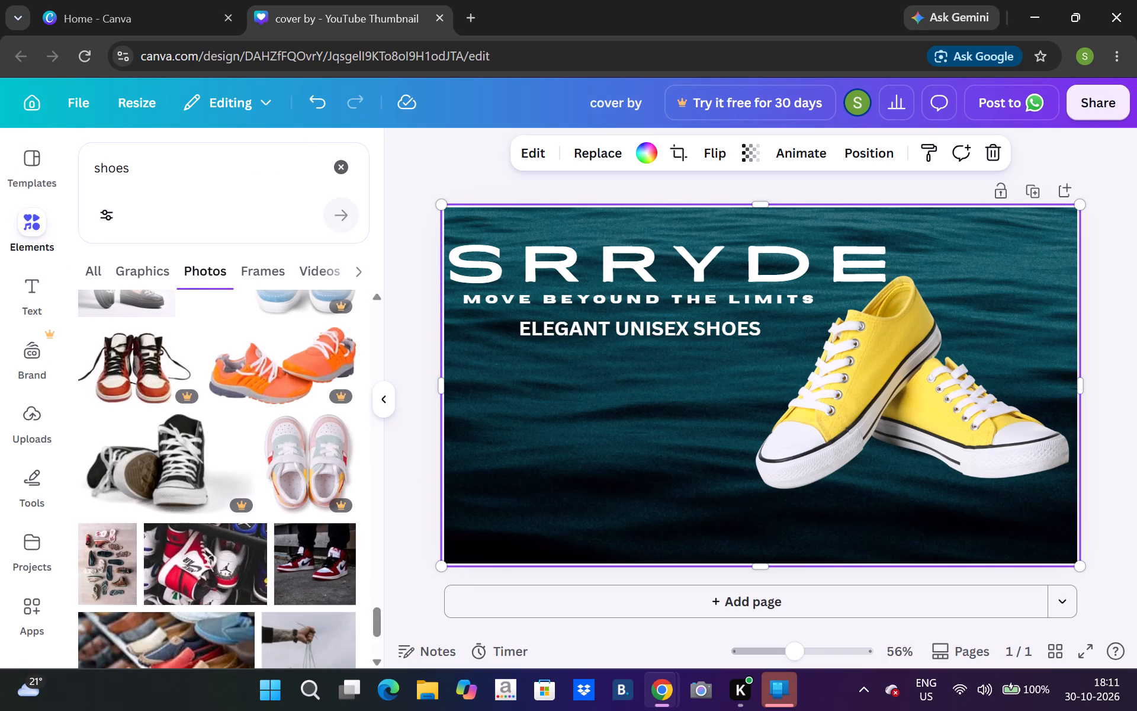
click(344, 168)
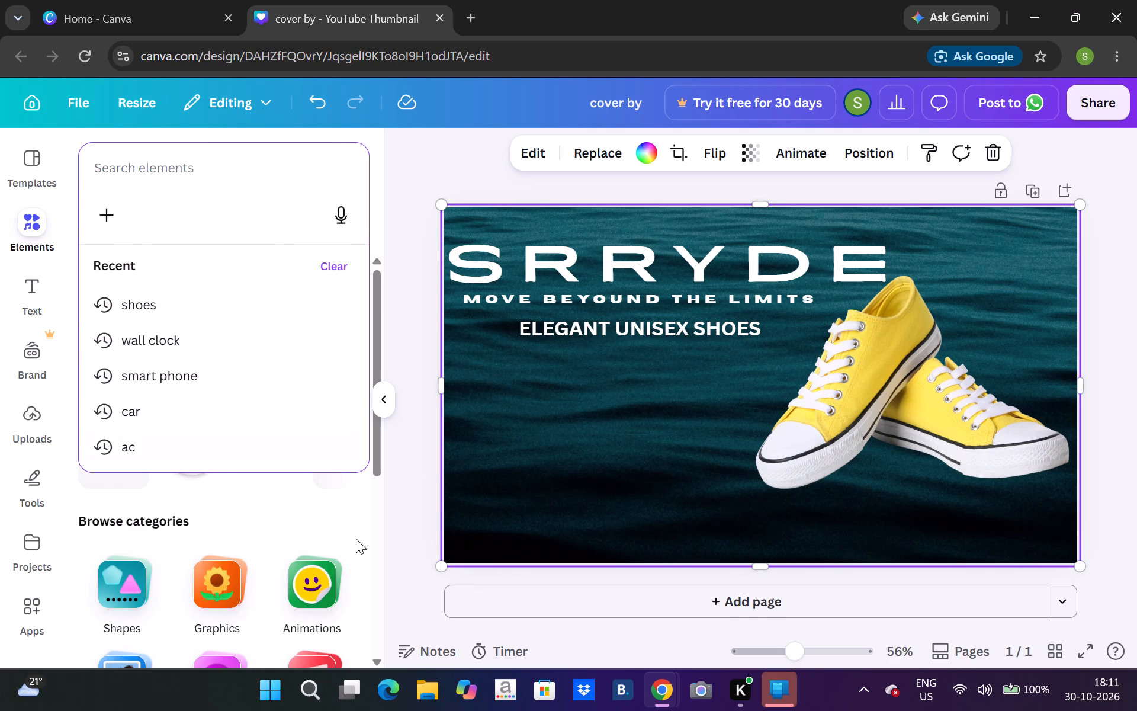
click(357, 539)
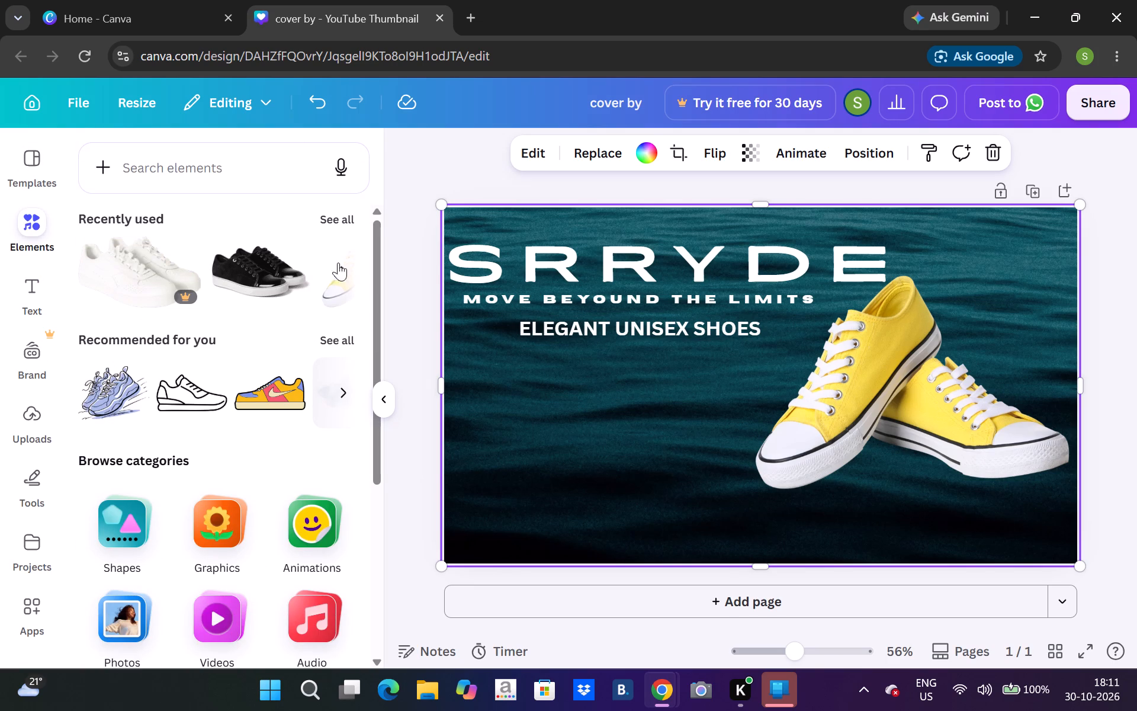
click(339, 223)
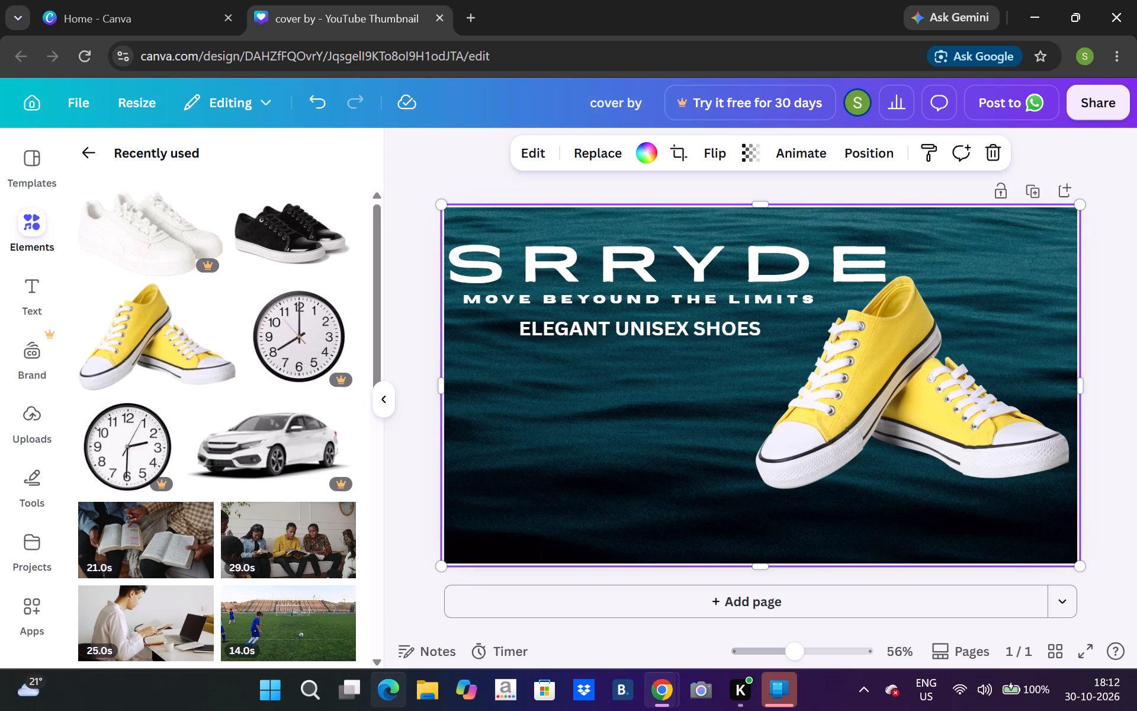
click(375, 663)
triple_click(375, 663)
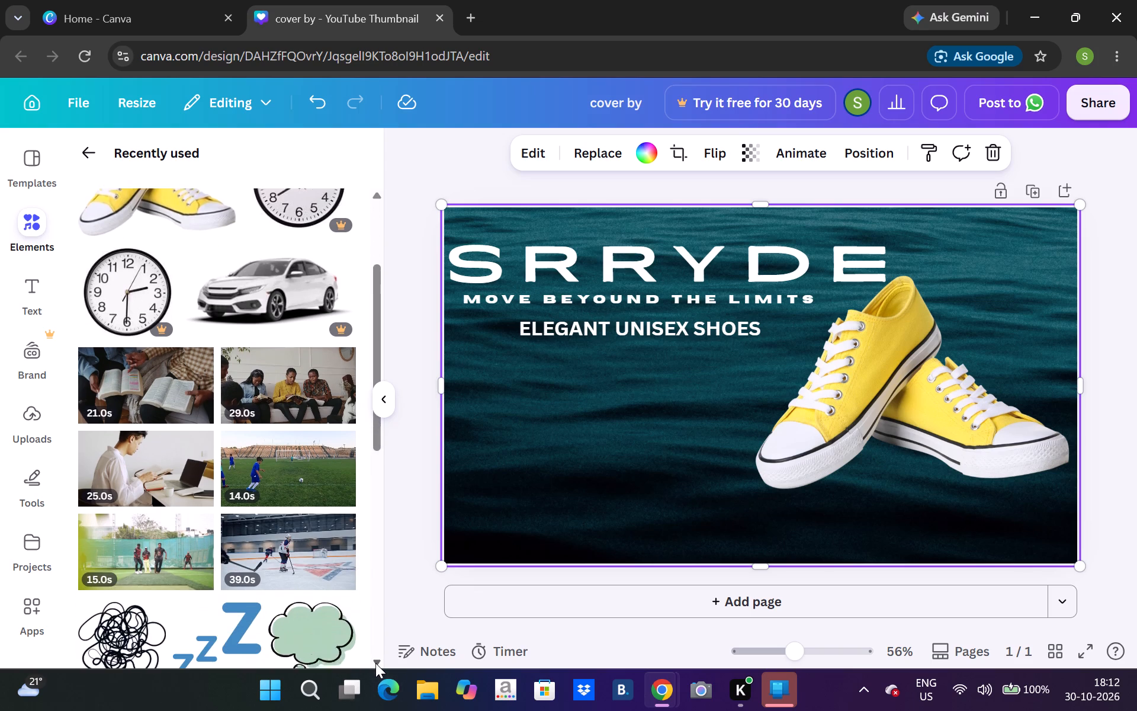
click(375, 663)
click(375, 663)
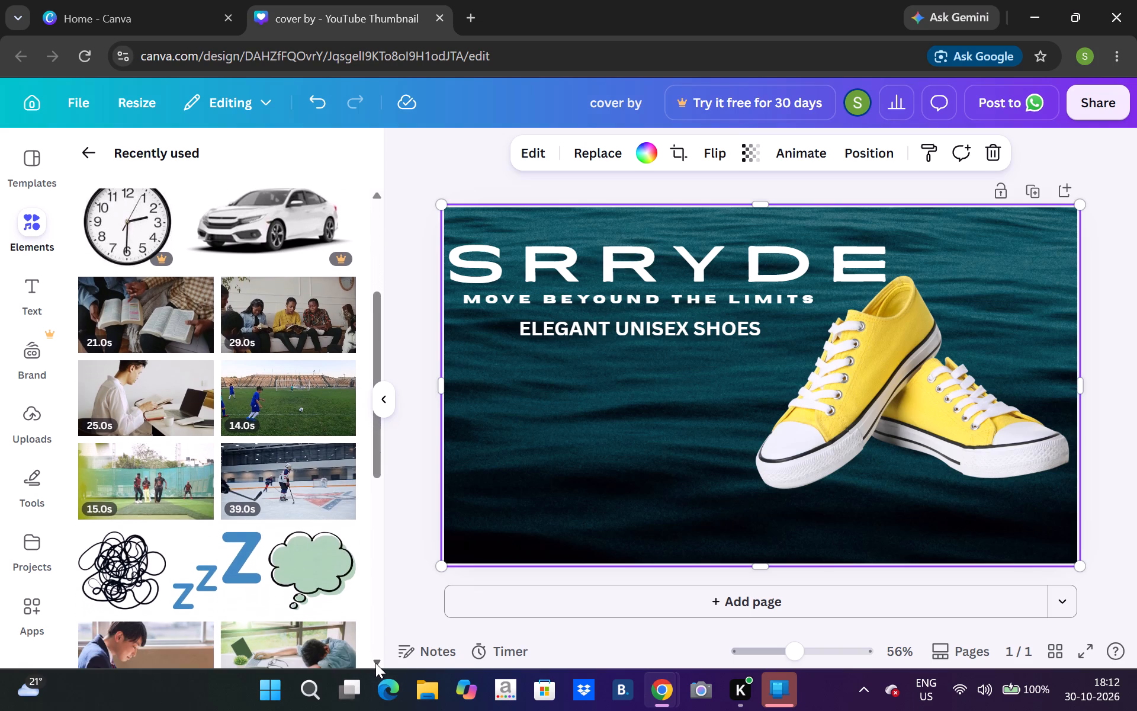
click(375, 663)
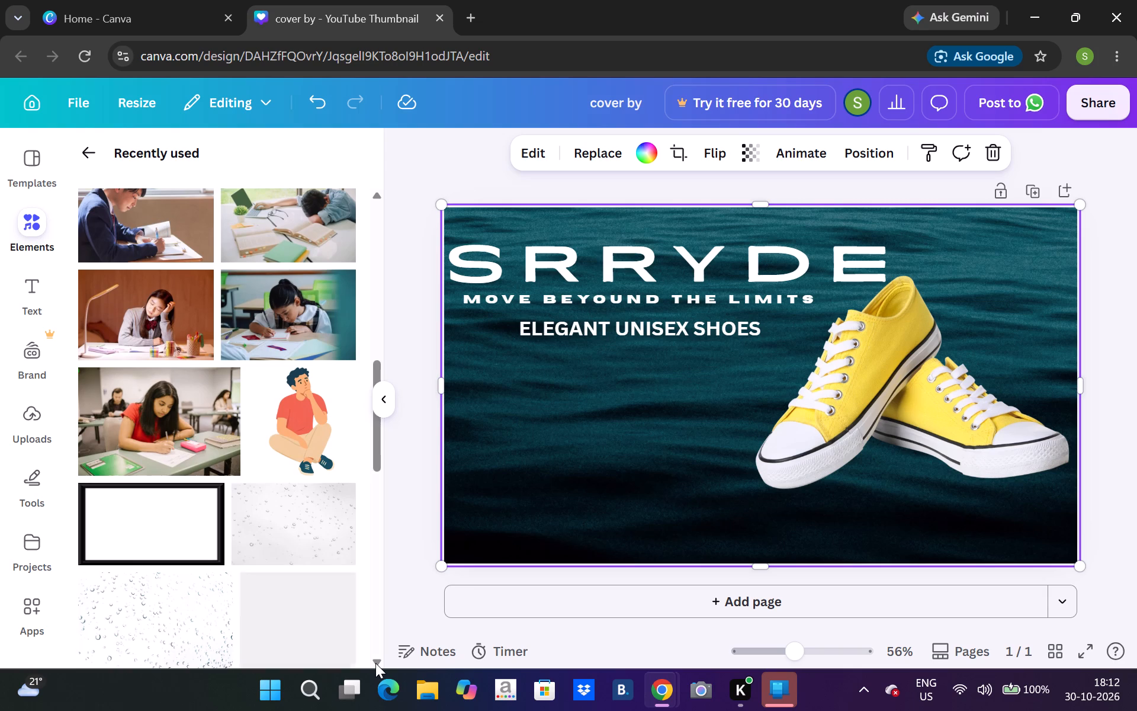
triple_click(375, 663)
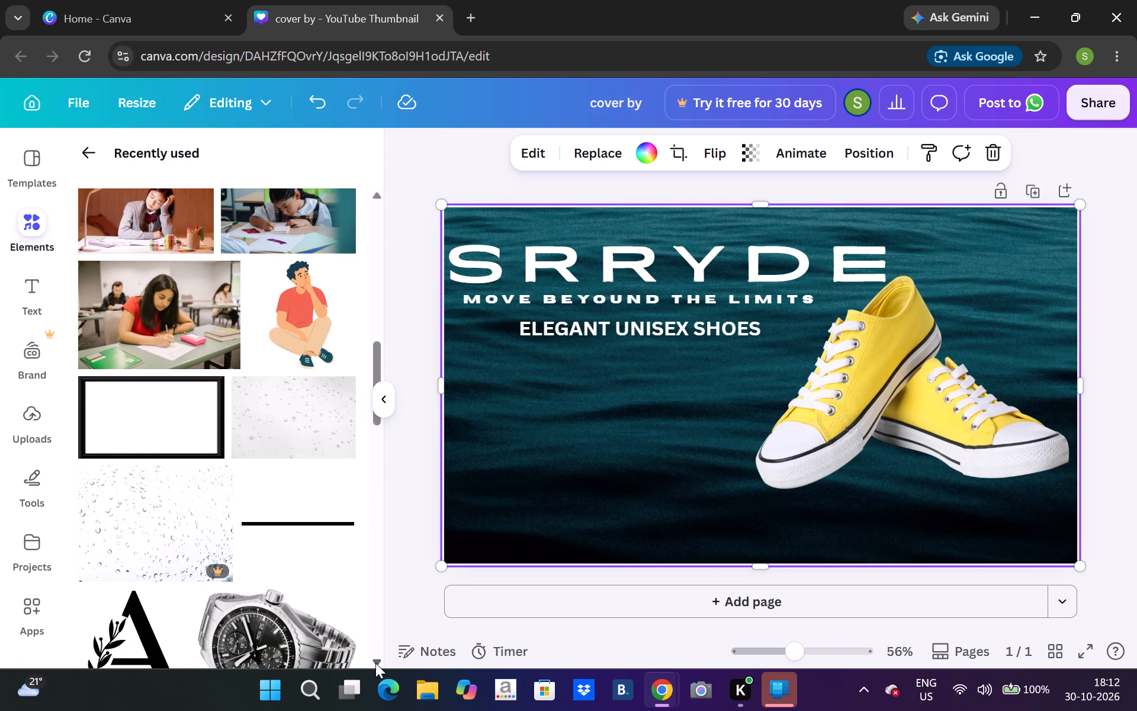
double_click(375, 663)
double_click(375, 663)
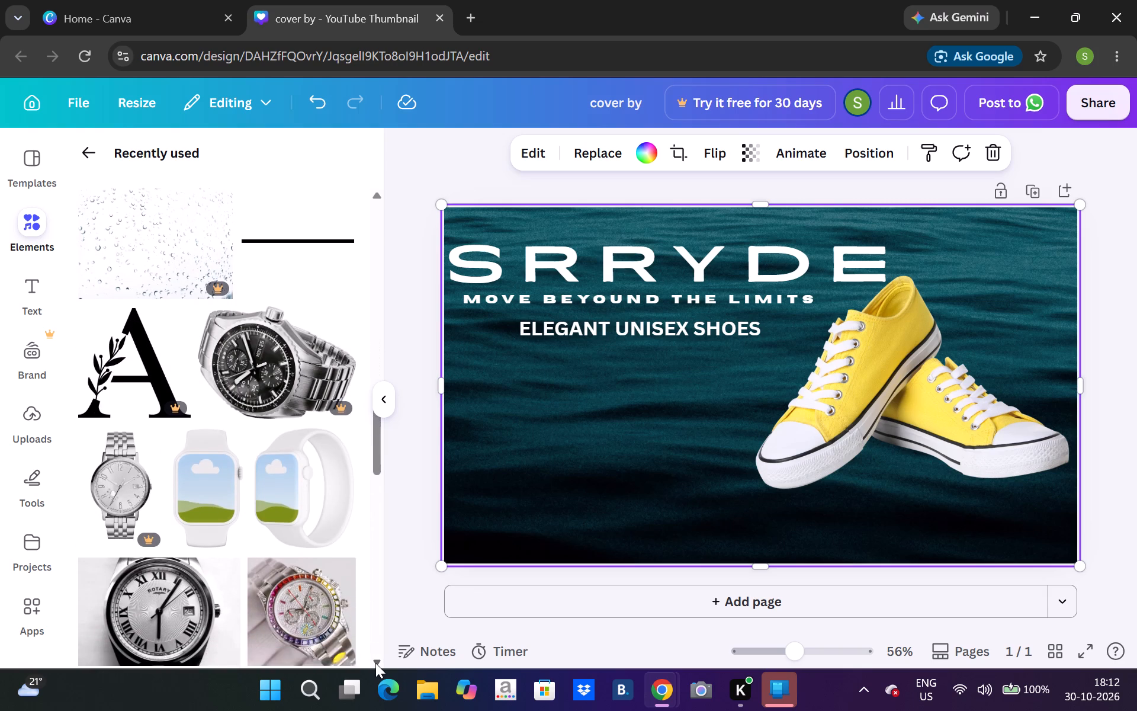
click(375, 663)
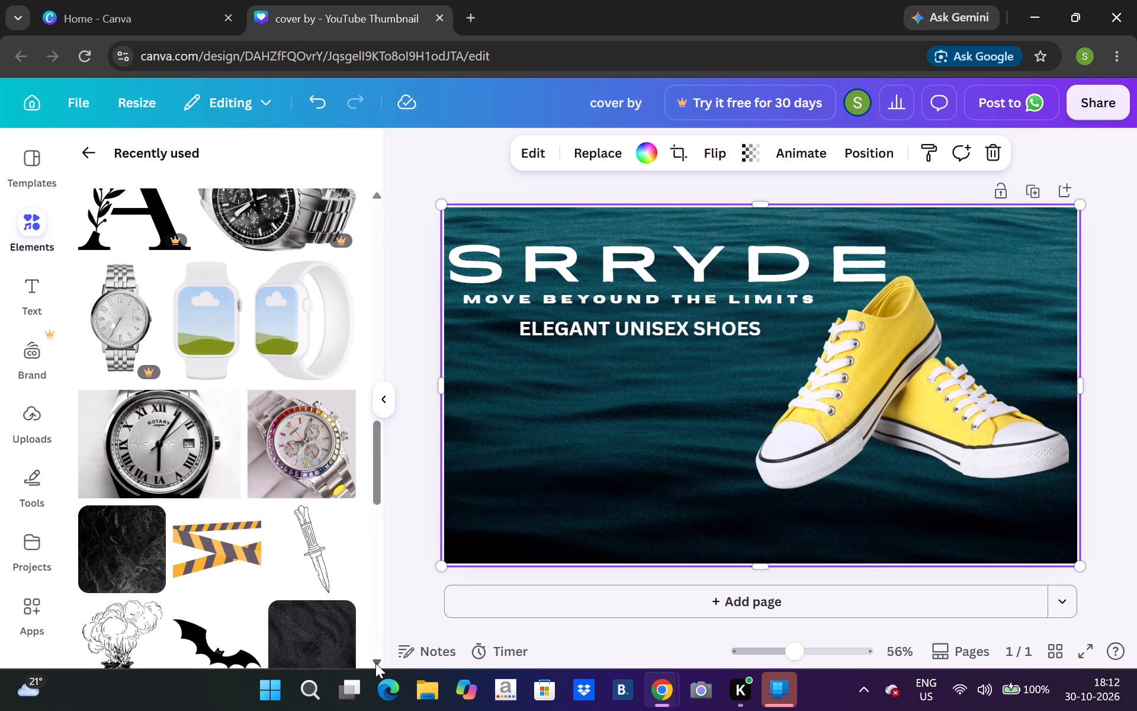
triple_click(375, 663)
triple_click(375, 663)
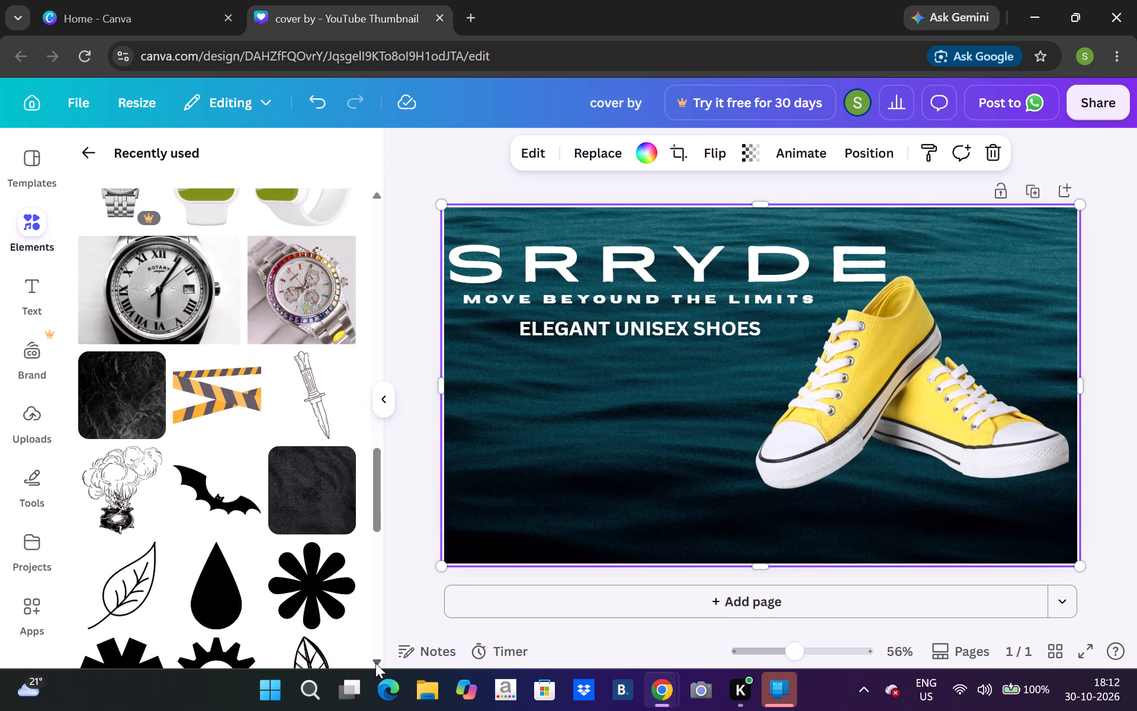
click(125, 542)
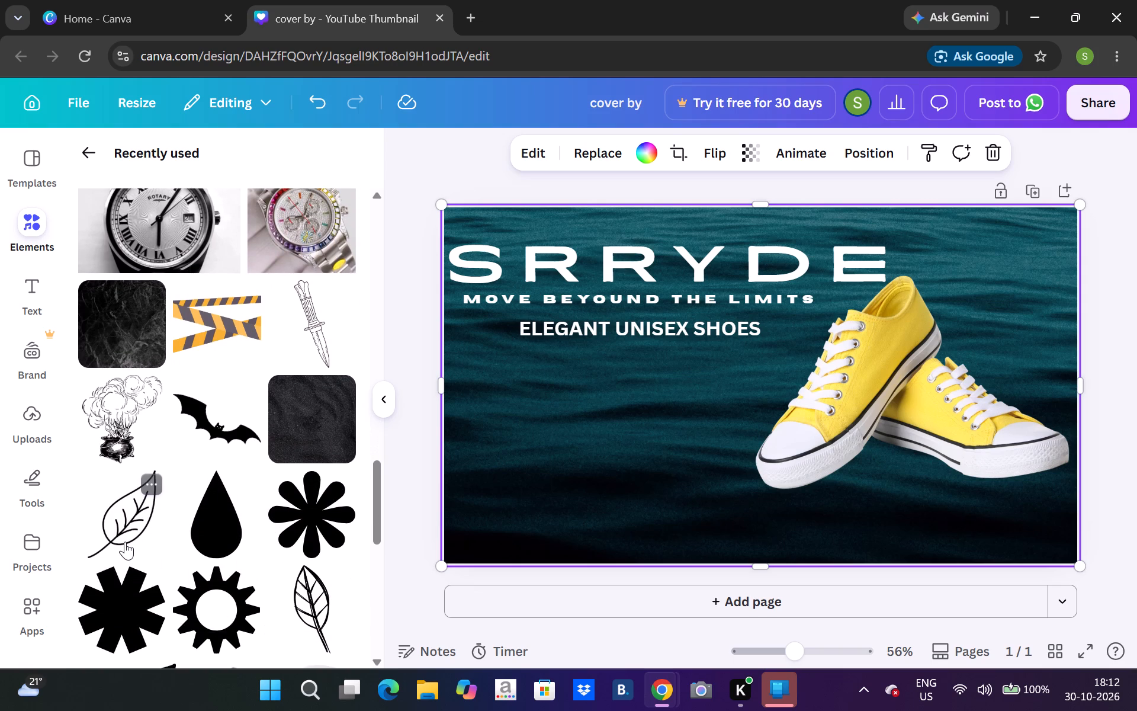
Shrink the leaf to about half its size and place it below the text lines near the thumbnail's left edge.
click(783, 418)
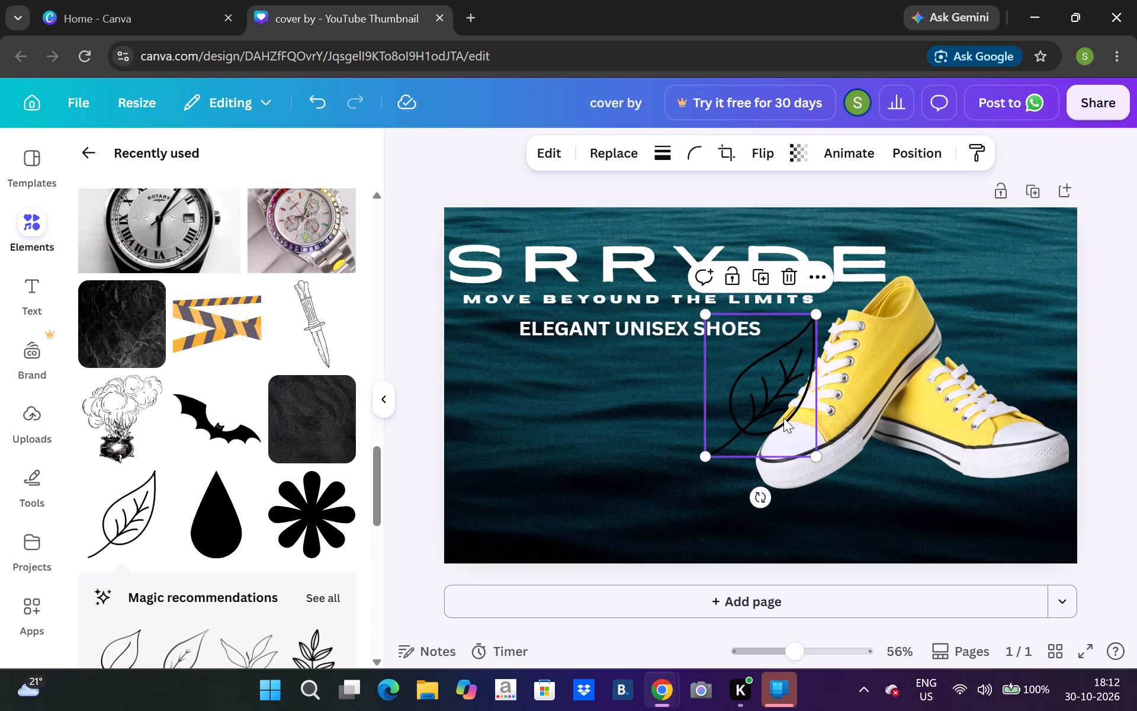
drag(774, 422, 538, 456)
click(538, 456)
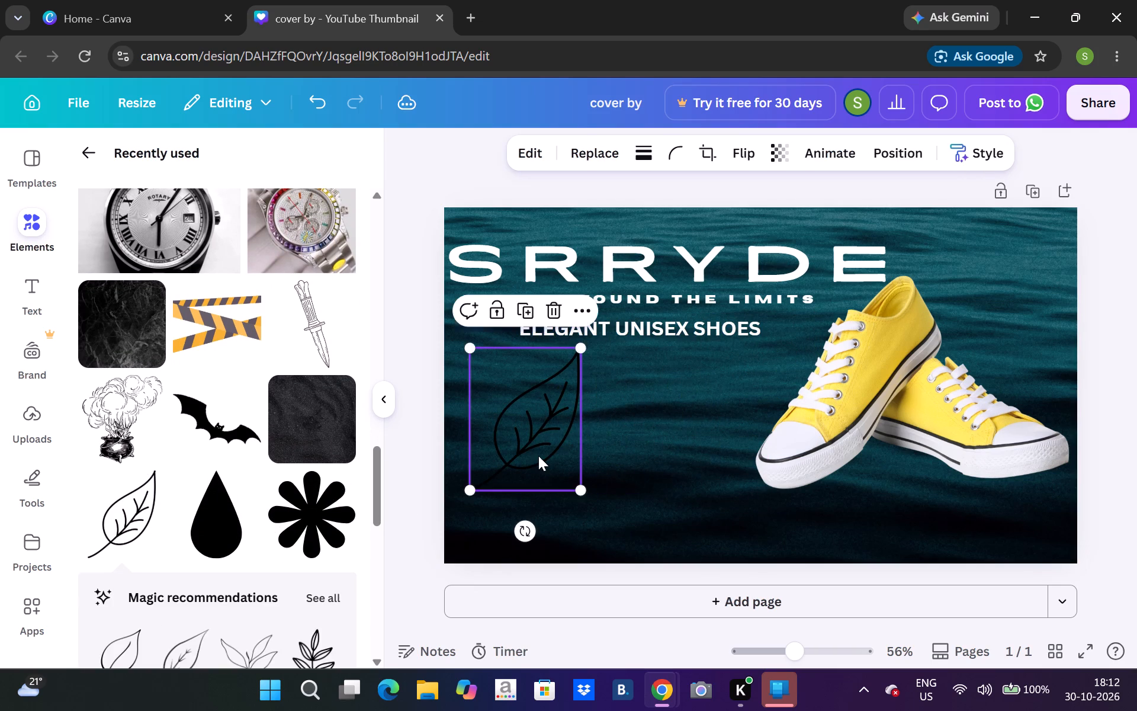
click(536, 415)
drag(468, 351, 508, 439)
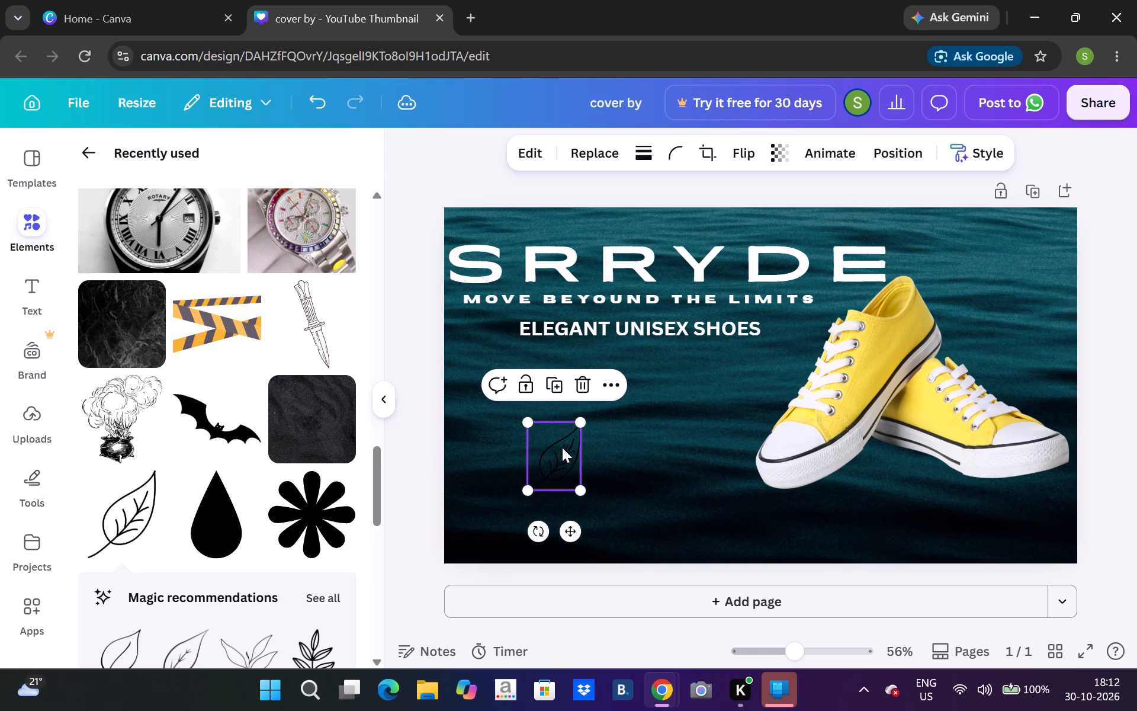
drag(555, 450, 488, 406)
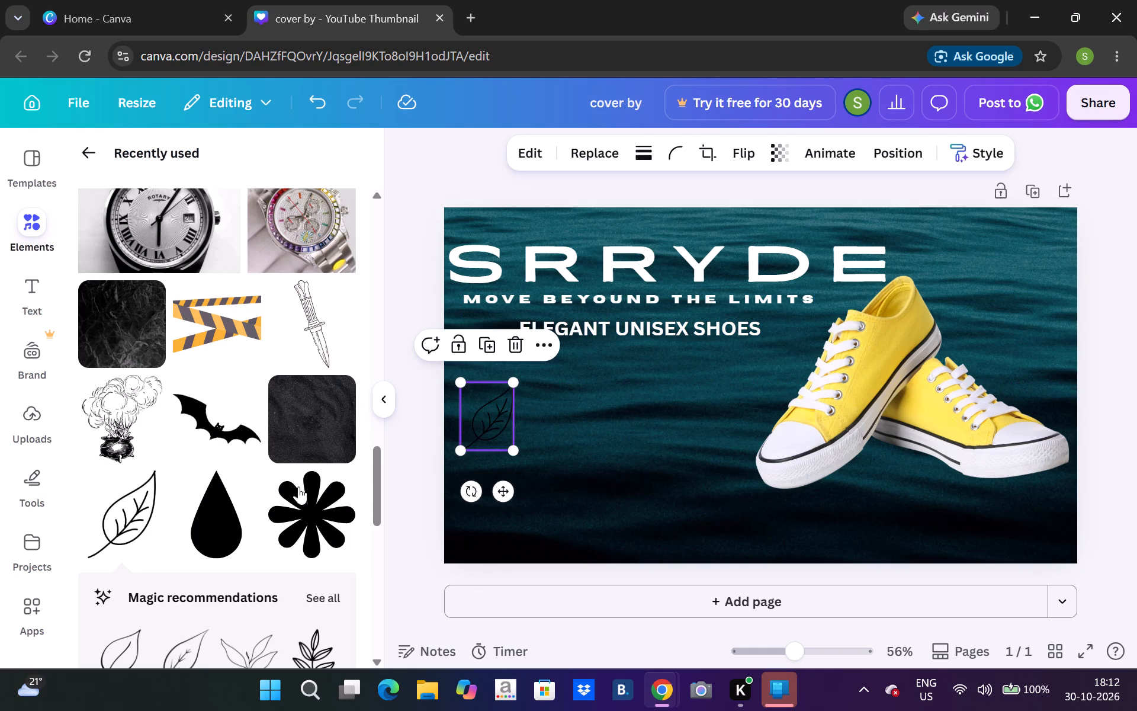
Add the black eight-petal flower shape from the recently used elements and shrink it to about half its size.
click(298, 499)
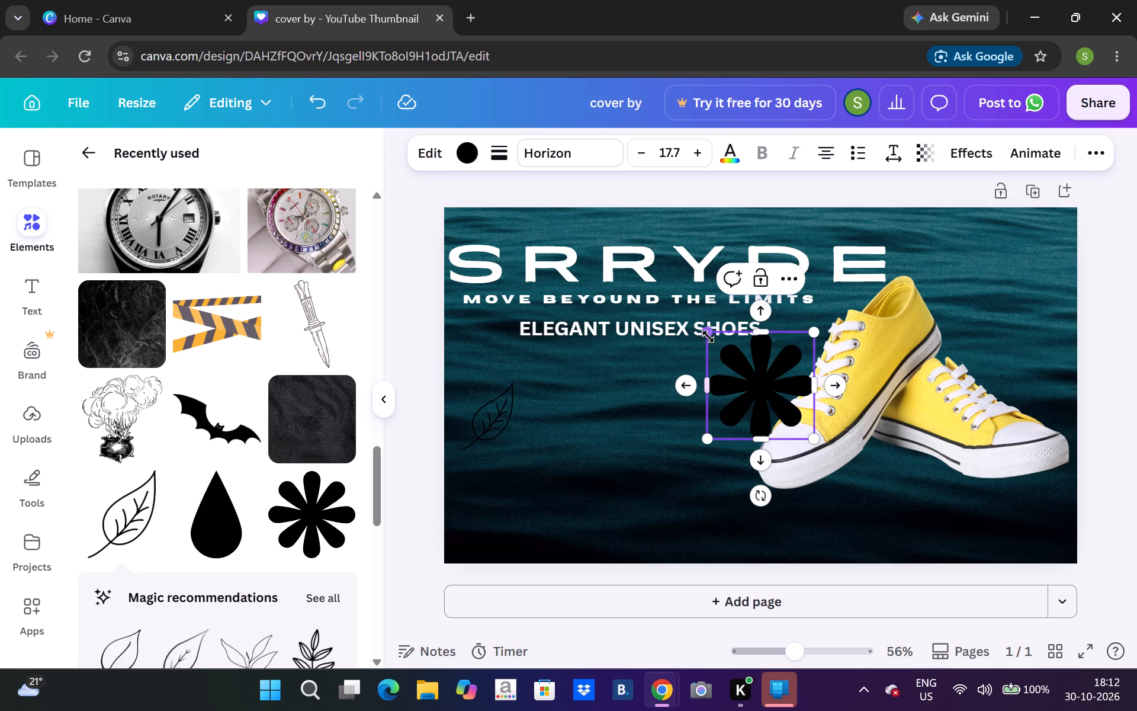
drag(709, 336, 740, 394)
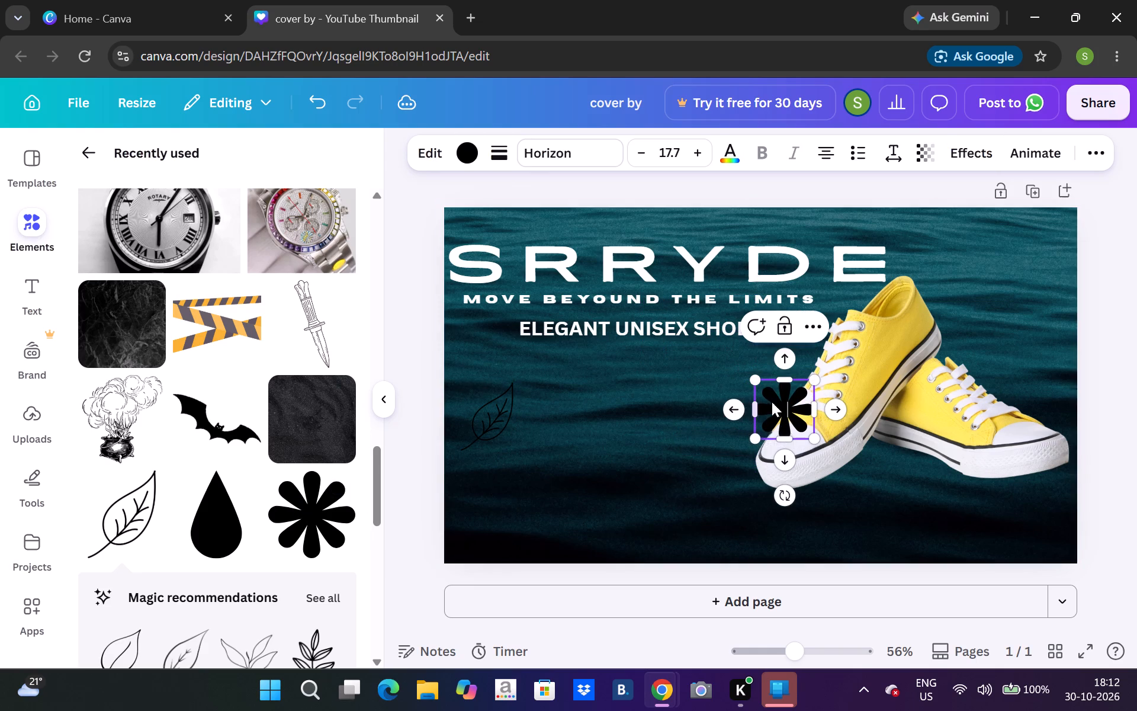
drag(773, 402, 617, 393)
drag(790, 408, 631, 401)
Reposition the yellow sneakers slightly lower and further left on the thumbnail.
drag(853, 468, 746, 395)
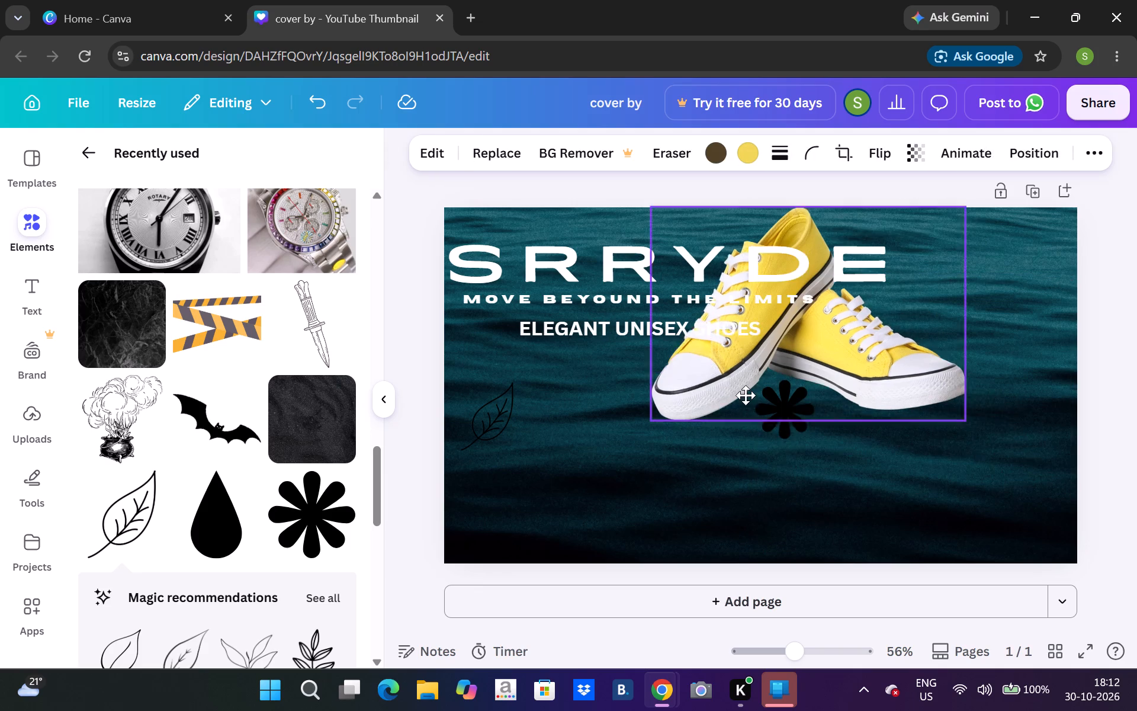
drag(746, 395, 846, 485)
click(846, 485)
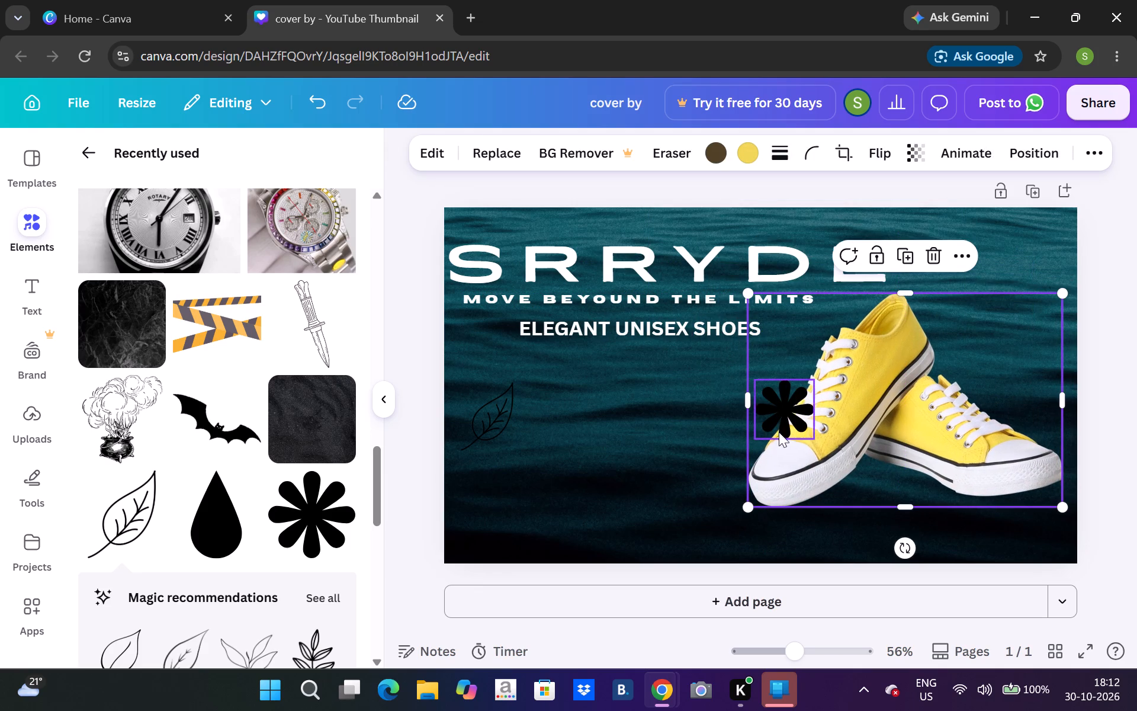
Move the small flower shape off the sneakers to just right of the leaf.
drag(777, 420, 552, 424)
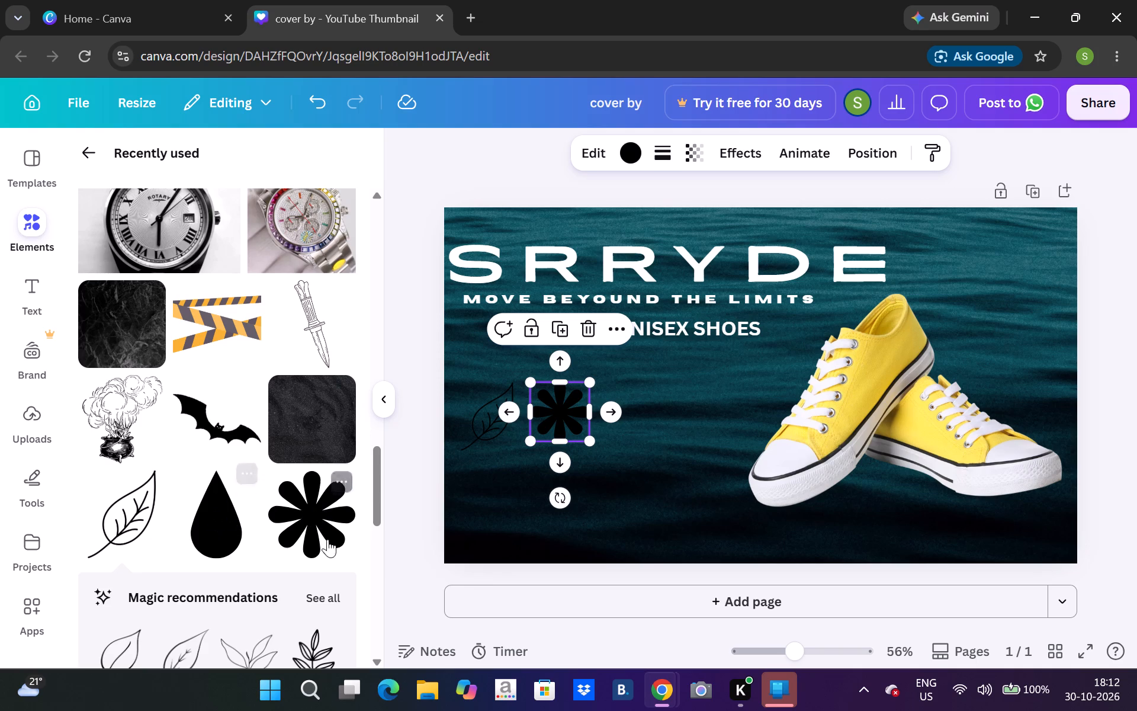
Add the black gear shape from the recently used elements, sized like the flower and placed just right of it.
double_click(375, 654)
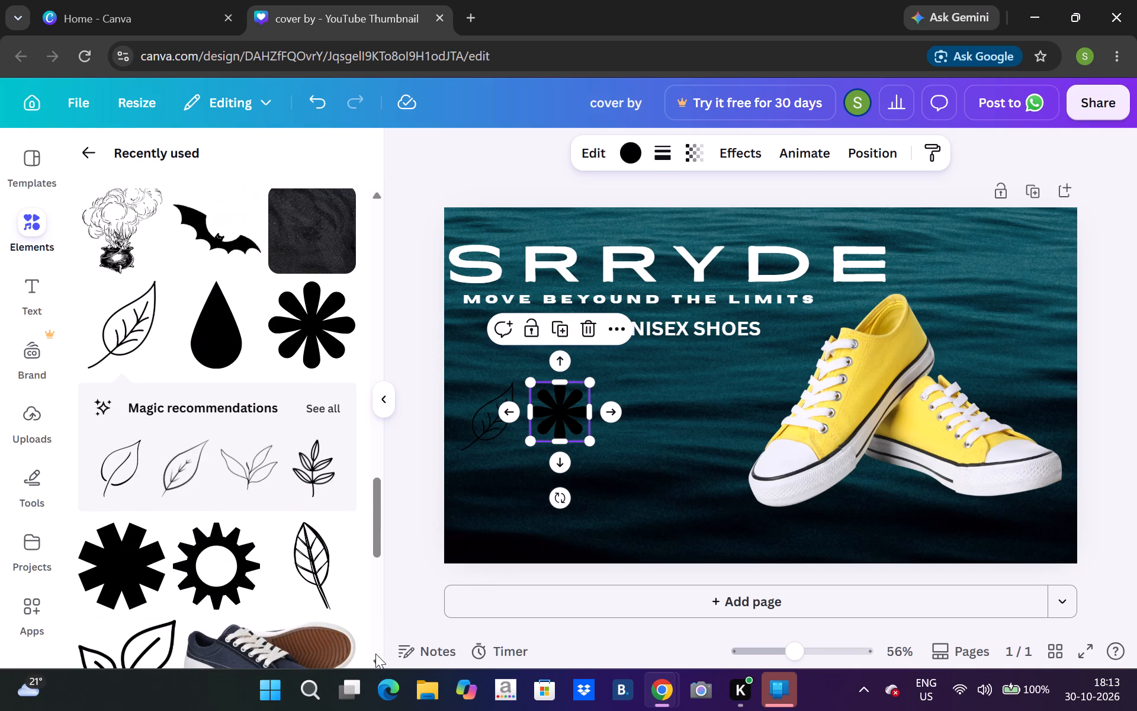
triple_click(375, 654)
click(375, 654)
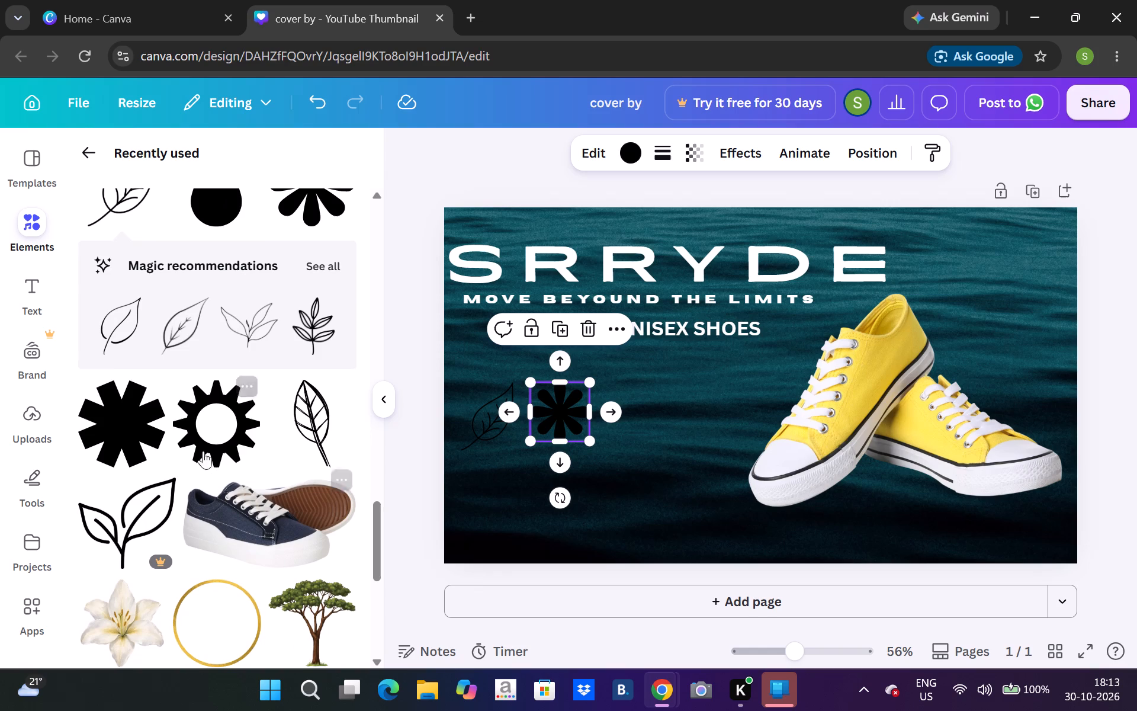
click(219, 432)
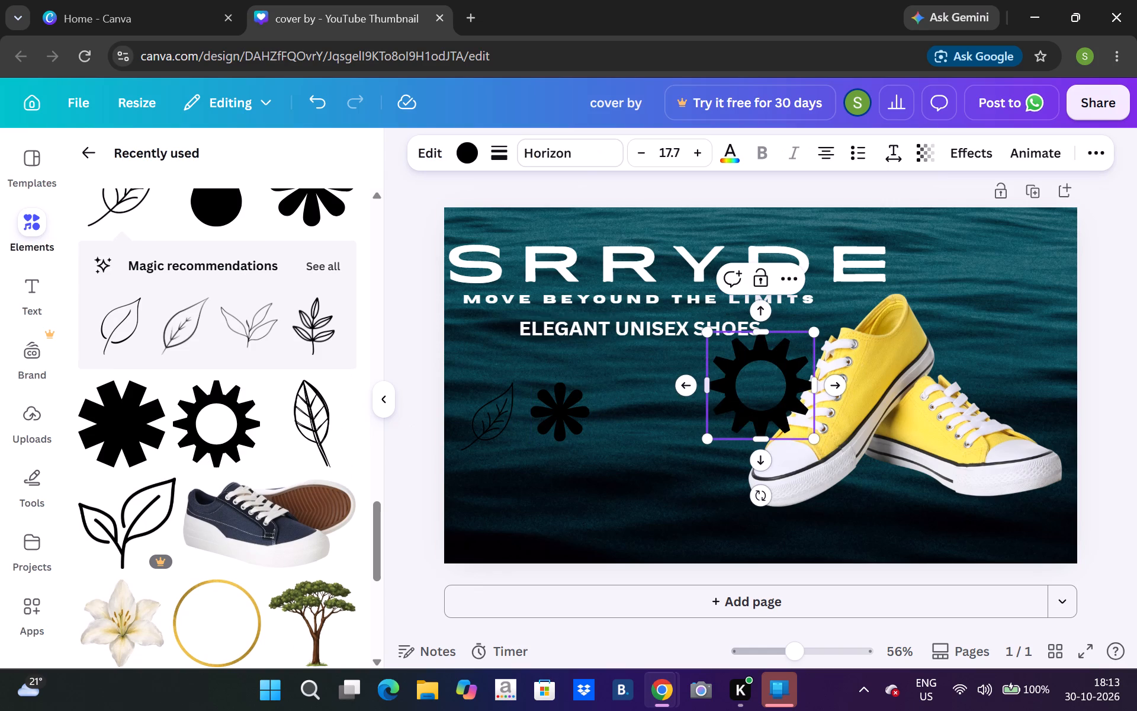
drag(711, 334, 742, 377)
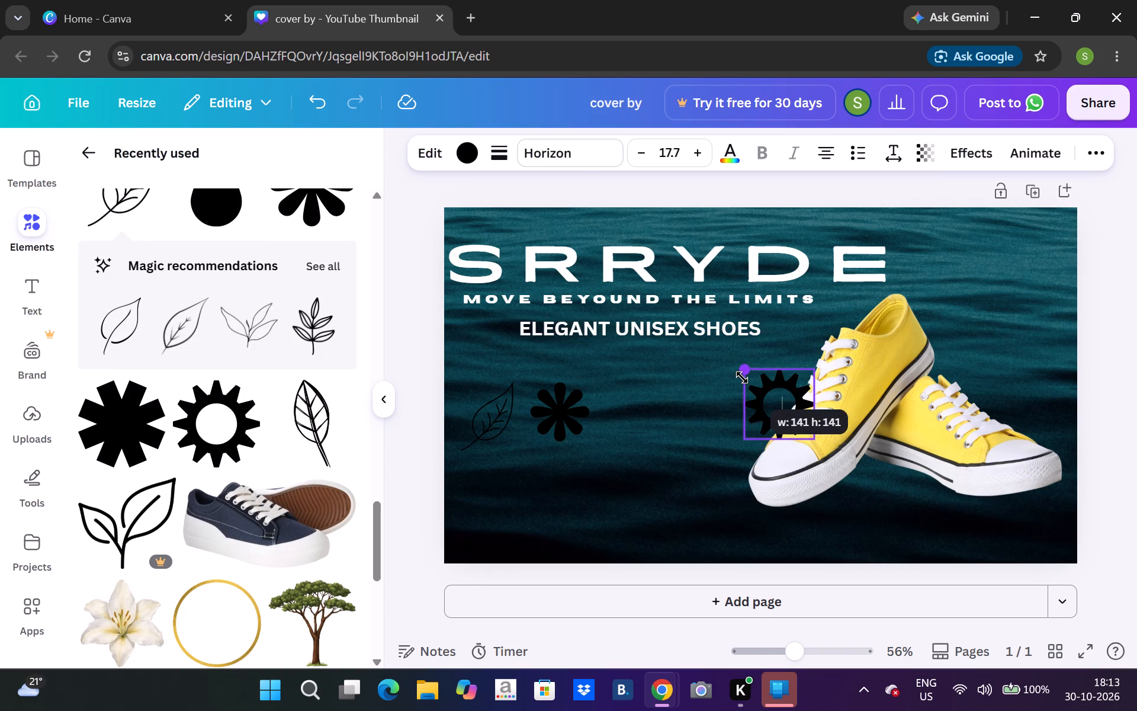
drag(742, 377, 750, 390)
drag(775, 398, 686, 392)
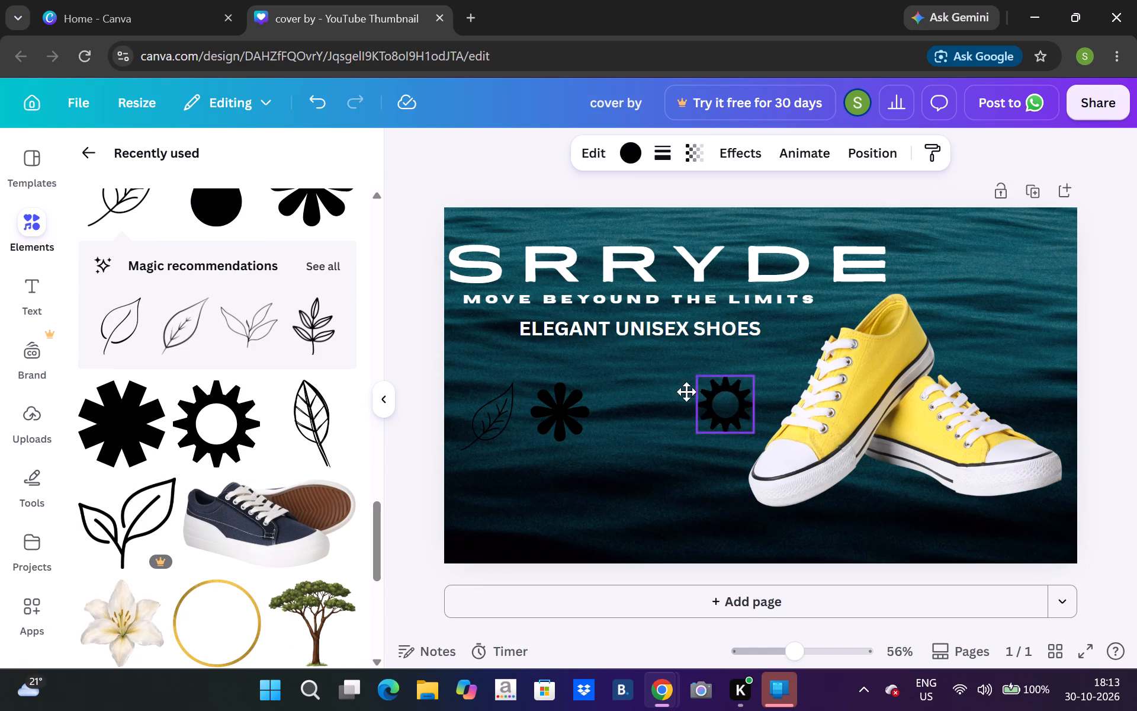
drag(686, 392, 622, 398)
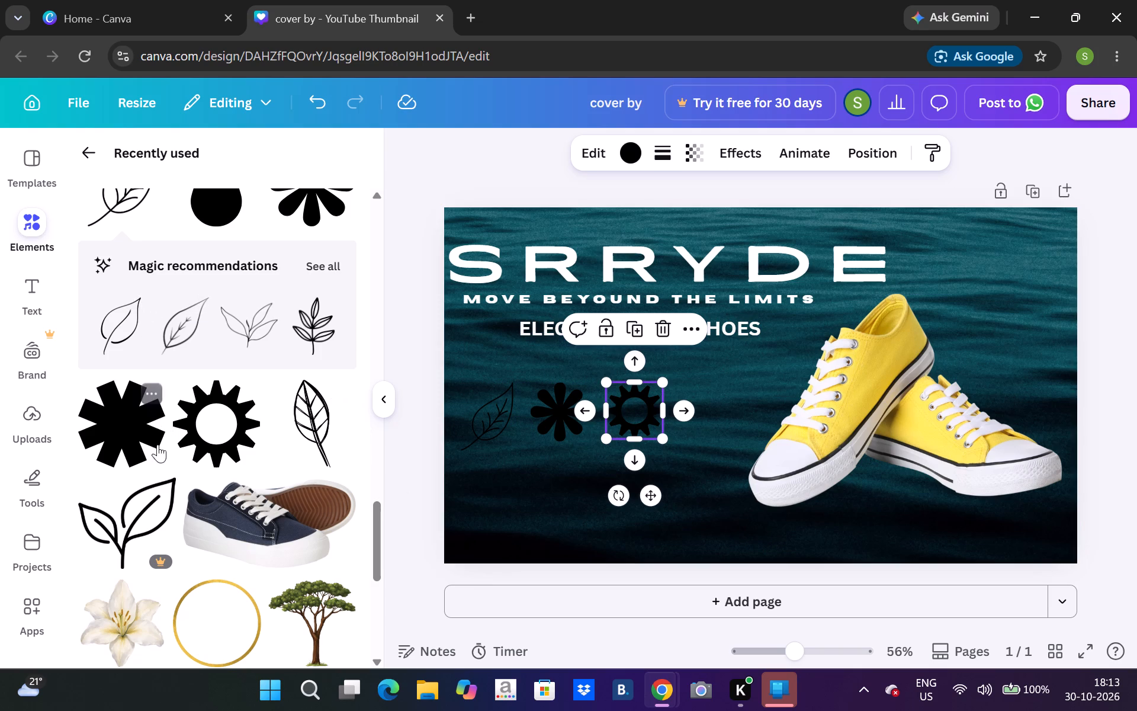
Add the black drop shape from the recently used elements, shrunk to match the row and placed just right of the gear.
click(206, 214)
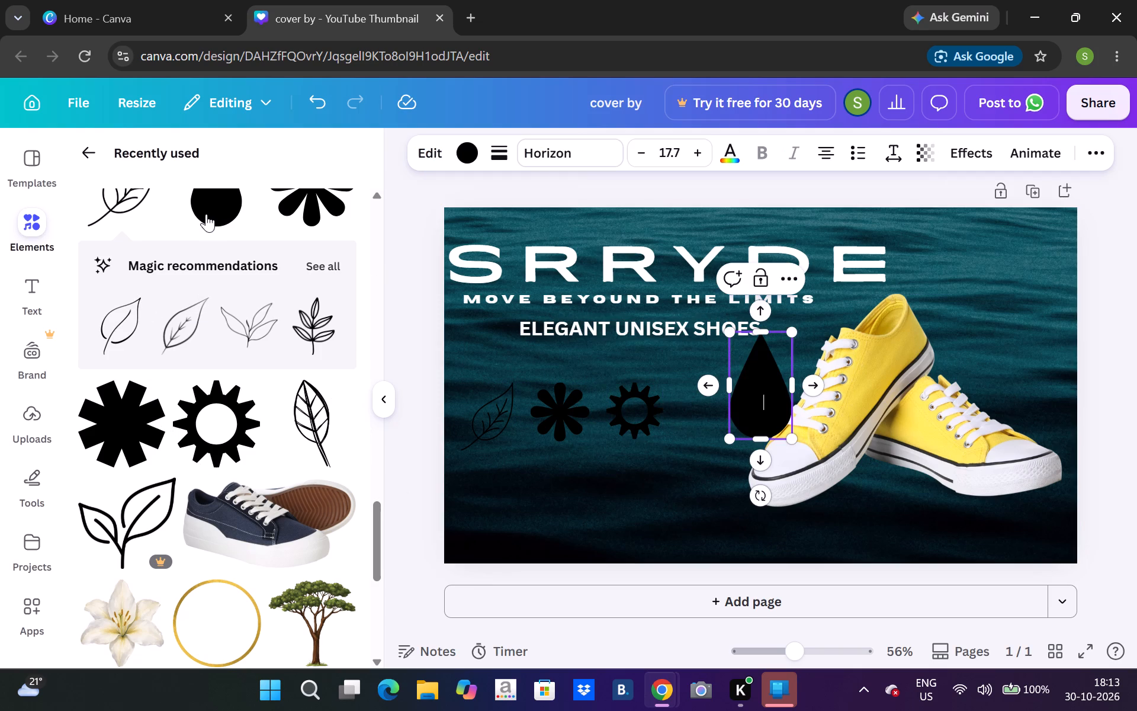
drag(733, 330, 752, 365)
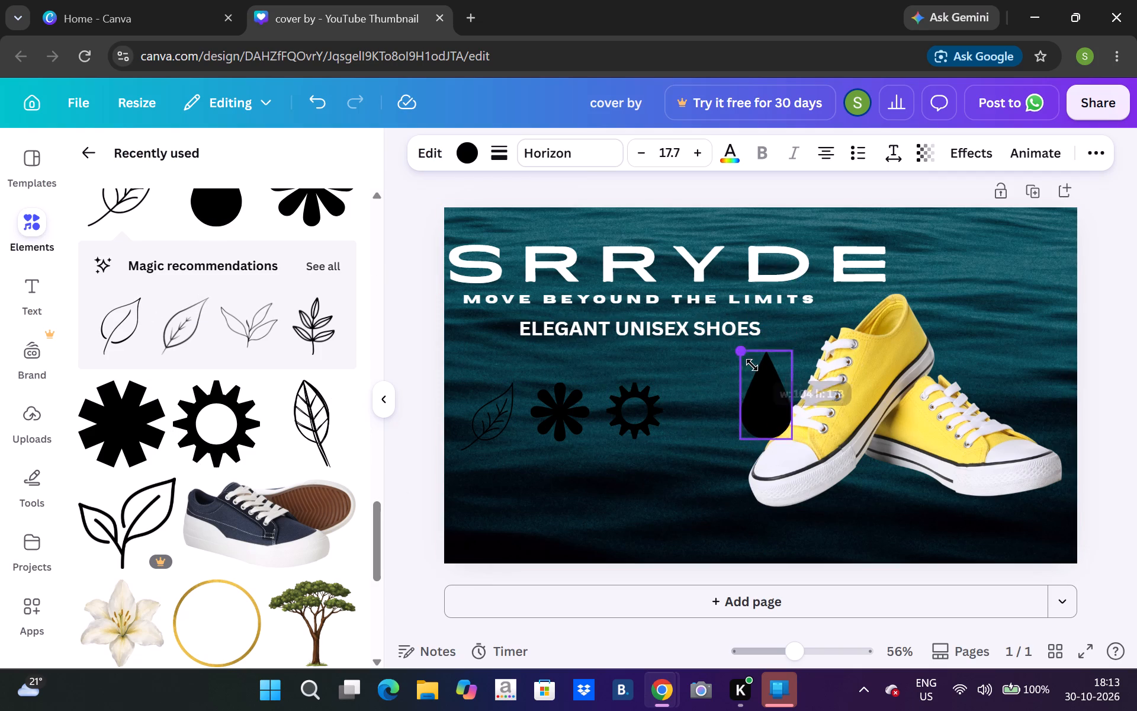
drag(752, 365, 756, 376)
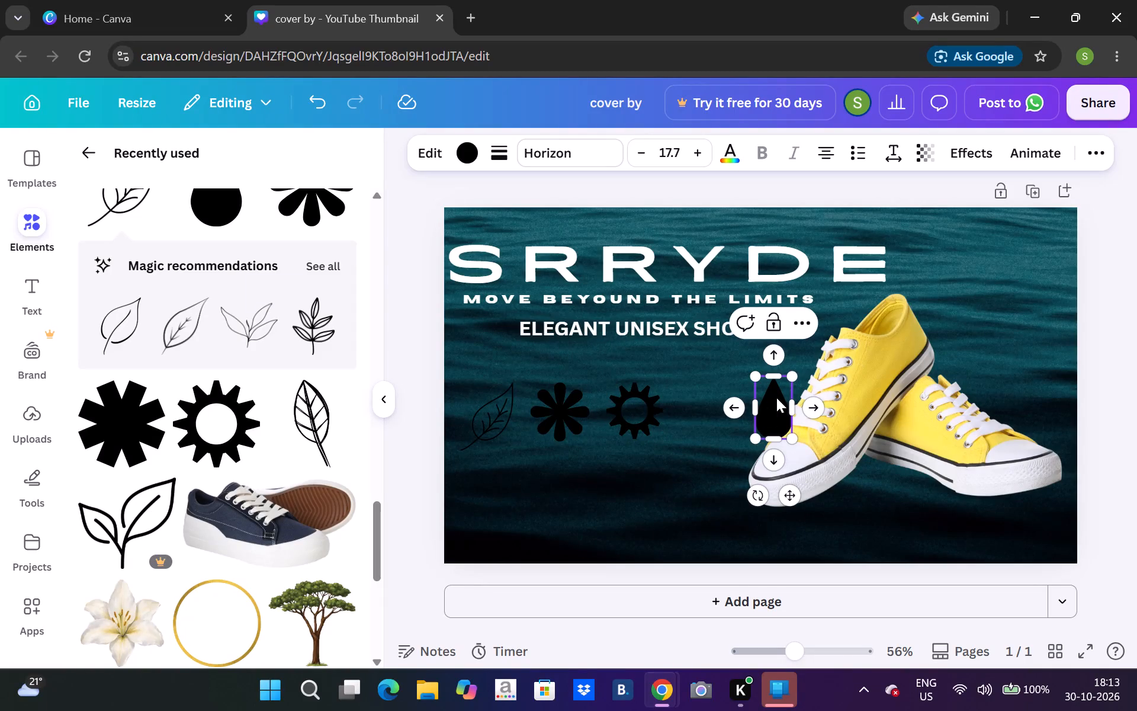
drag(775, 399, 683, 393)
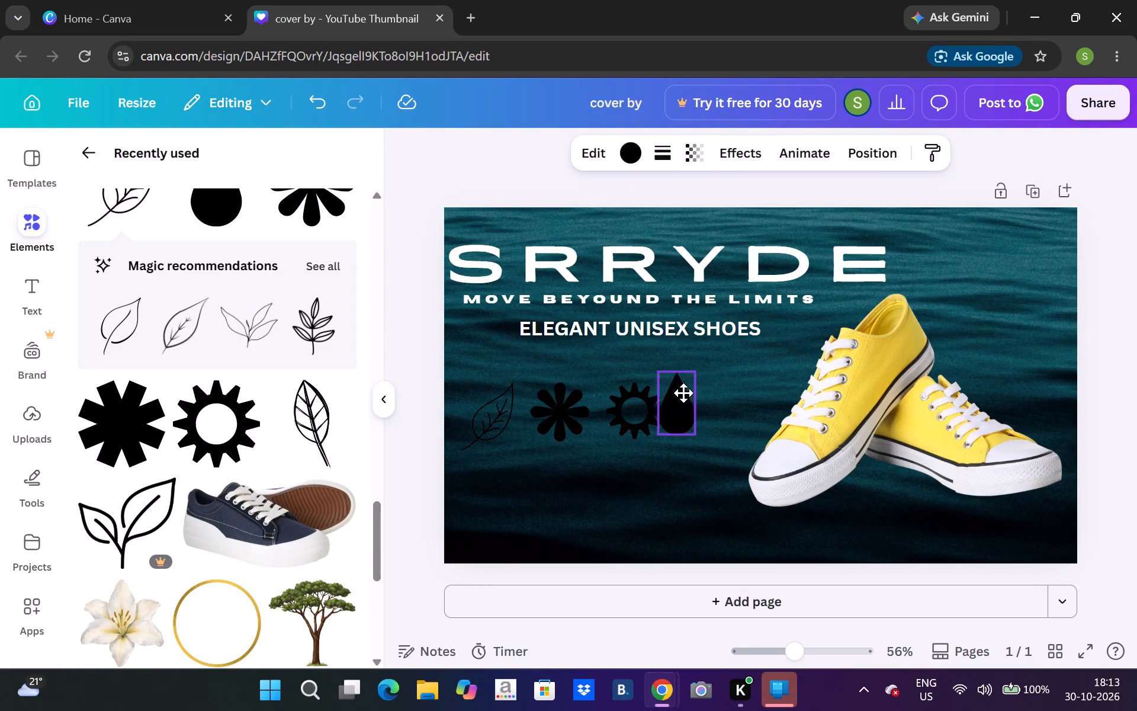
drag(683, 393, 699, 401)
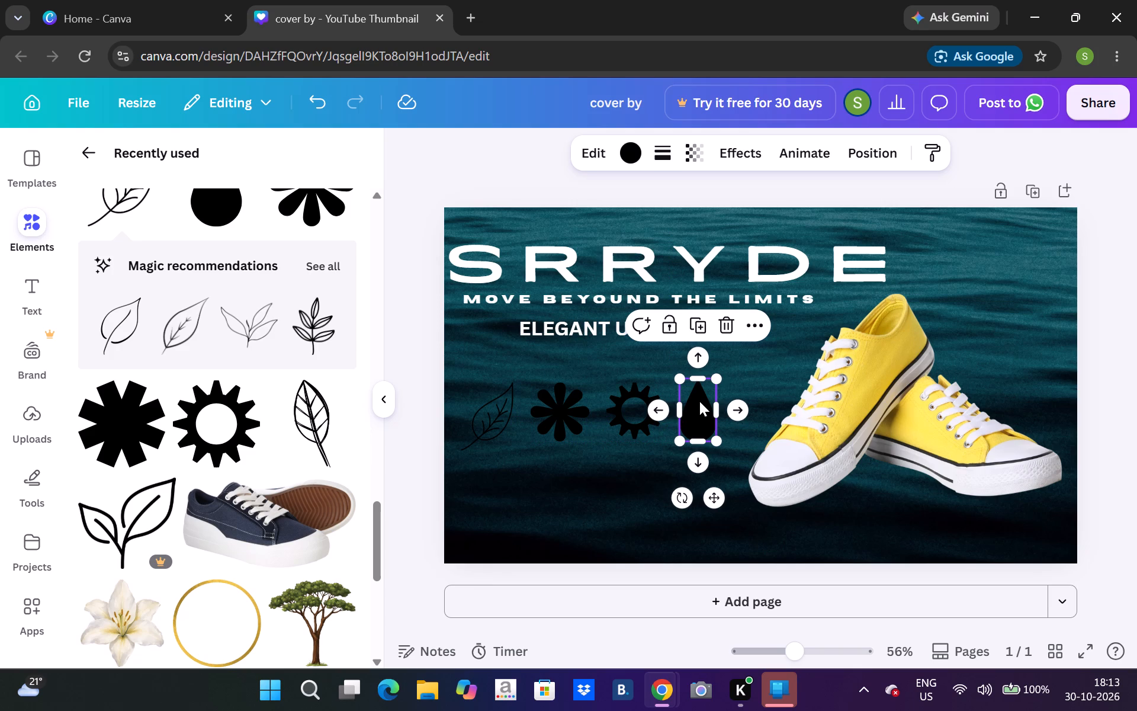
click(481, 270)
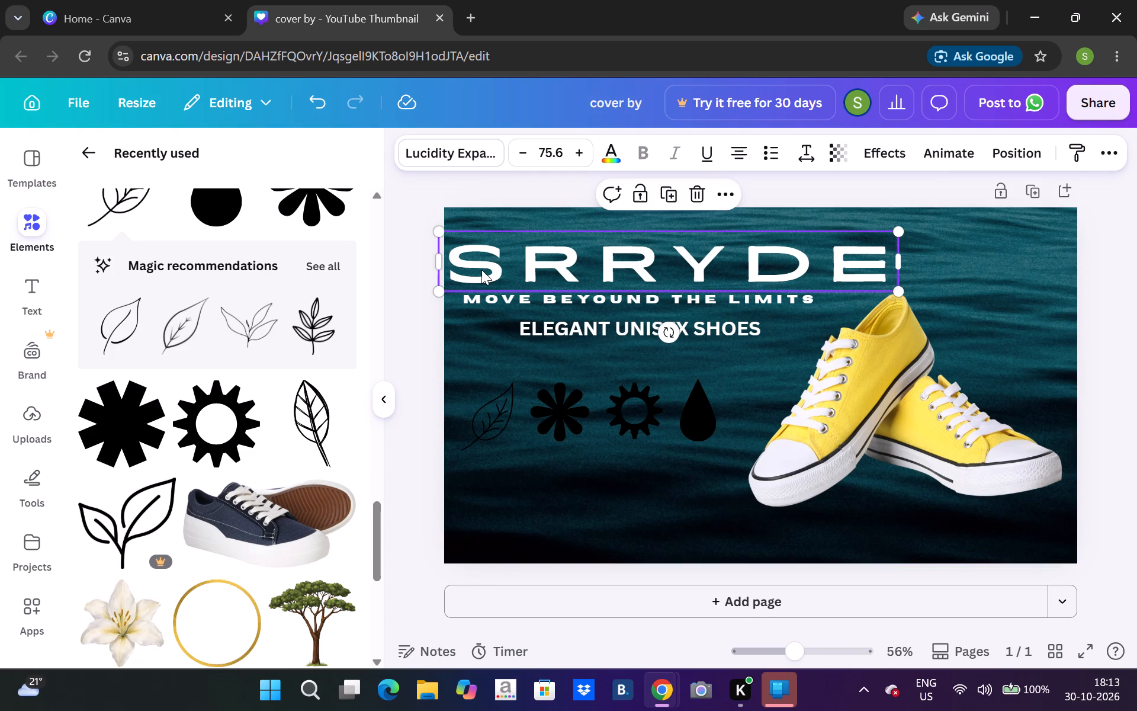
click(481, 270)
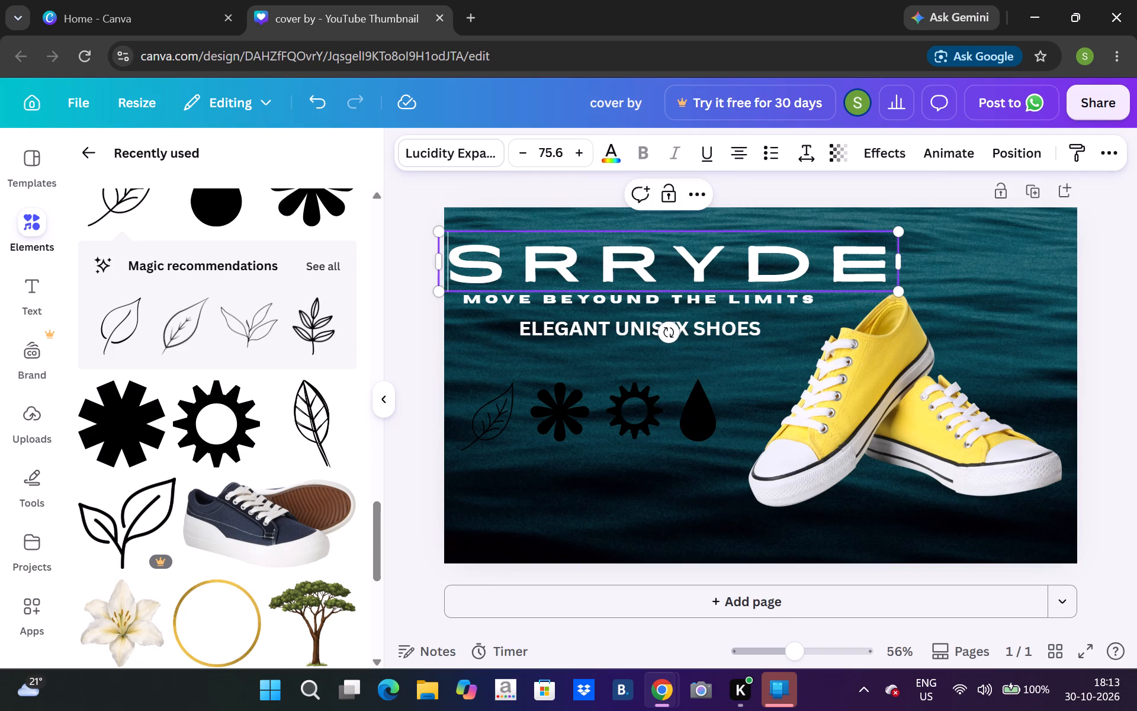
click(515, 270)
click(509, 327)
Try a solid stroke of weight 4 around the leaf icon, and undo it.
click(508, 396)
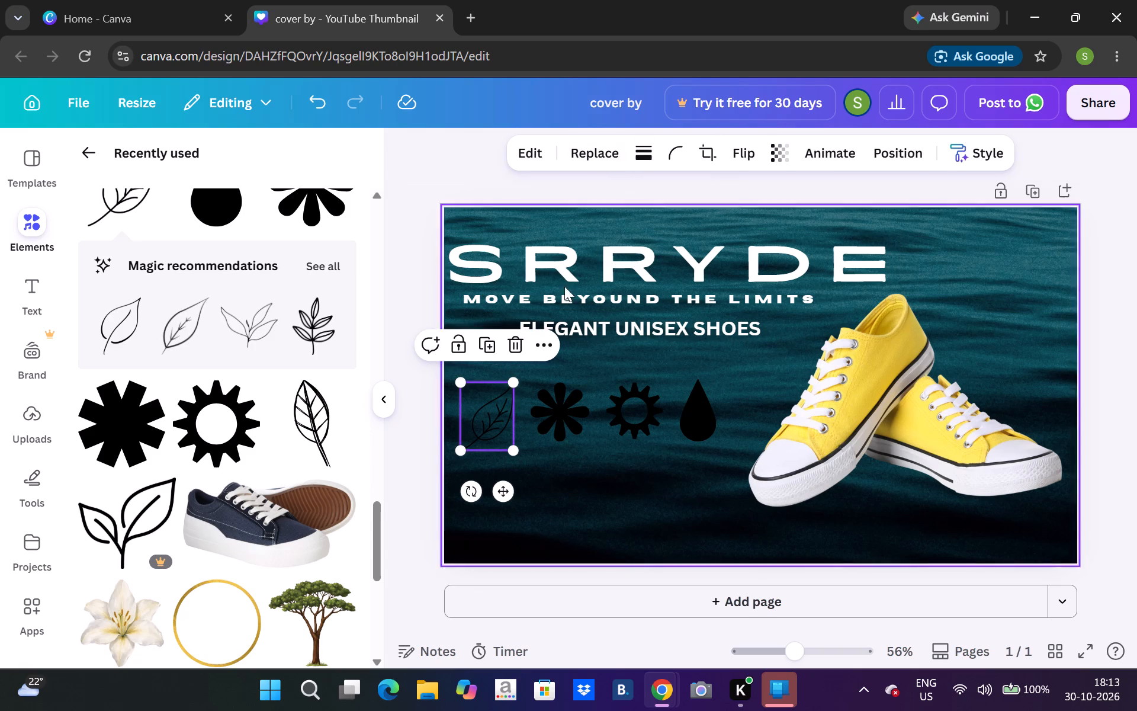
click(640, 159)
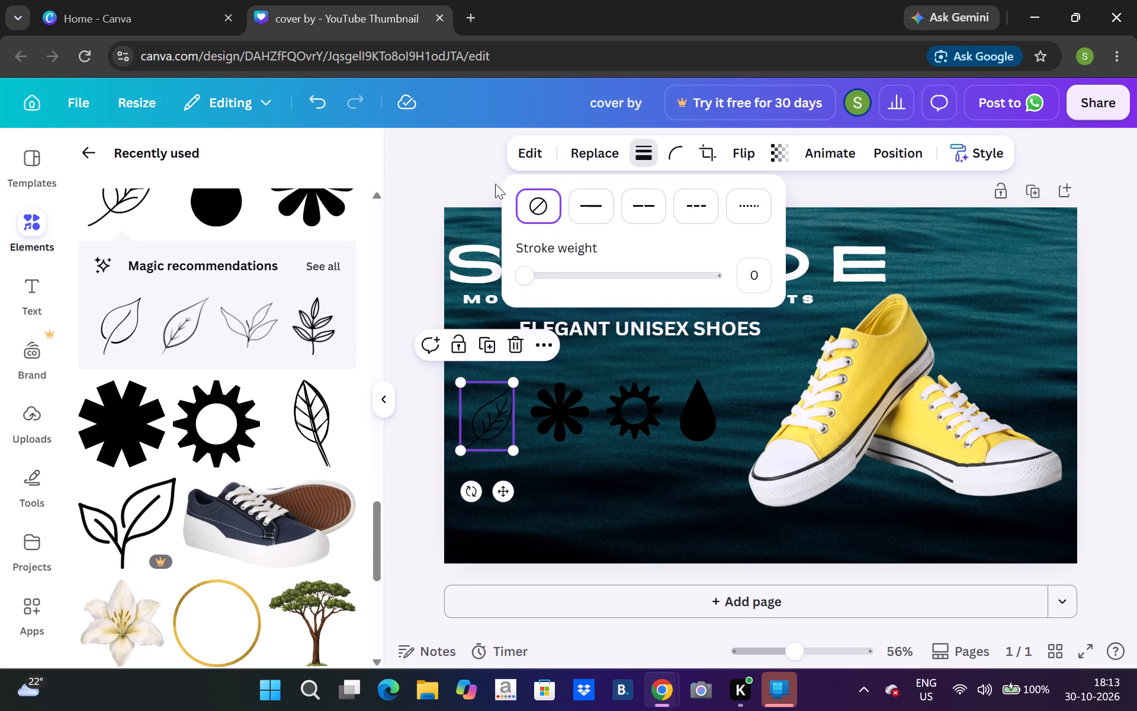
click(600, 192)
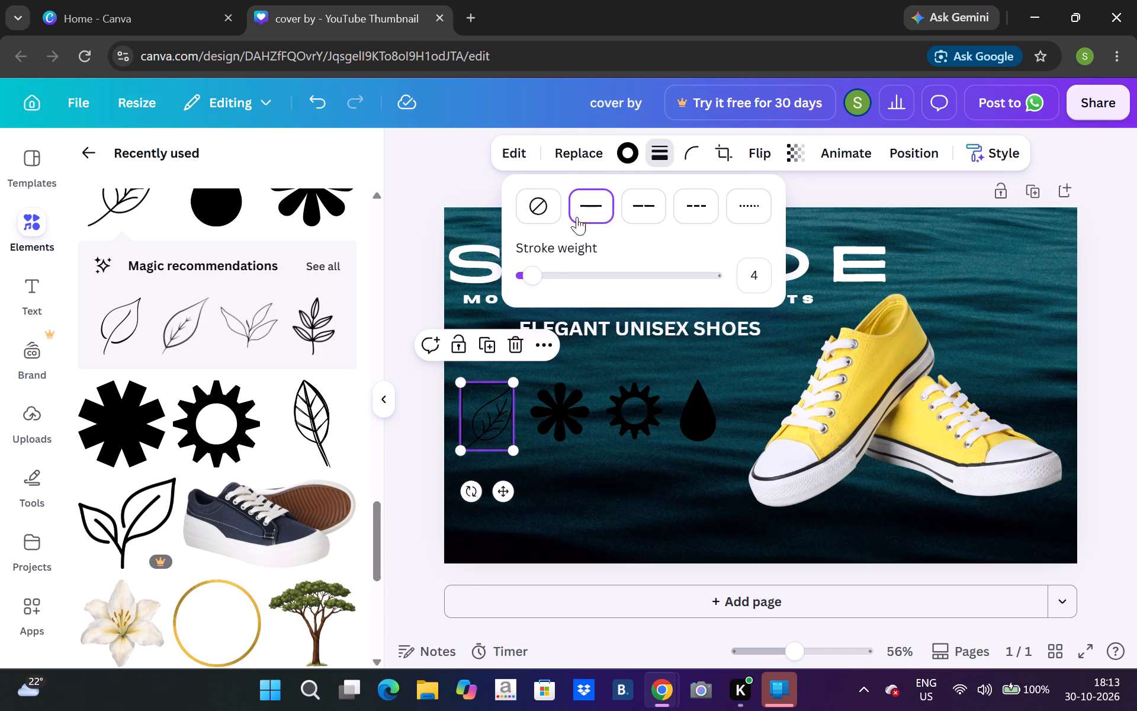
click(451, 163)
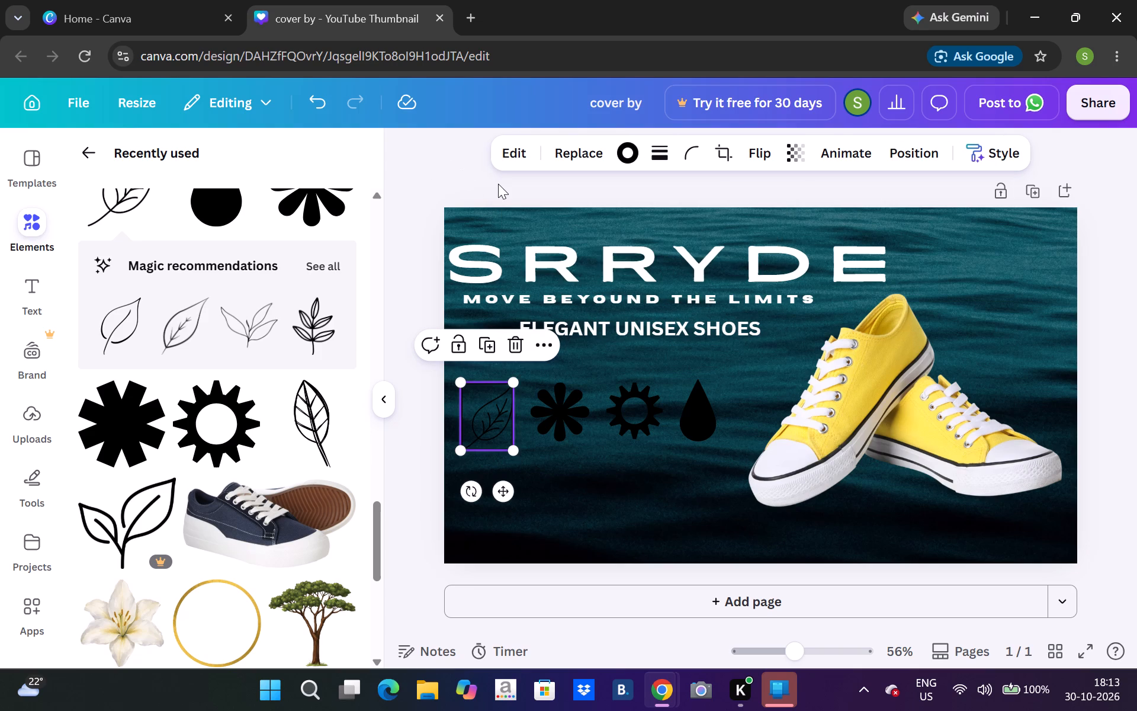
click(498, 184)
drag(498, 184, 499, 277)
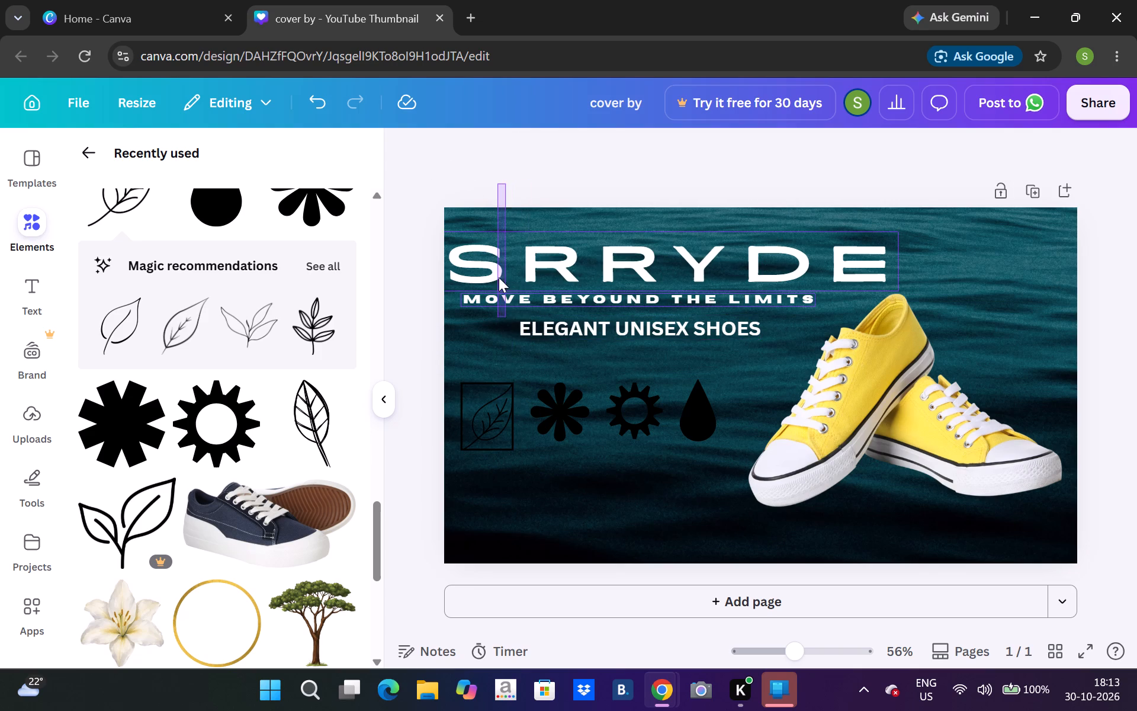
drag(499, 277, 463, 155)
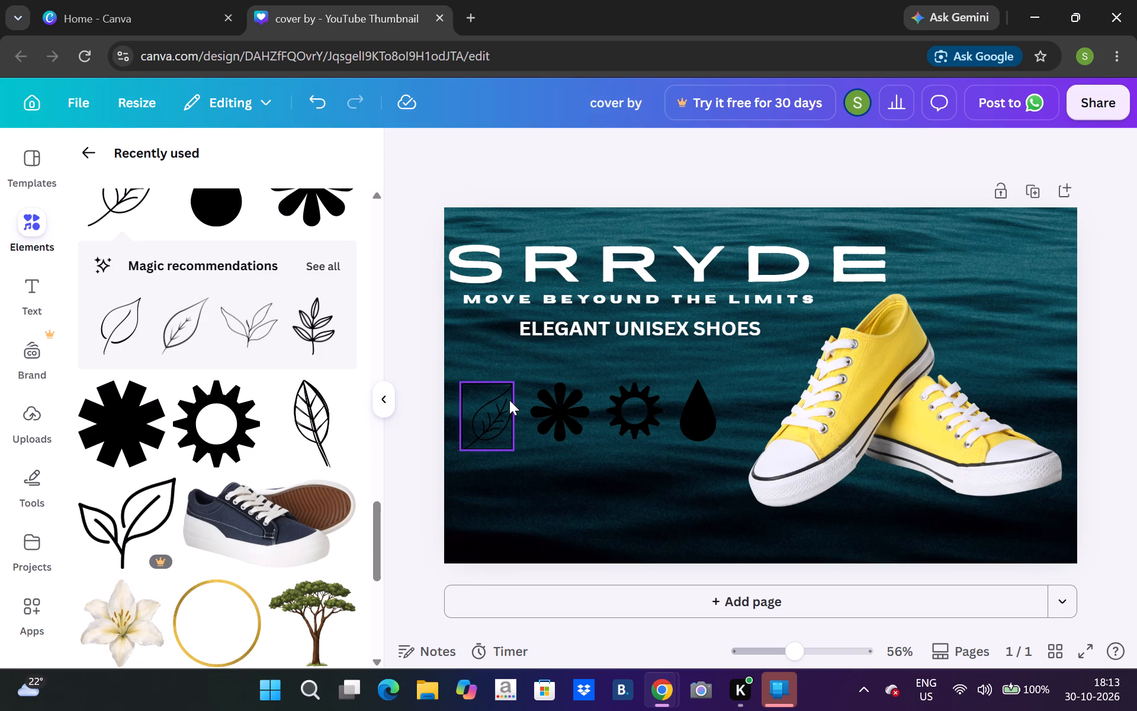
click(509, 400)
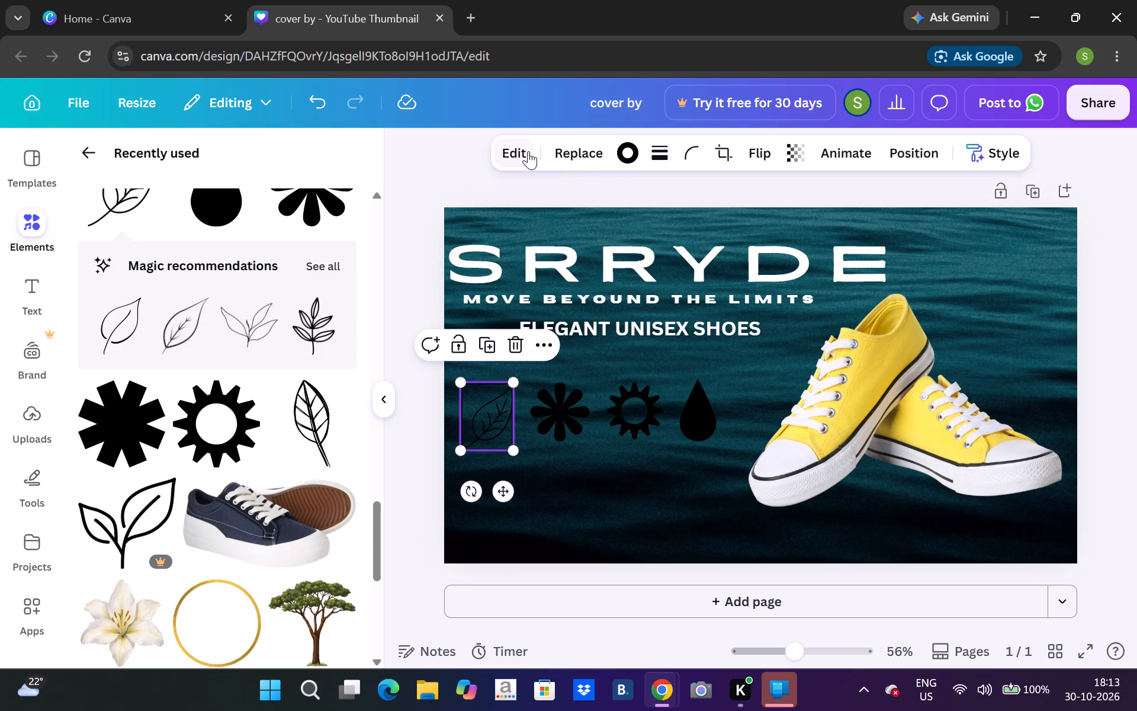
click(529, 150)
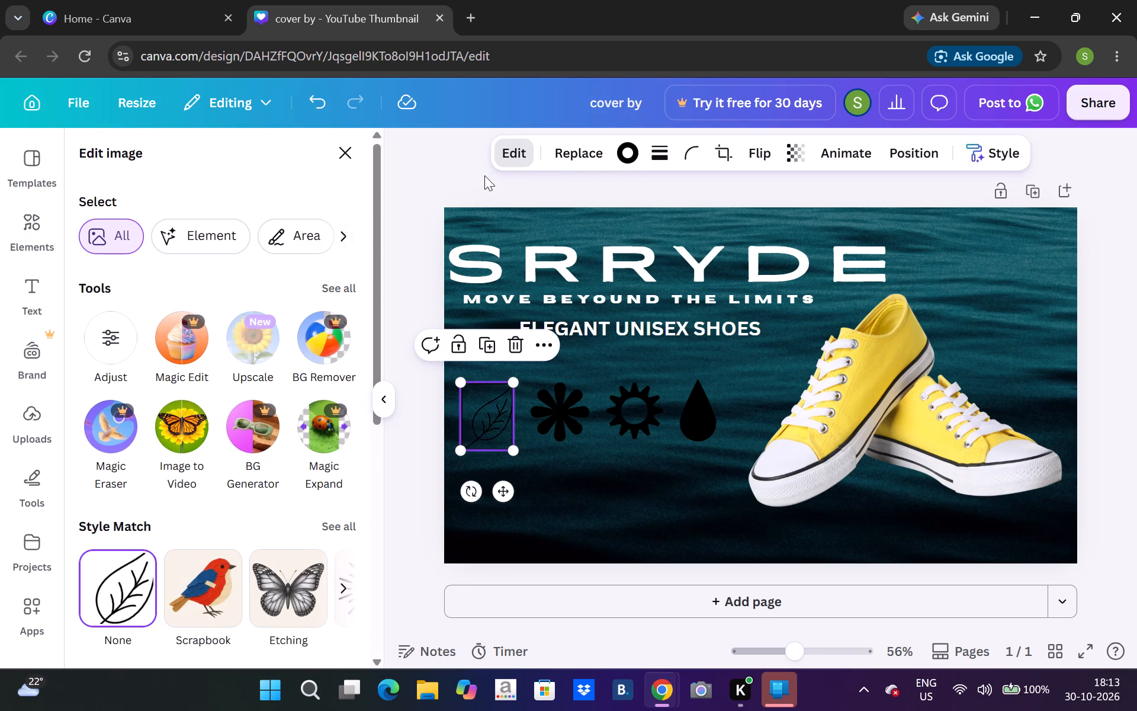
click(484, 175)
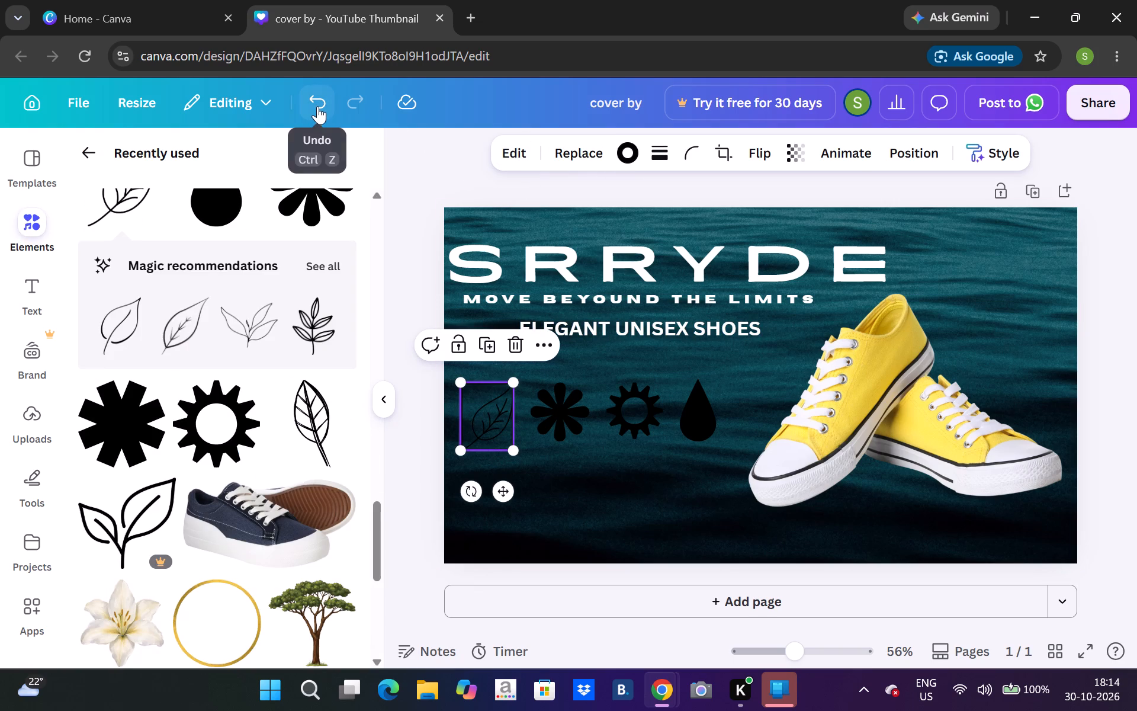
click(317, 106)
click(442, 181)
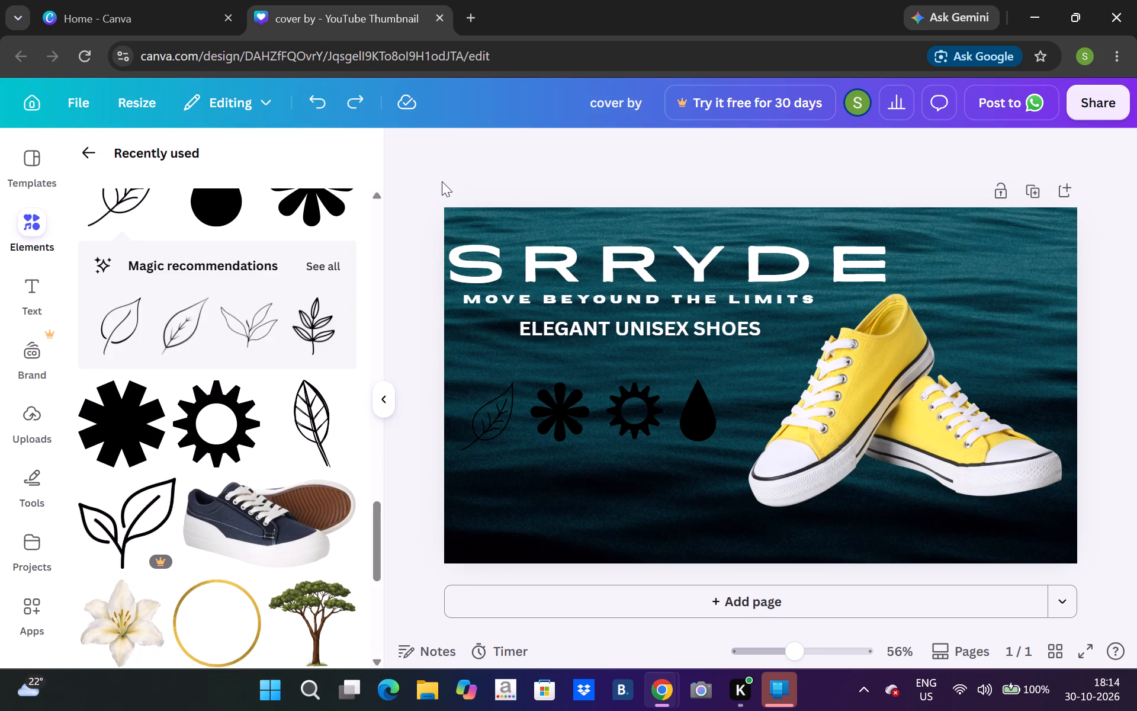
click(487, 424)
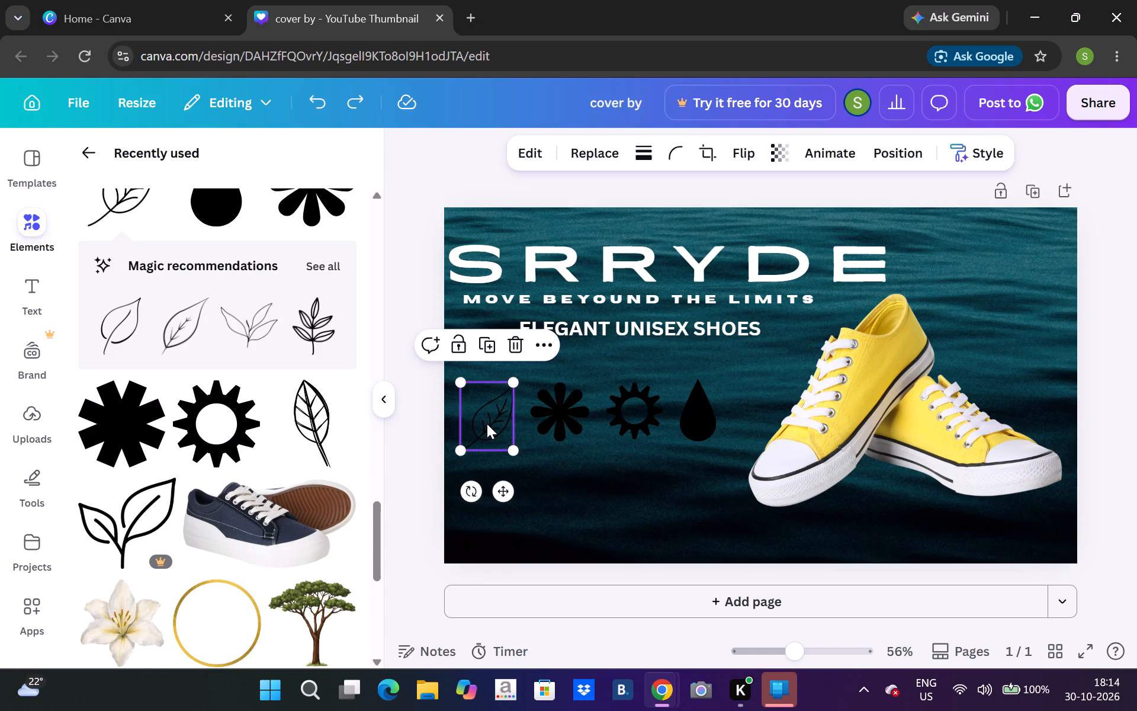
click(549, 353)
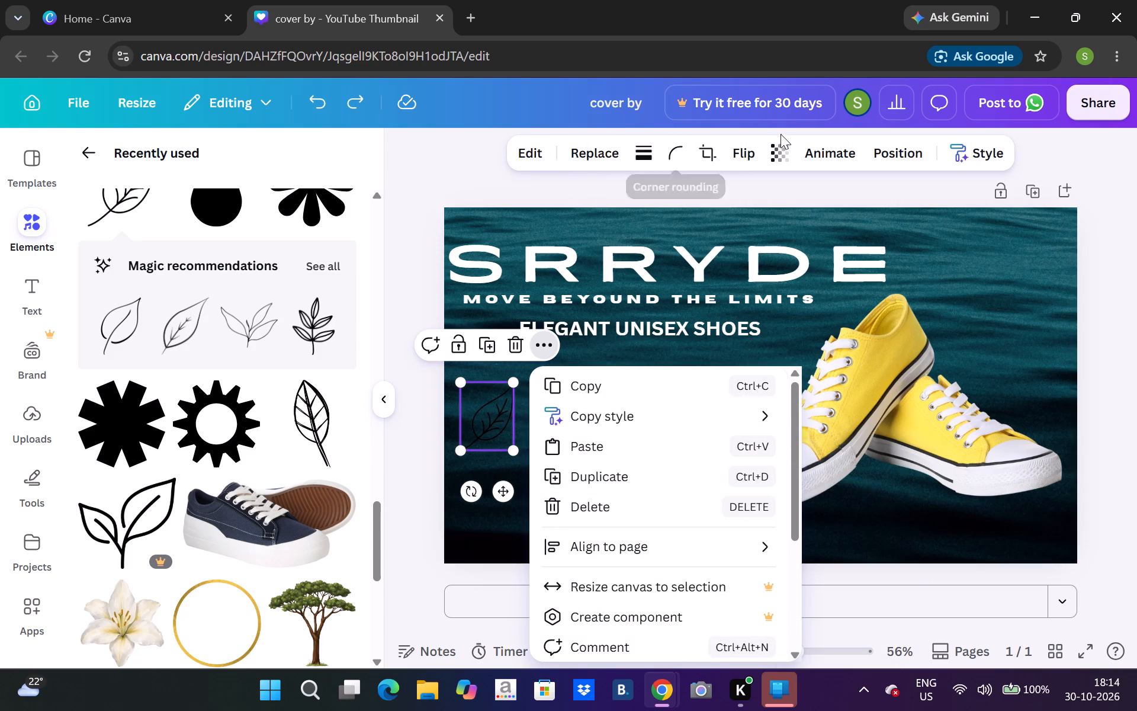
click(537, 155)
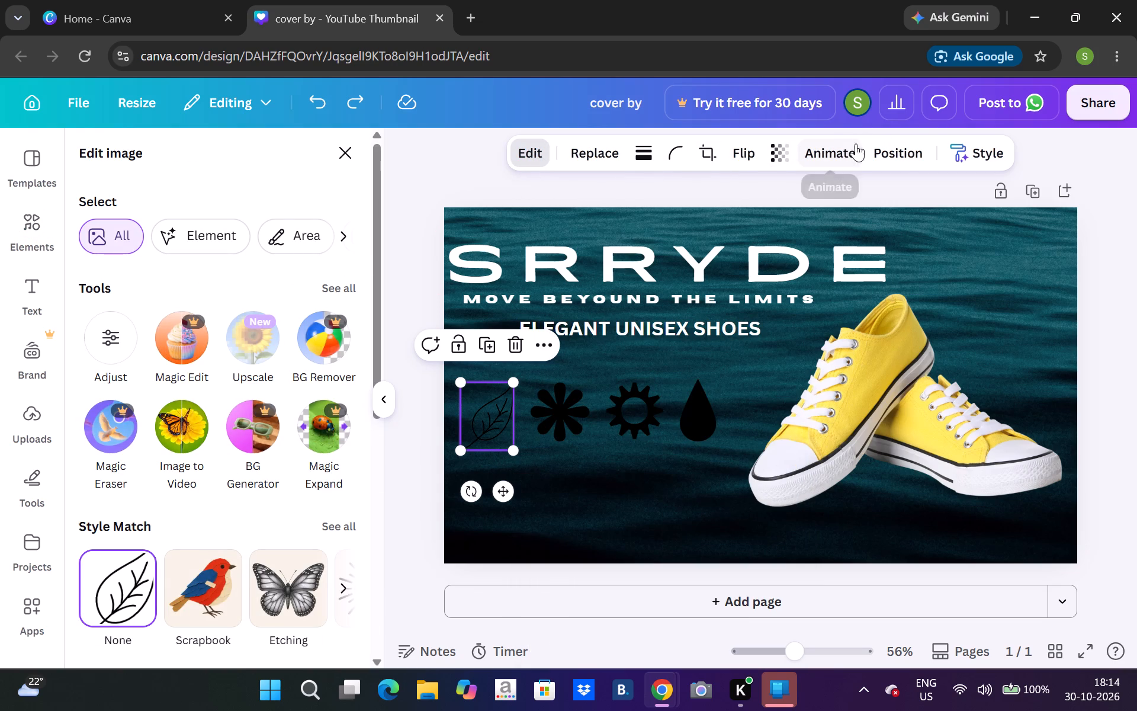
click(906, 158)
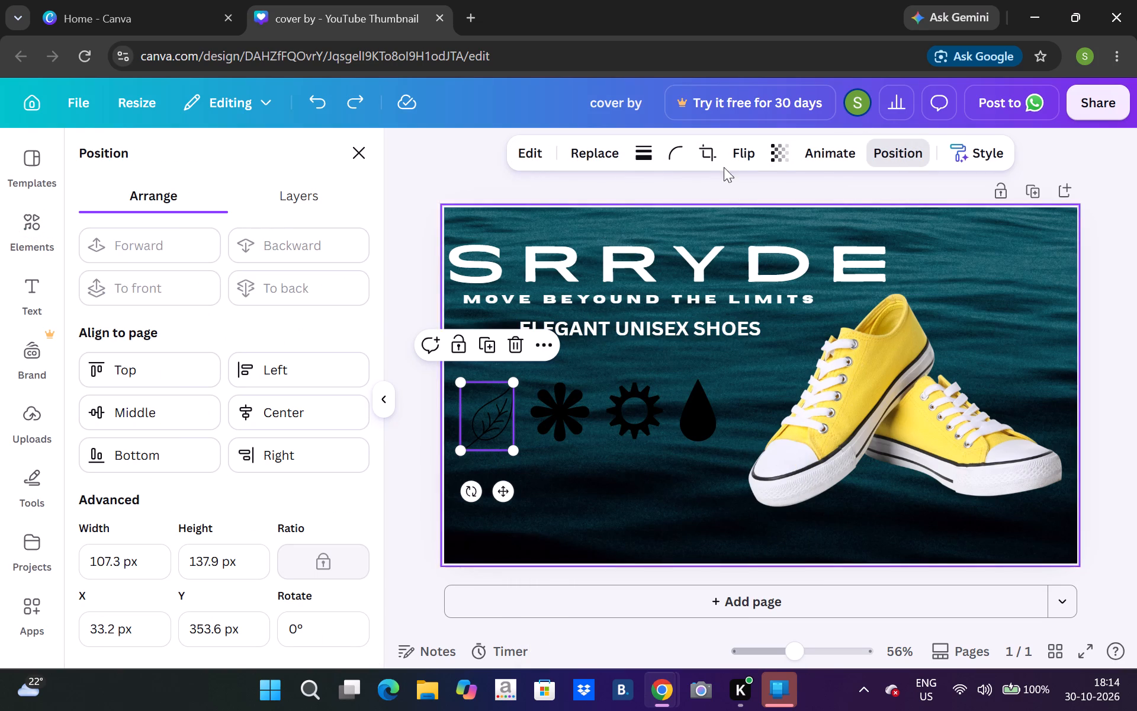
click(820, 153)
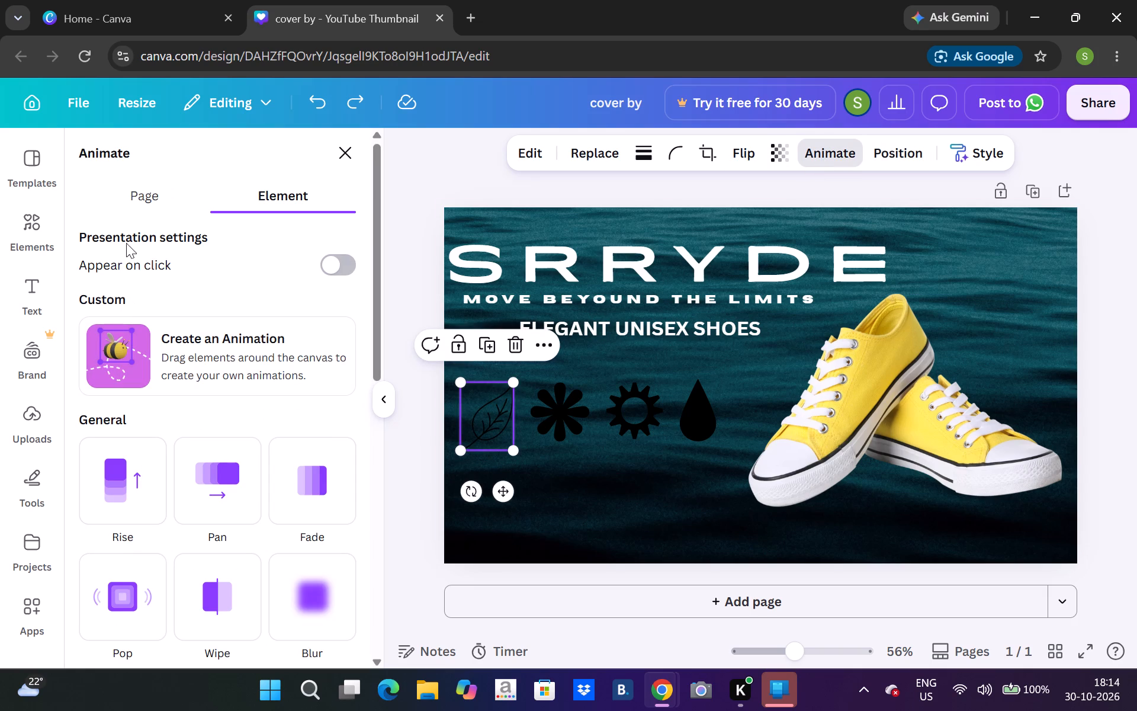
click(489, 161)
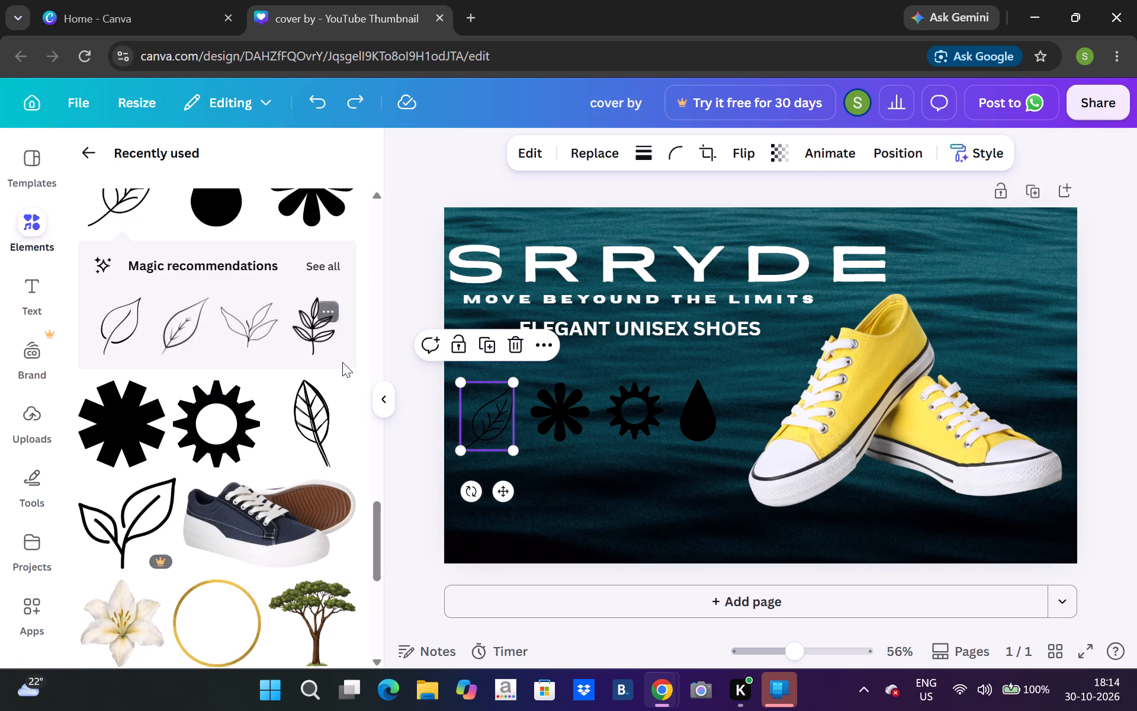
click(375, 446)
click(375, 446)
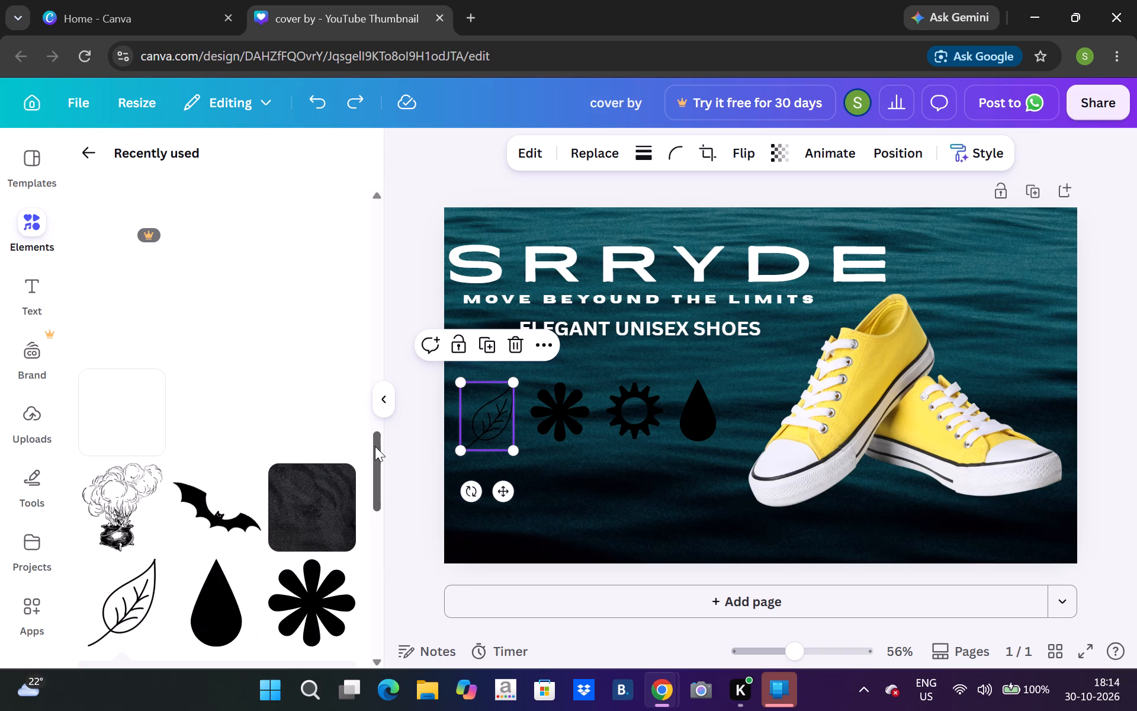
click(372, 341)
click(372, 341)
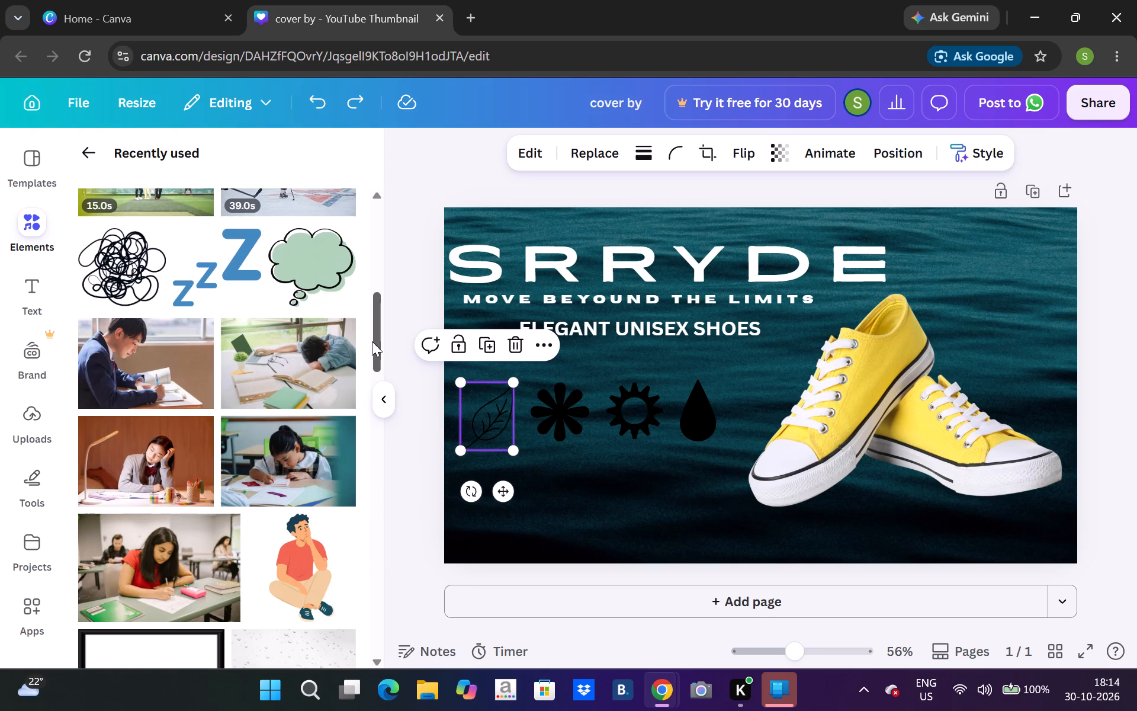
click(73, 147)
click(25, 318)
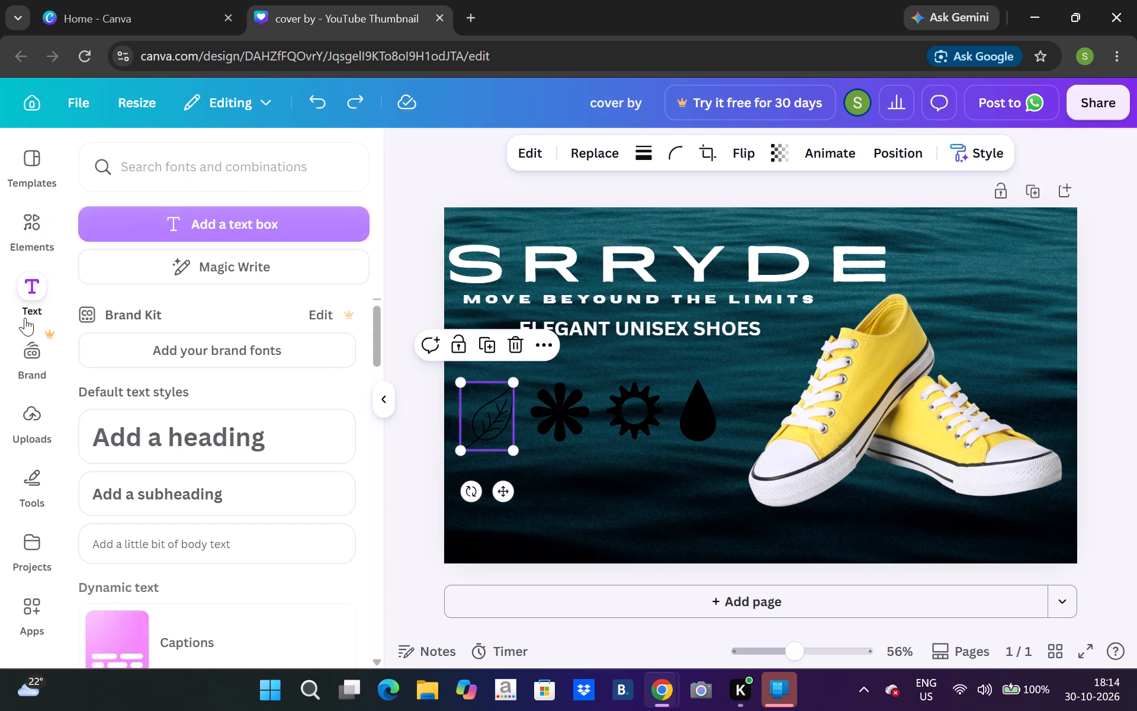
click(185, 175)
Add a straight white line to the thumbnail, shortened to about icon height and turned nearly vertical.
click(27, 227)
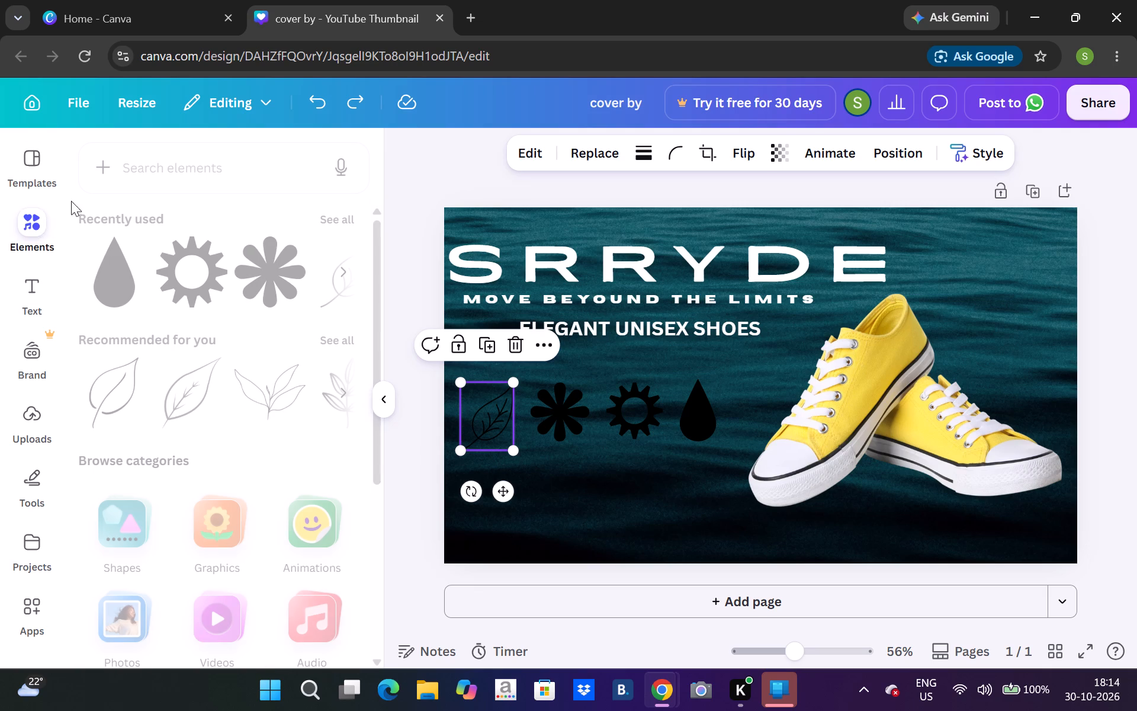
click(146, 172)
text(LIN)
click(171, 314)
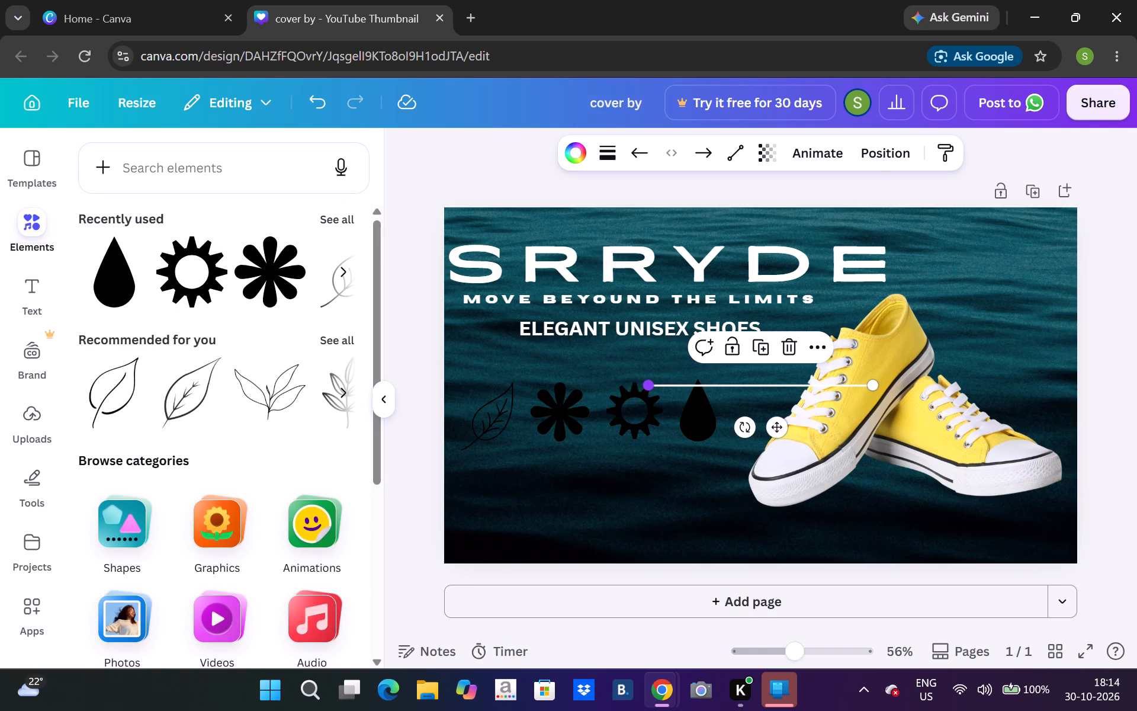
drag(644, 387, 908, 539)
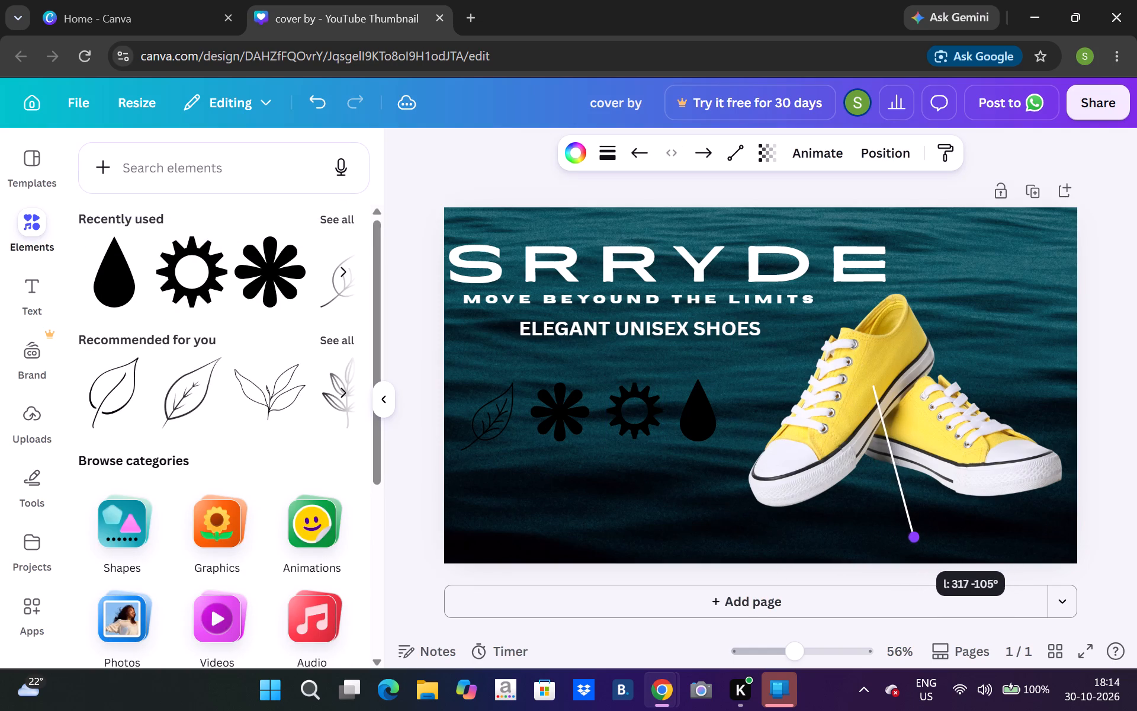
drag(908, 539, 882, 516)
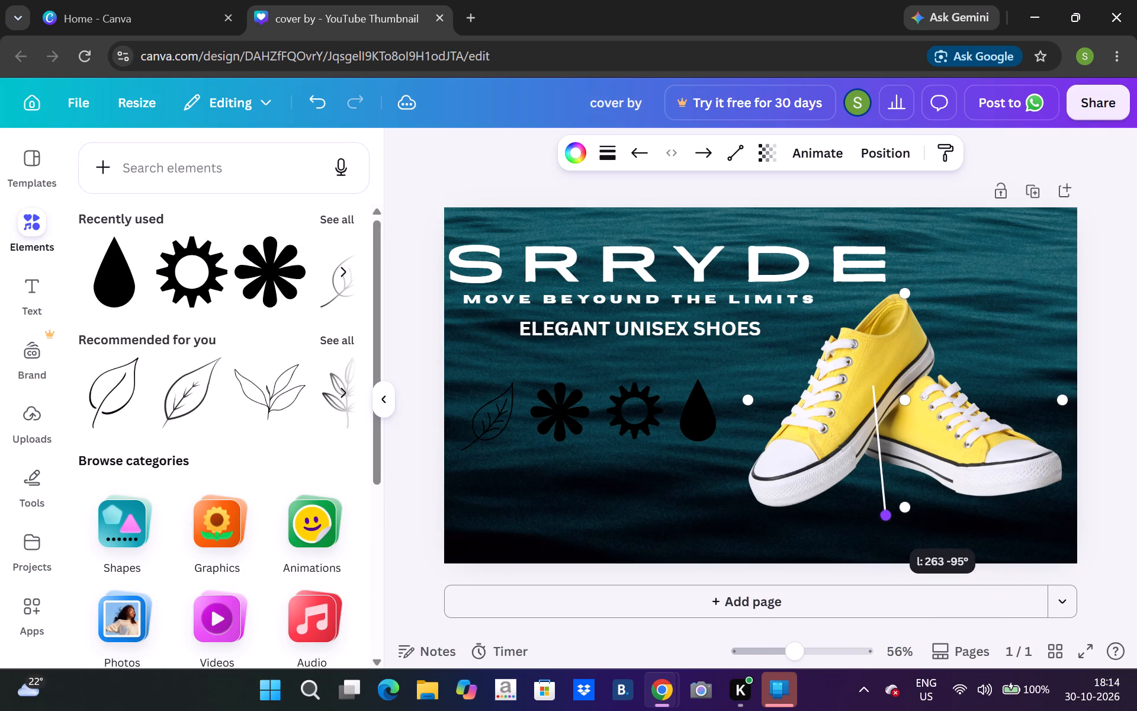
drag(882, 516, 872, 457)
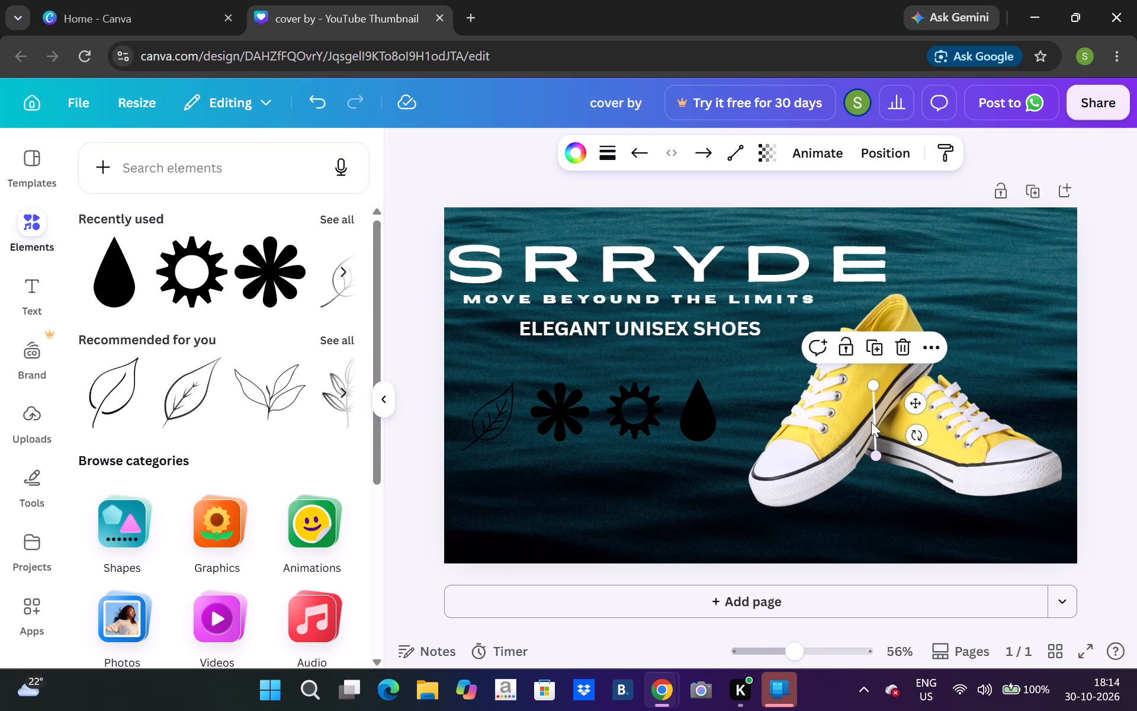
Move the white line between the leaf and the flower, and adjust its lower end to make it nearly vertical, about 150 long.
drag(871, 422, 528, 405)
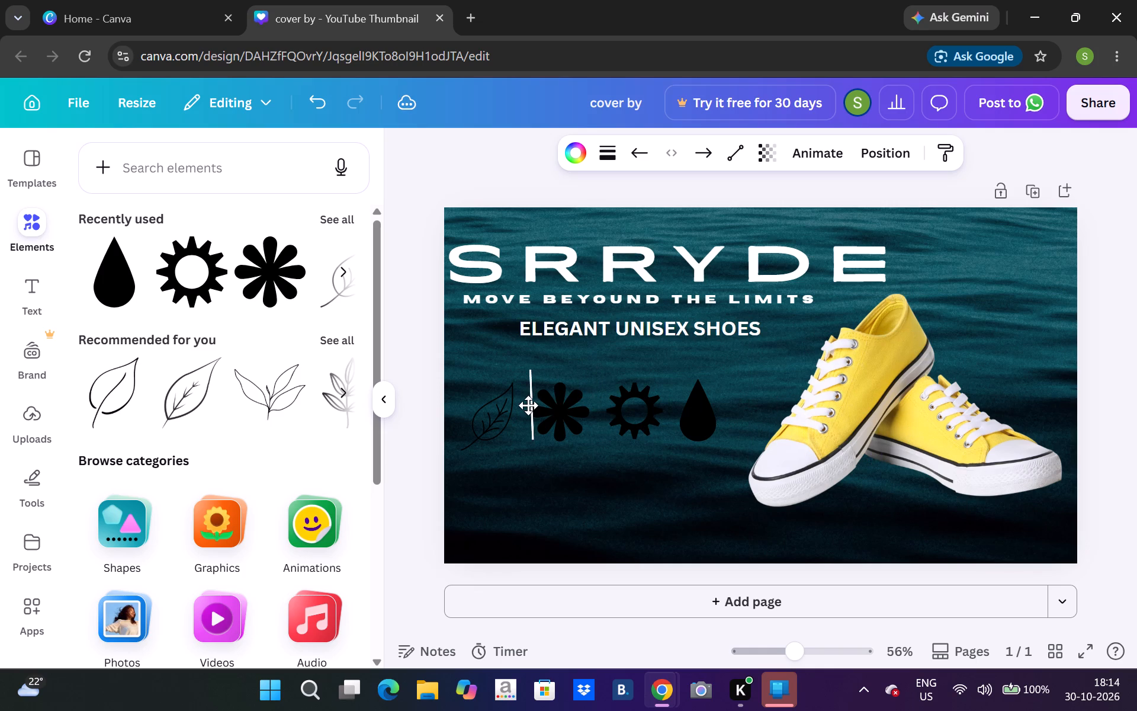
drag(528, 405, 522, 414)
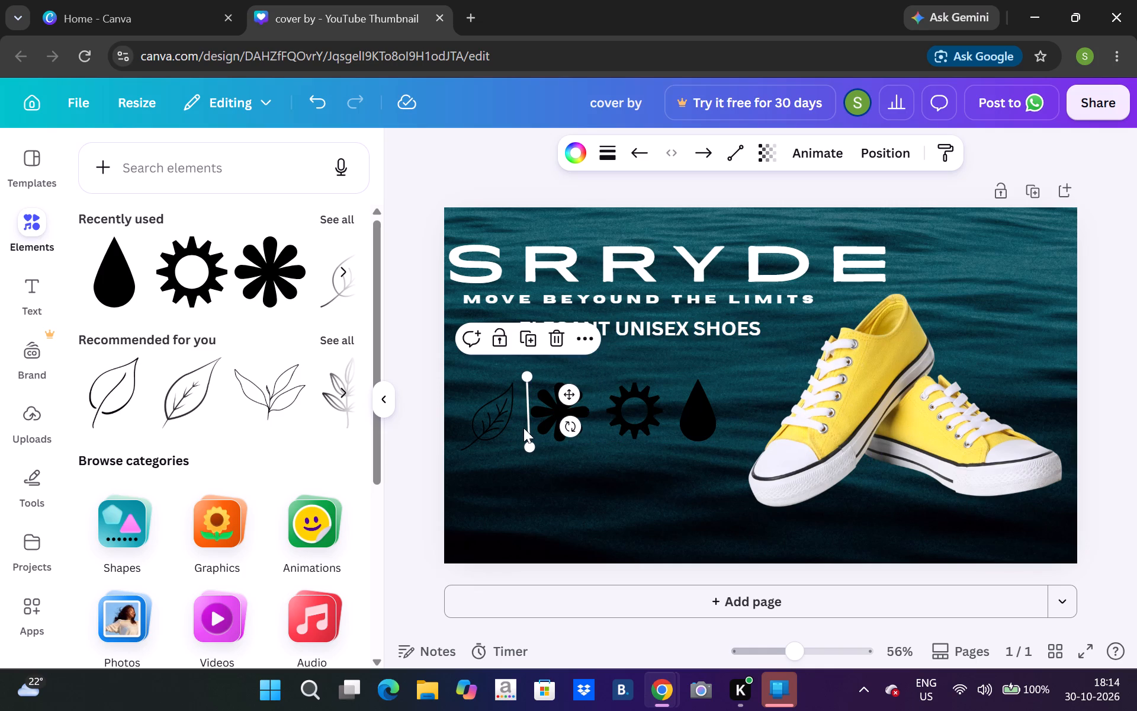
drag(528, 440, 524, 443)
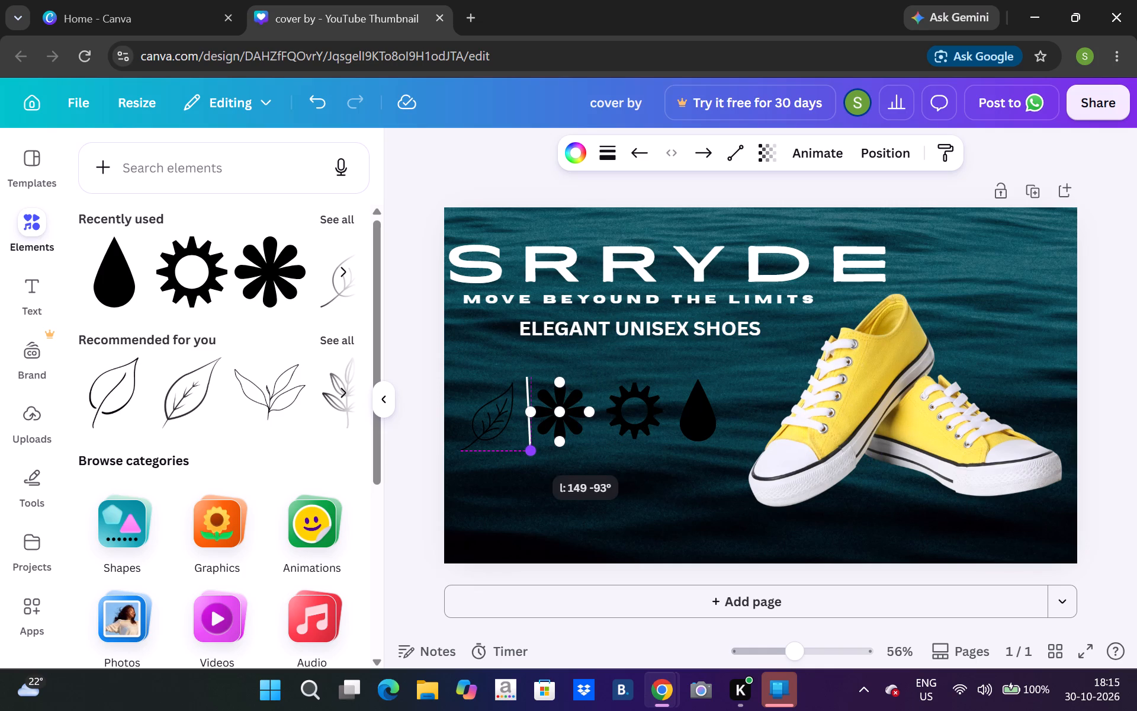
drag(524, 443, 522, 443)
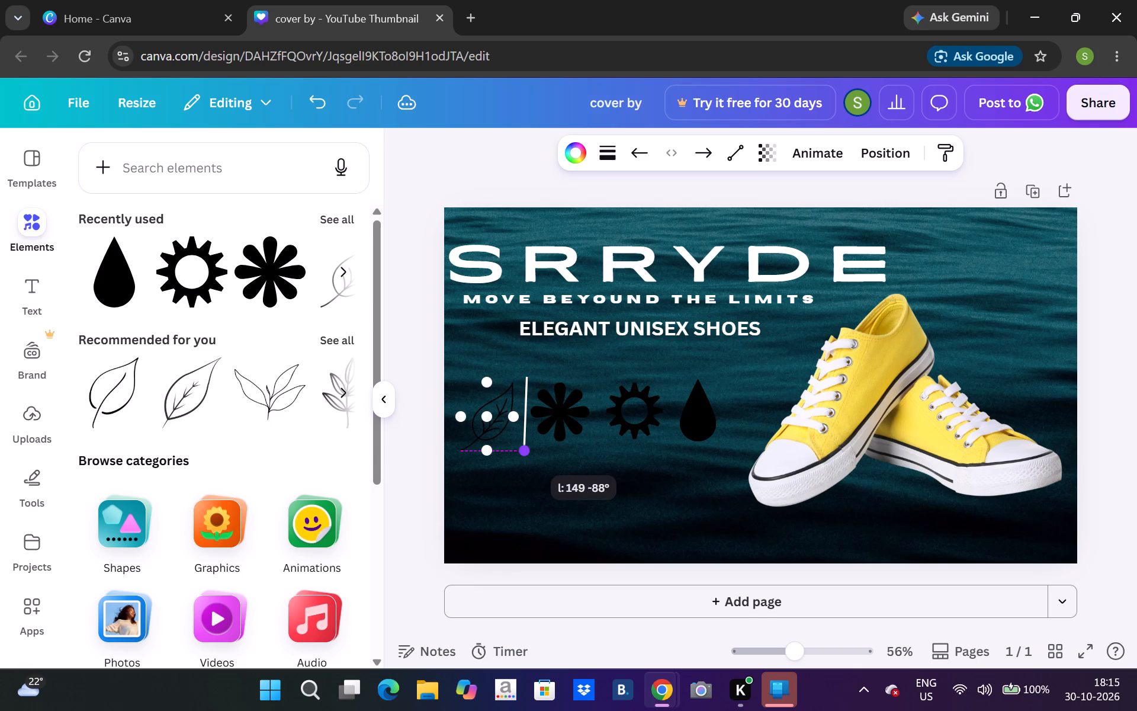
drag(522, 443, 522, 447)
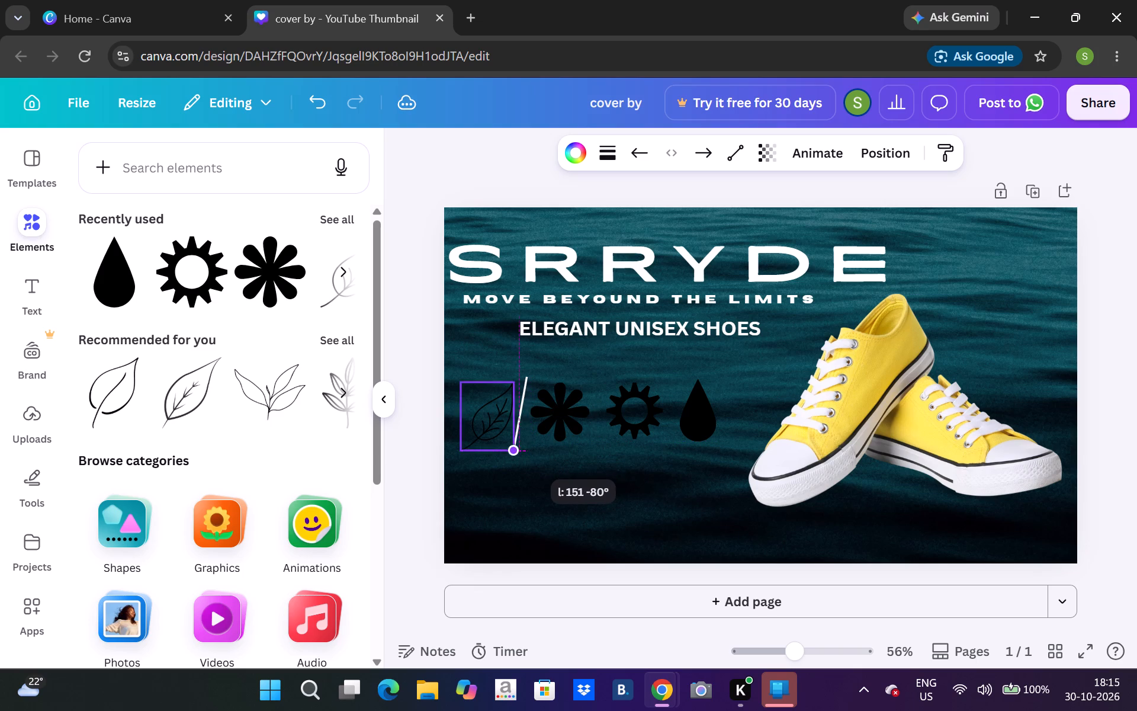
drag(522, 447, 523, 446)
Nudge the leaf icon slightly left, away from the white vertical line.
click(490, 425)
key(Left)
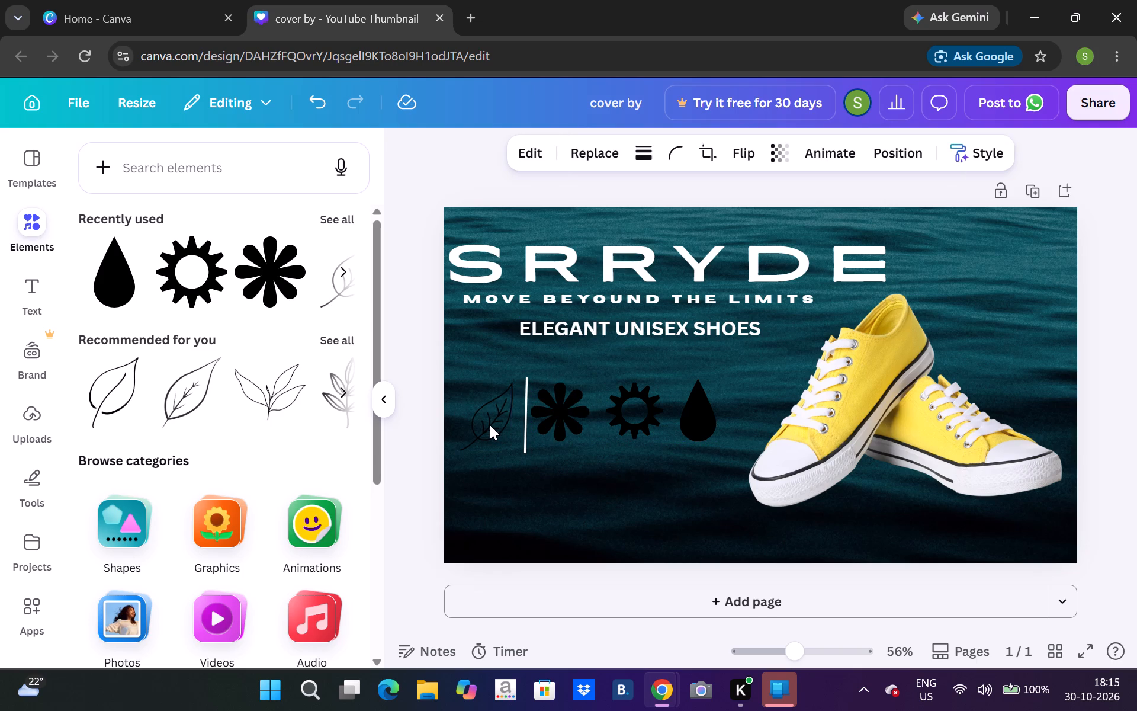
key(Left)
key(Left)
key(Left)
key(Left)
key(Left)
key(Left)
key(Left)
key(Left)
key(Left)
key(Left)
key(Left)
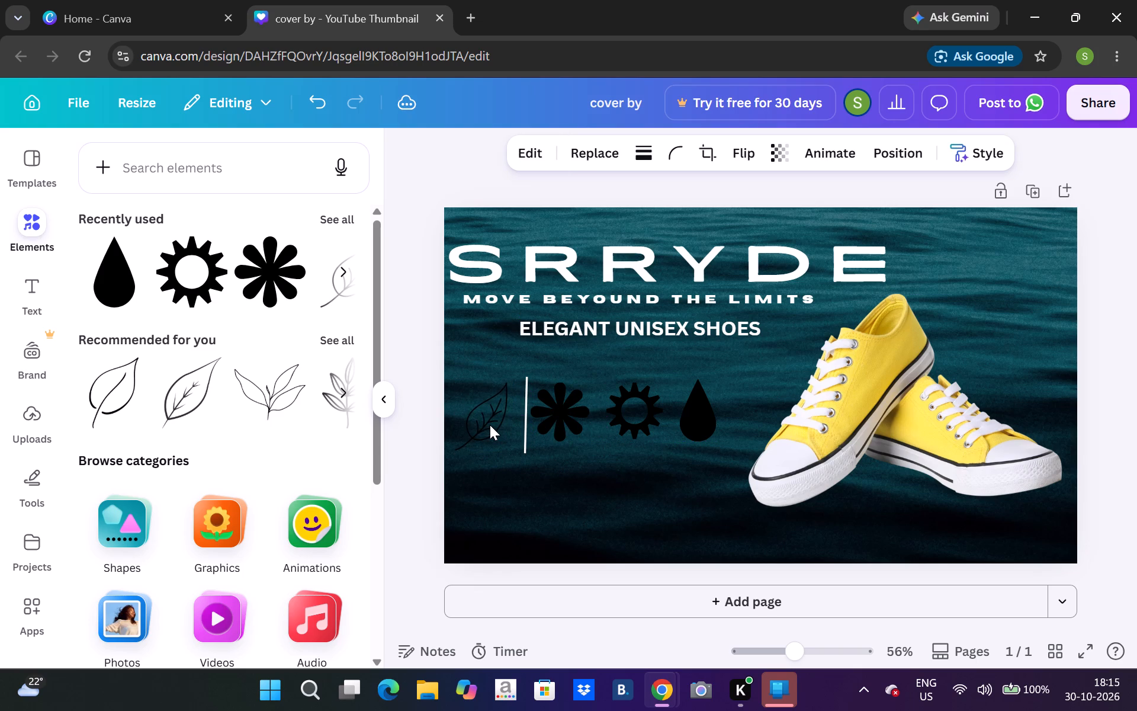
key(Left)
key(Left)
key(Left)
Nudge the white line between the leaf and flower slightly left, then adjust both ends to make it exactly vertical, about 119 long.
click(528, 421)
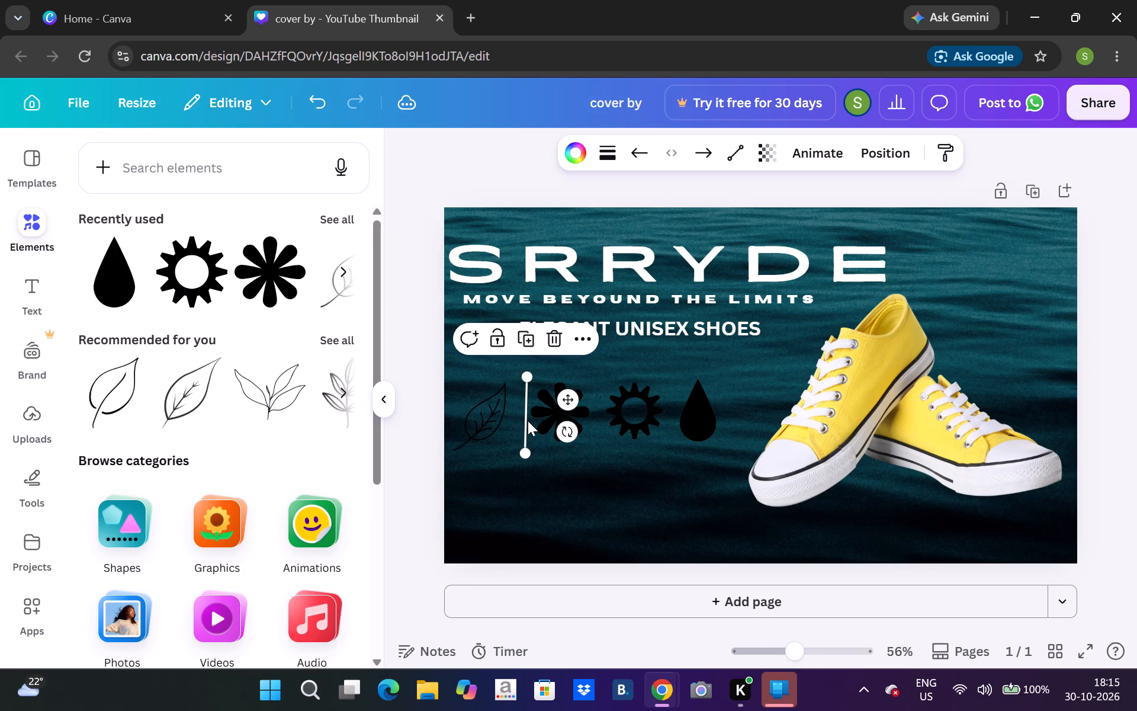
key(Left)
key(Left)
key(Left)
key(Left)
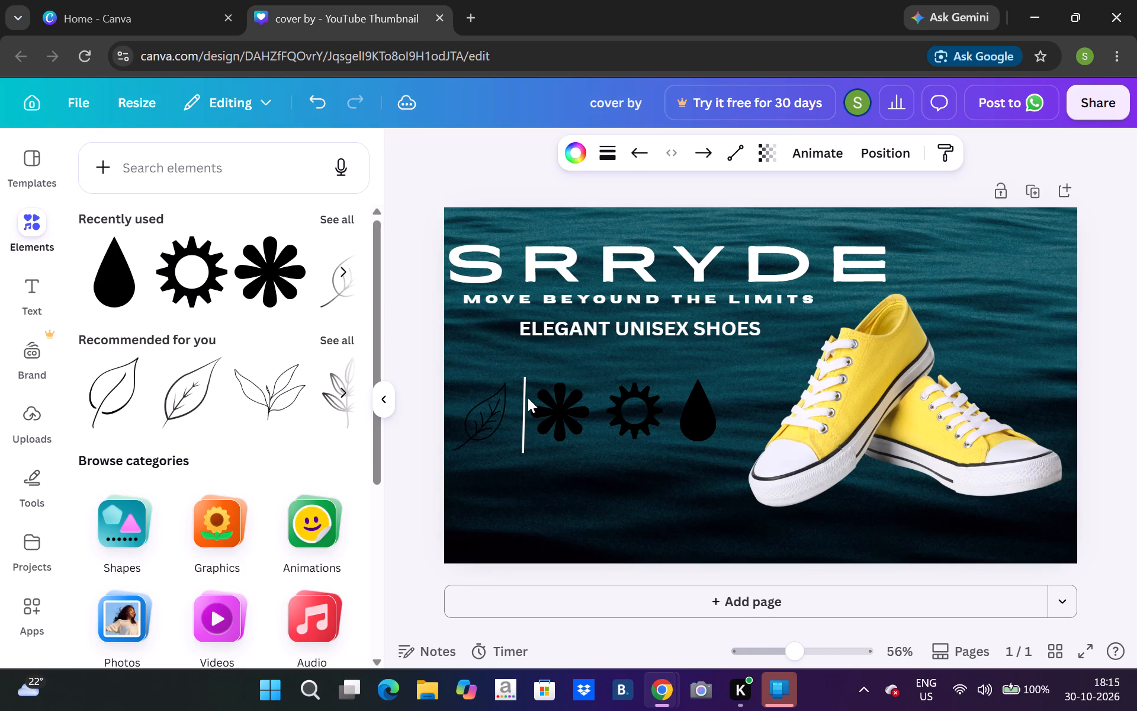
click(522, 378)
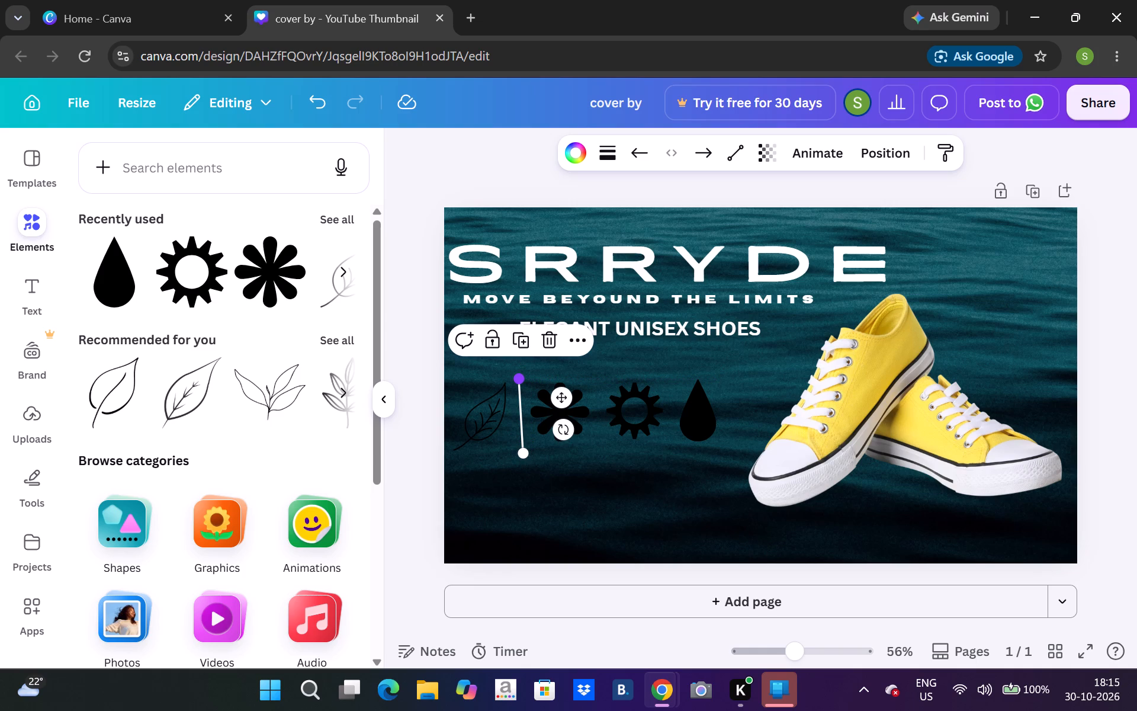
drag(519, 377, 513, 371)
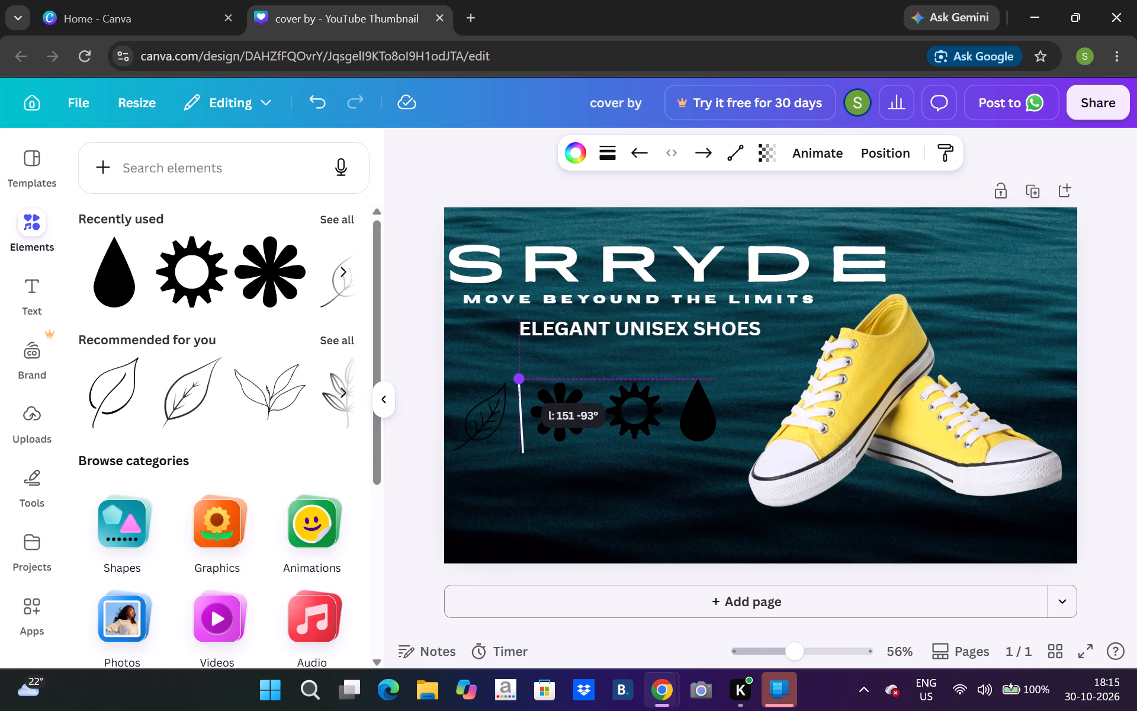
drag(513, 371, 522, 382)
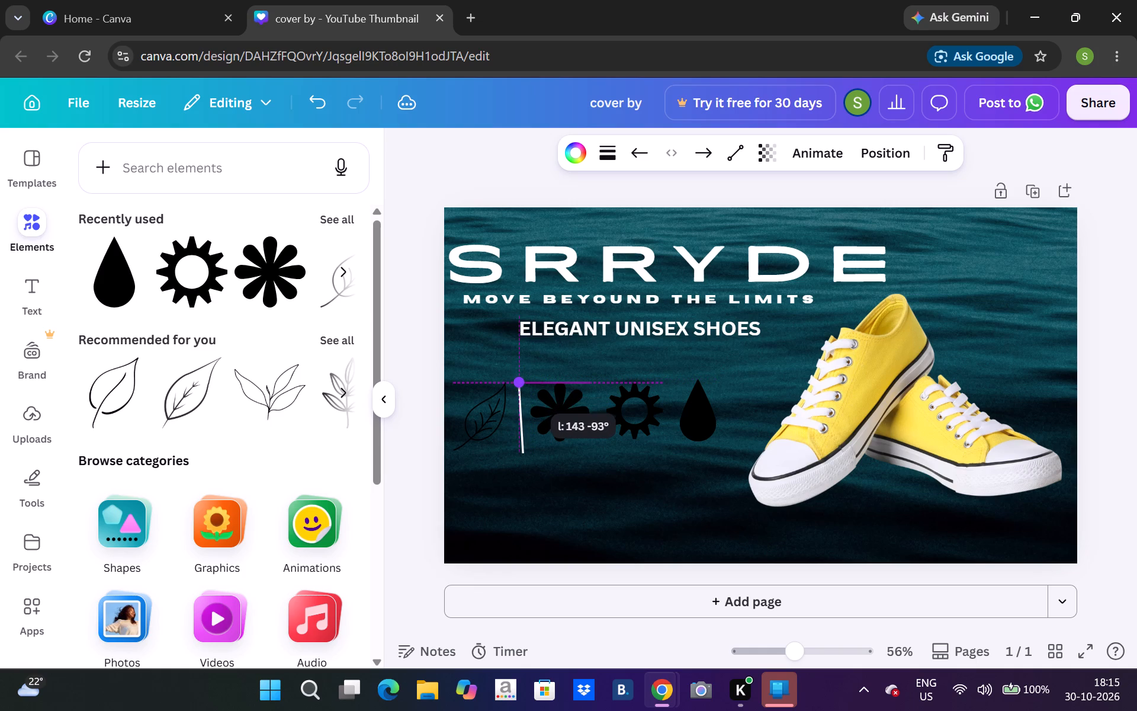
drag(522, 382, 525, 382)
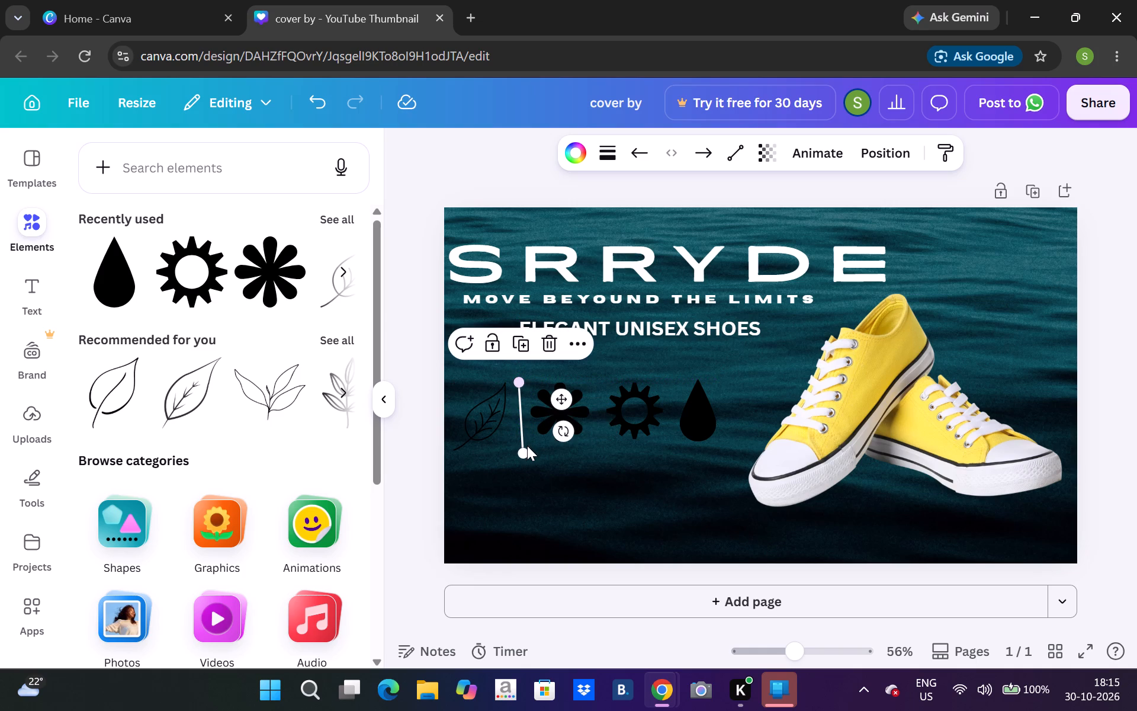
drag(522, 449, 522, 438)
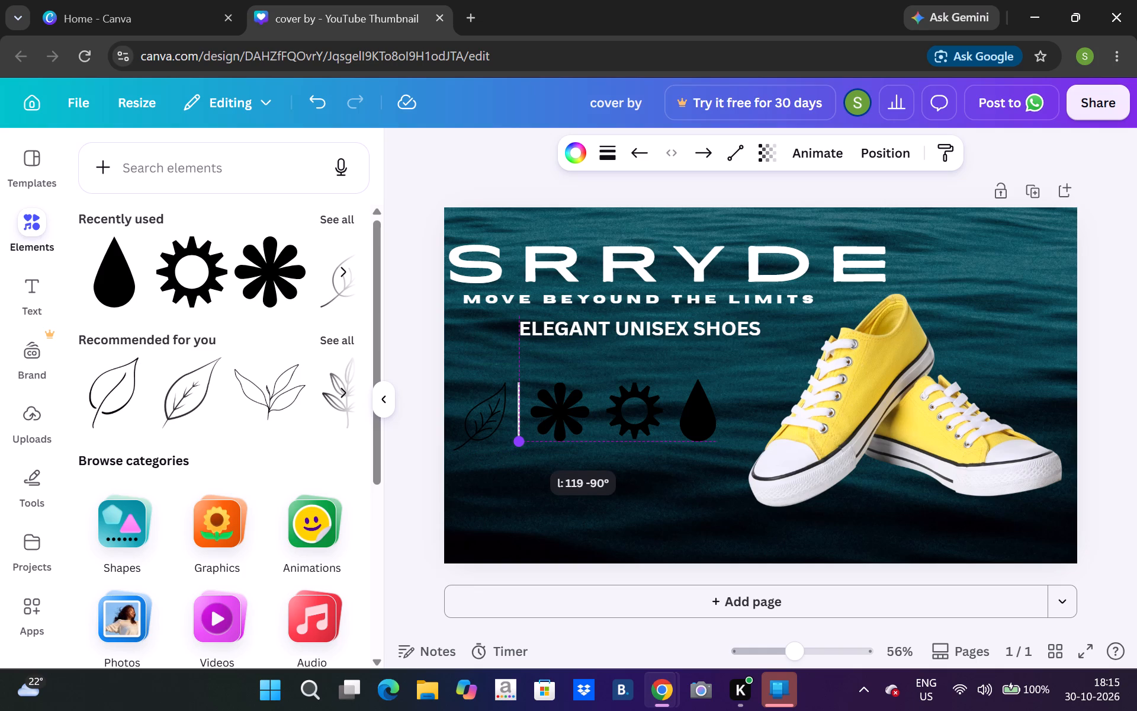
drag(522, 438, 522, 437)
click(541, 458)
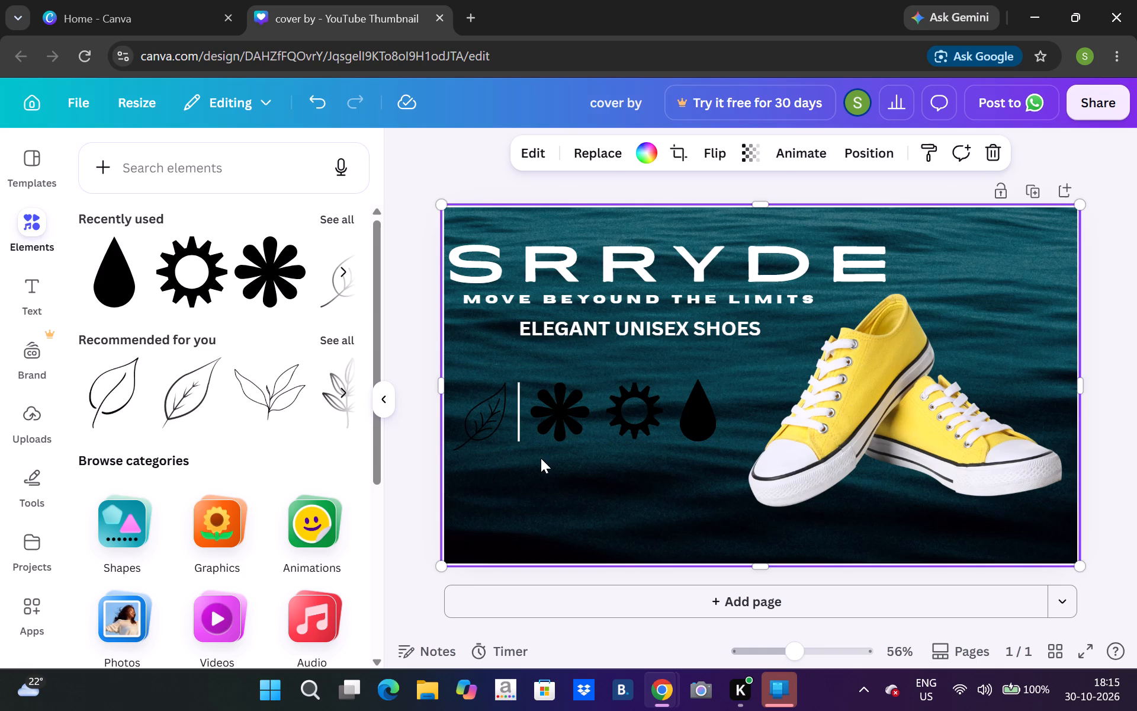
Duplicate the white vertical line and place the copy between the flower and gear icons.
click(510, 413)
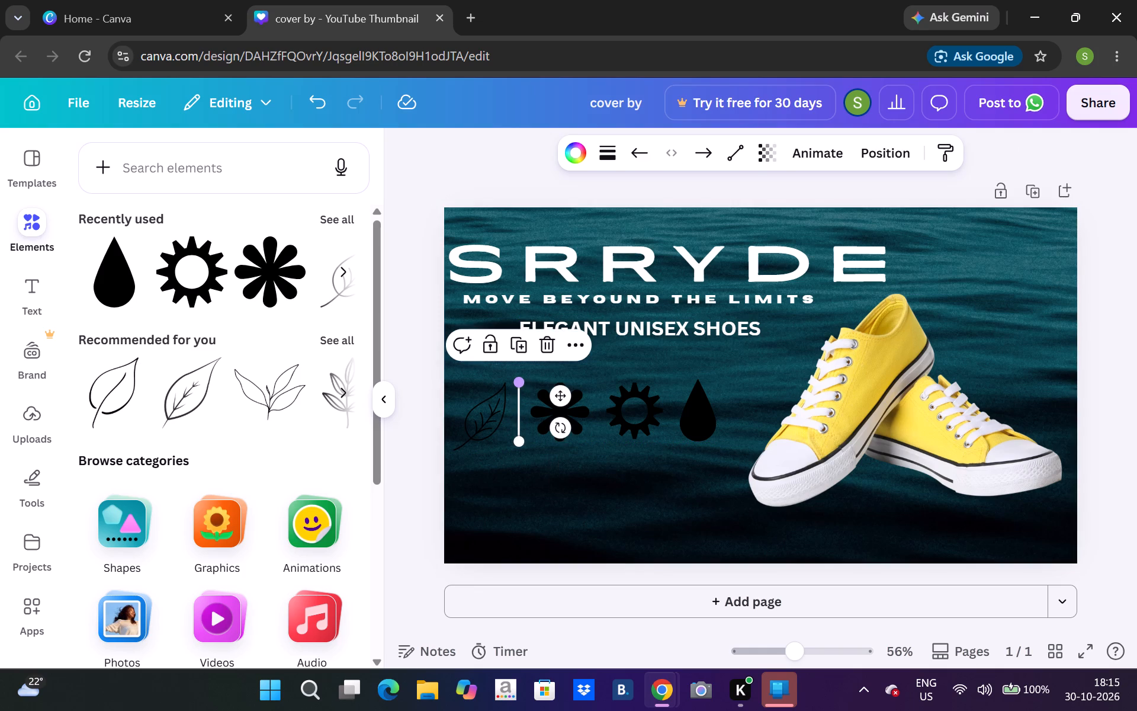
click(570, 339)
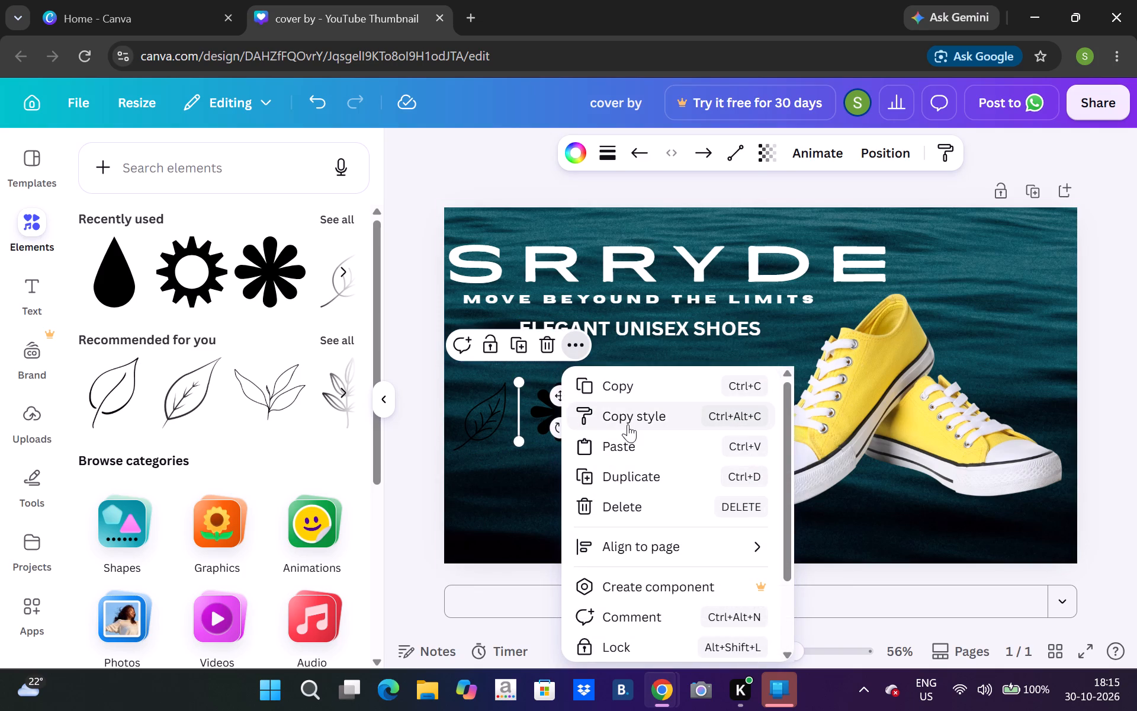
click(641, 475)
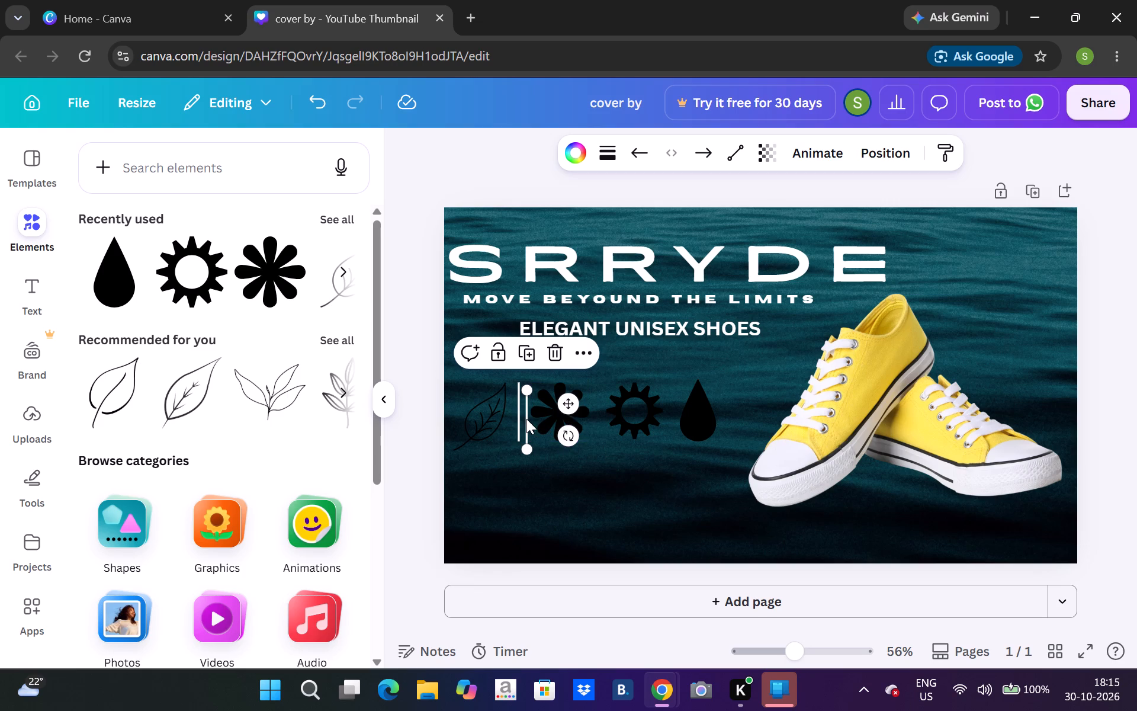
drag(526, 419, 566, 415)
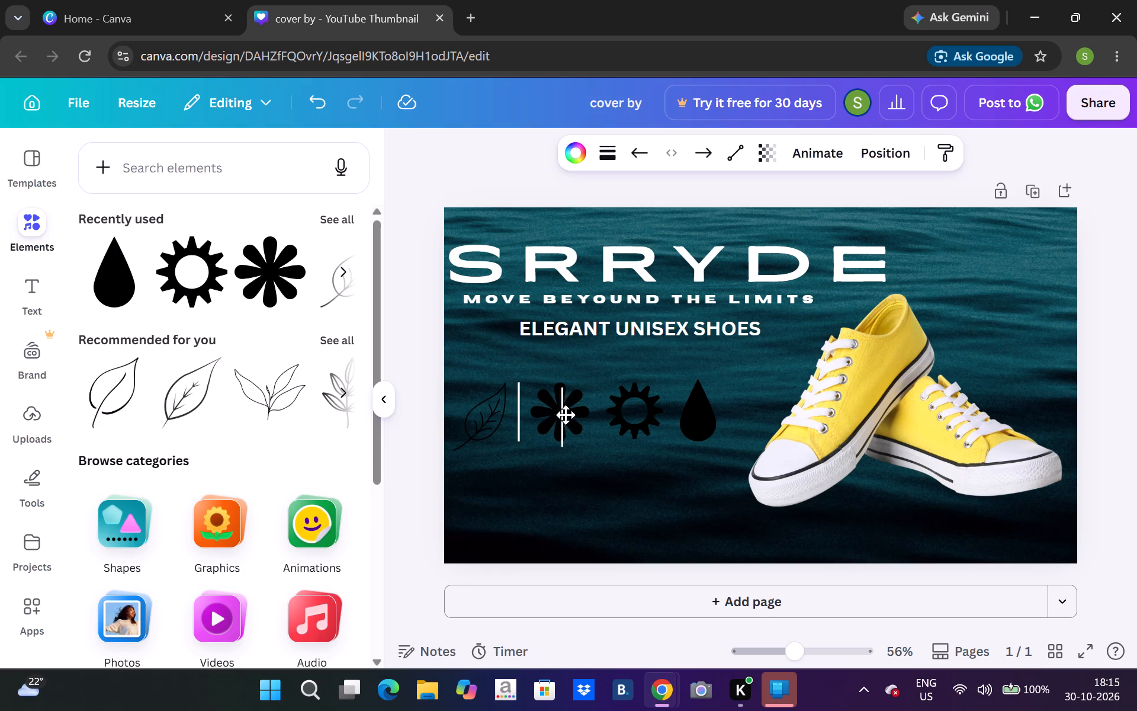
drag(566, 415, 576, 409)
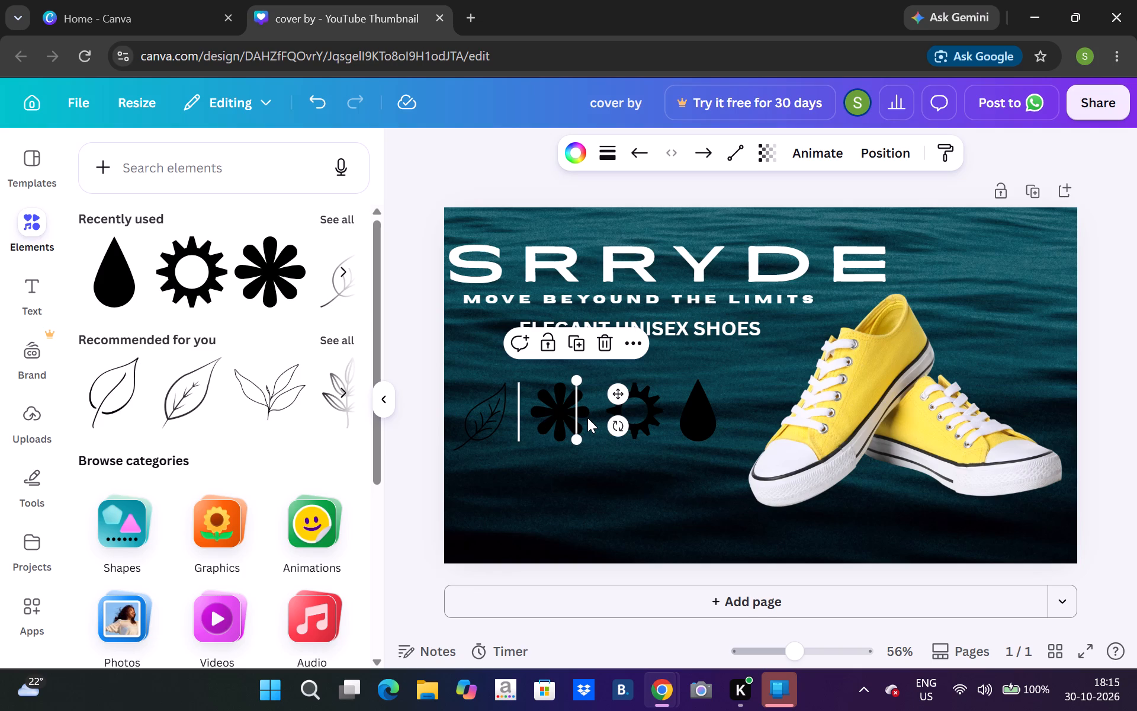
drag(579, 410, 582, 410)
drag(582, 410, 599, 410)
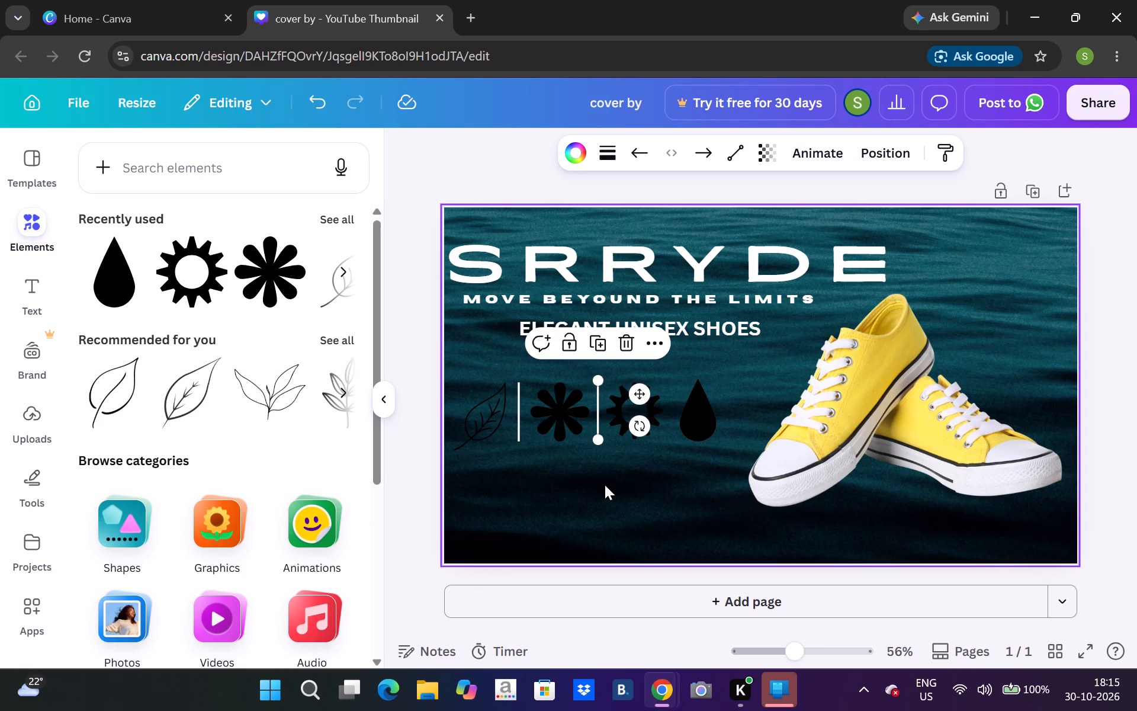
click(606, 487)
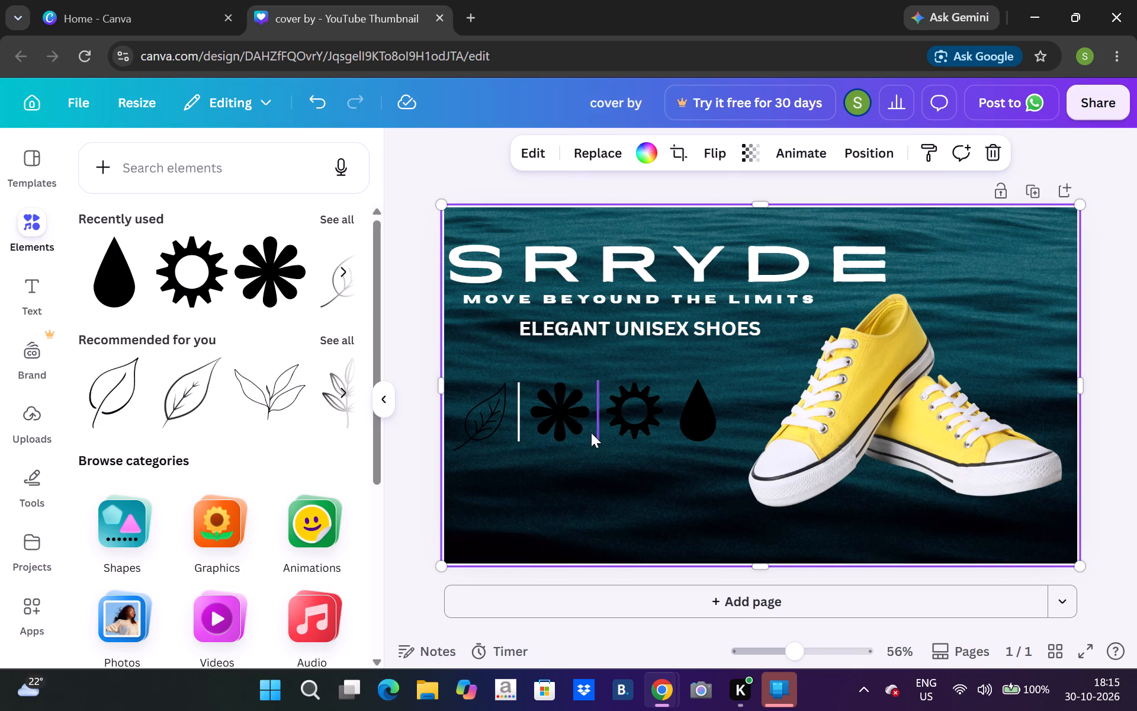
Duplicate the second white line to add a third separator between the gear and drop icons.
click(593, 432)
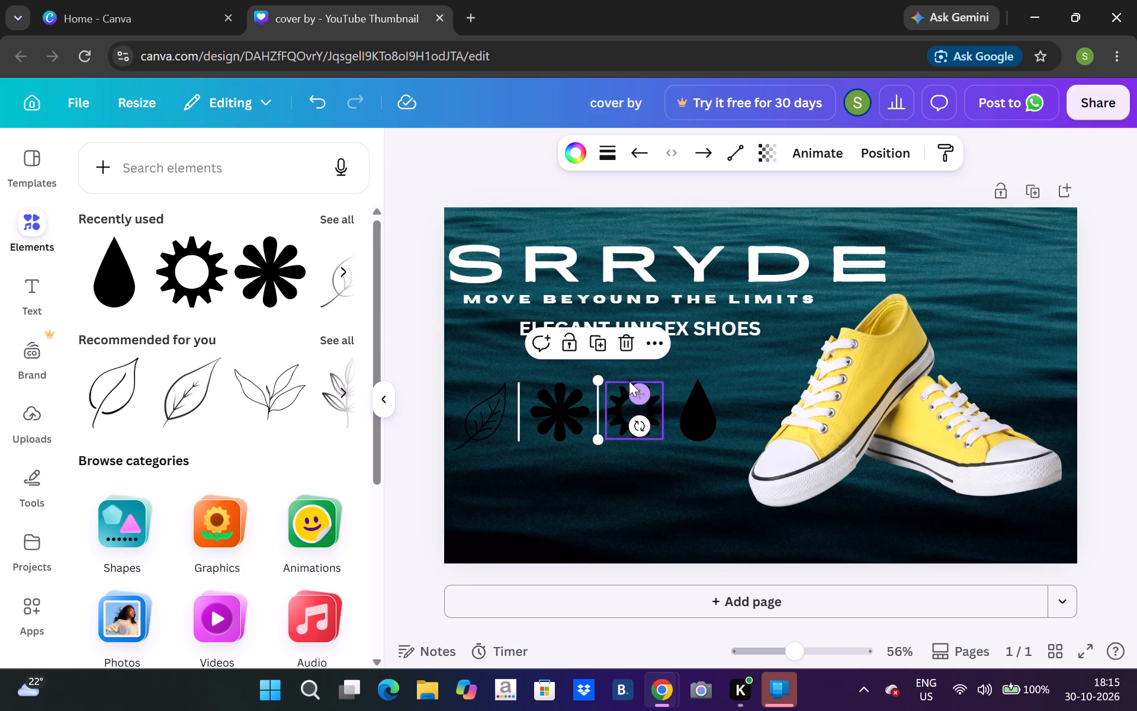
click(599, 341)
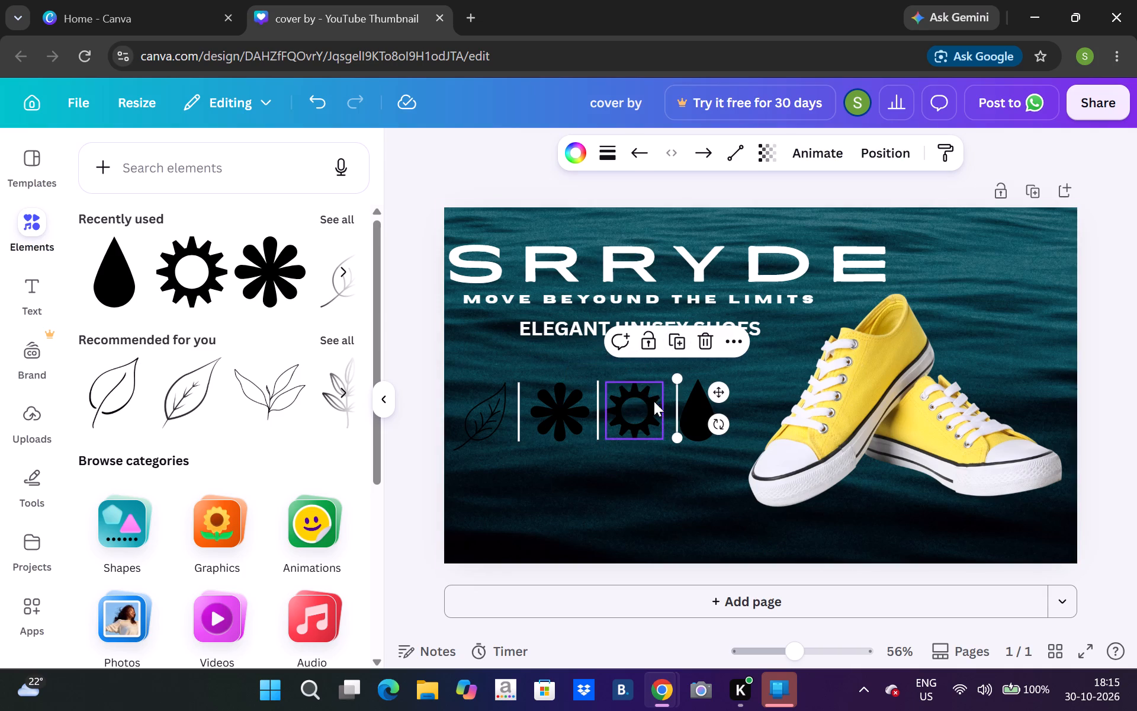
click(574, 417)
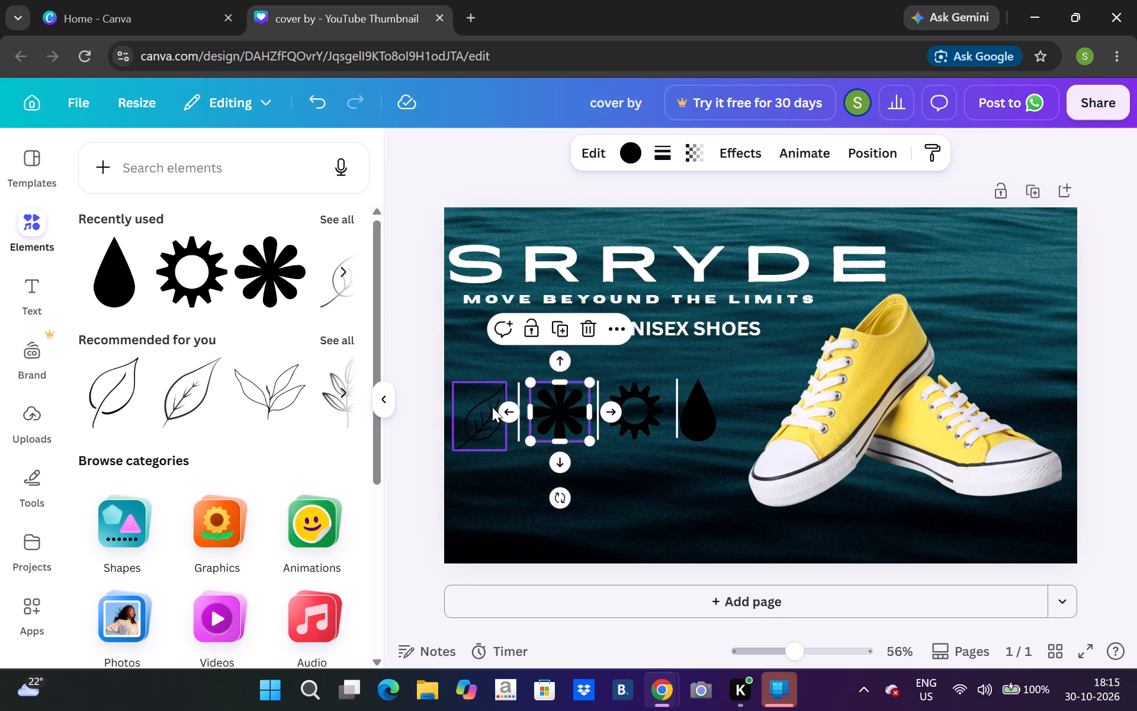
click(492, 407)
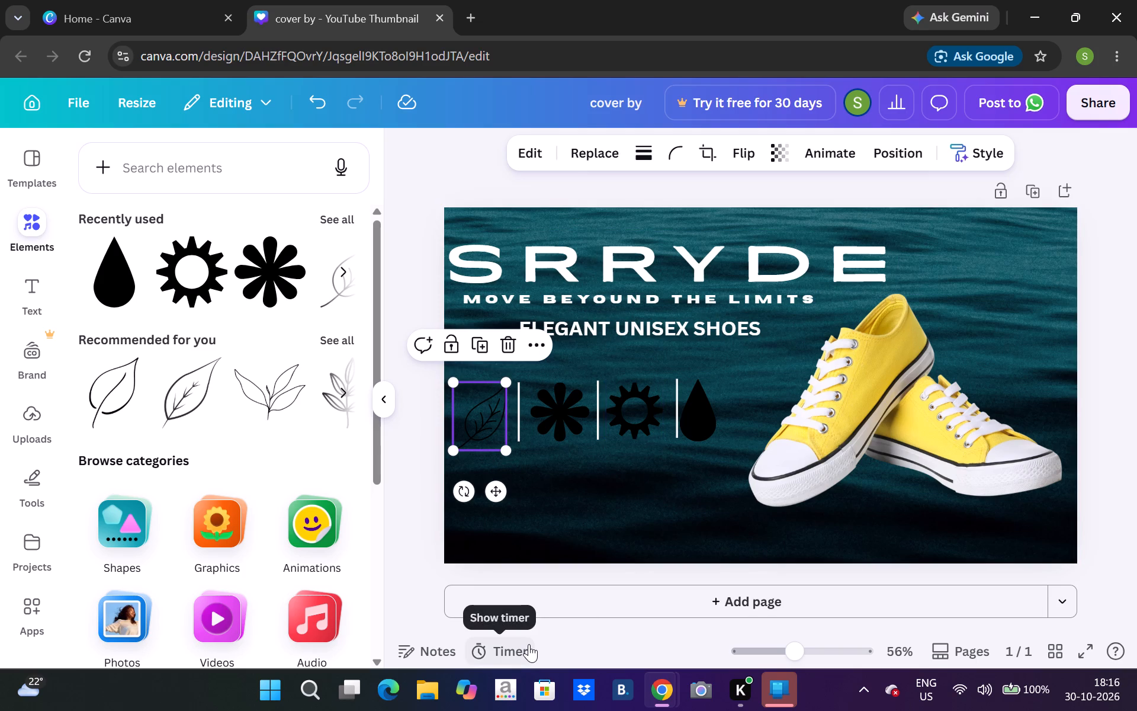
Duplicate the third white line and move the copy just after the ELEGANT UNISEX SHOES text.
click(669, 399)
click(686, 334)
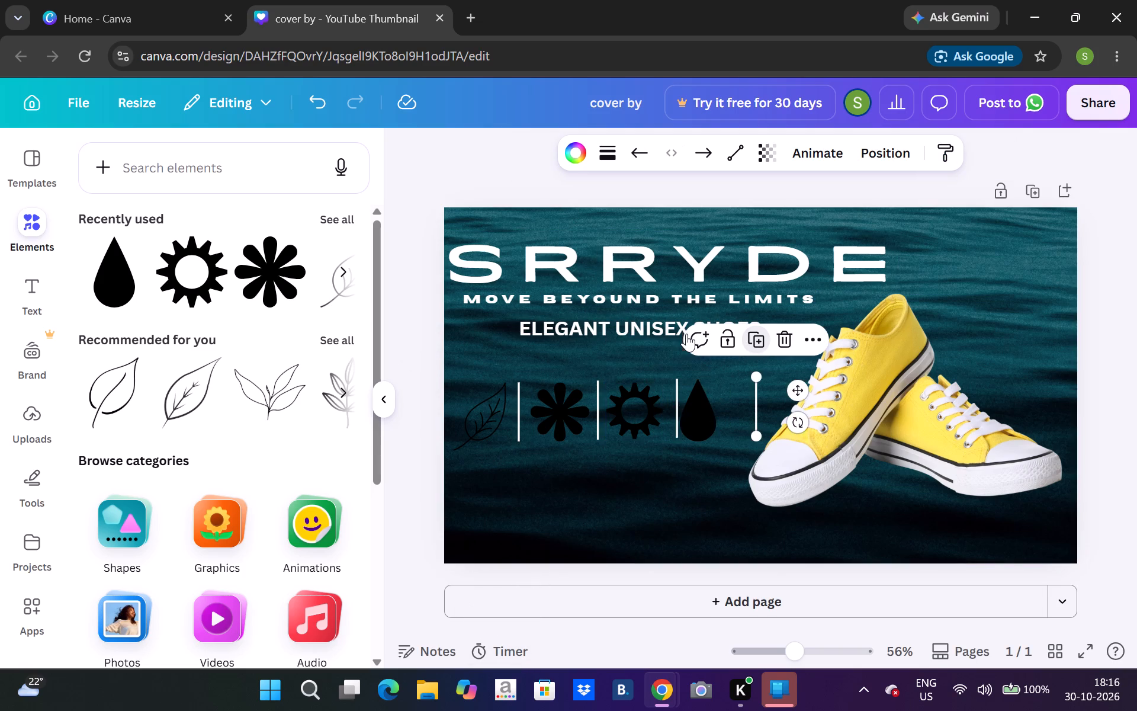
drag(753, 407, 772, 307)
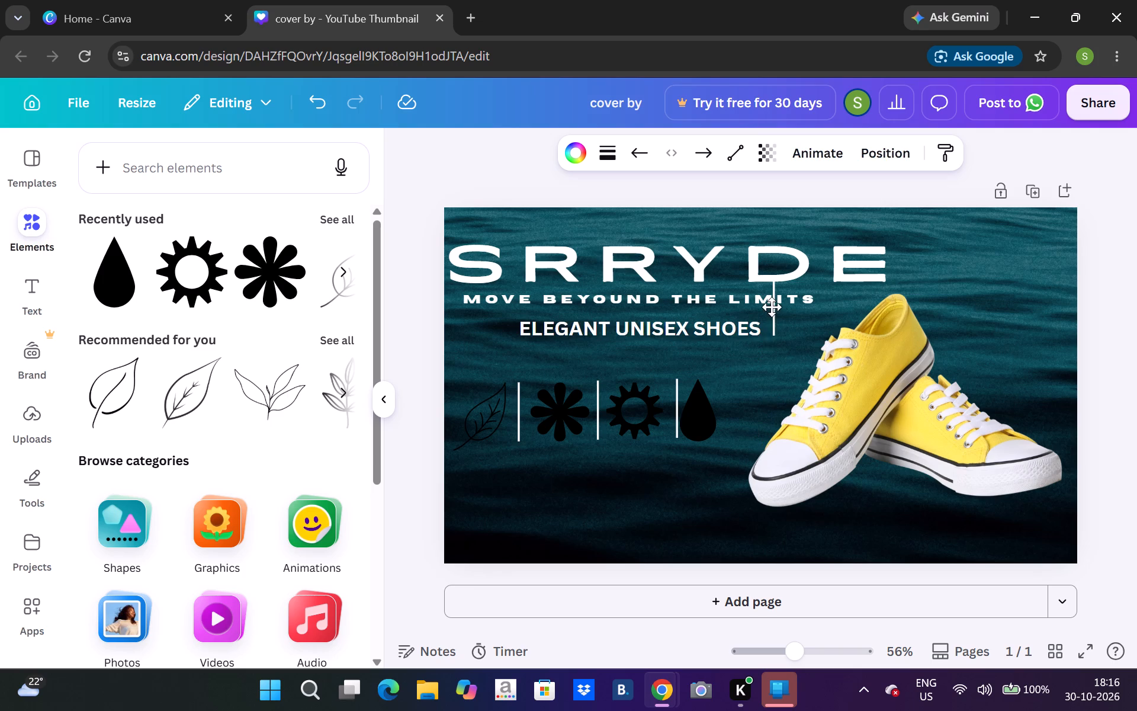
drag(772, 307, 769, 332)
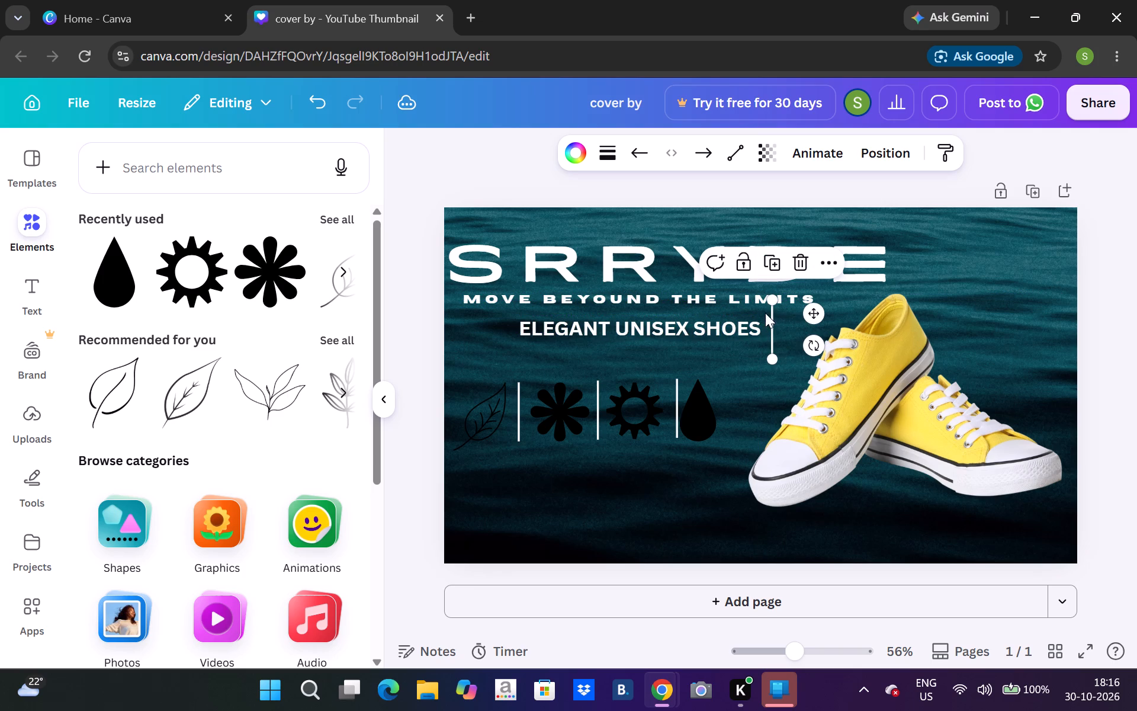
Shorten the line beside ELEGANT UNISEX SHOES from both ends to about the text's height, and nudge it slightly left.
drag(770, 302, 769, 316)
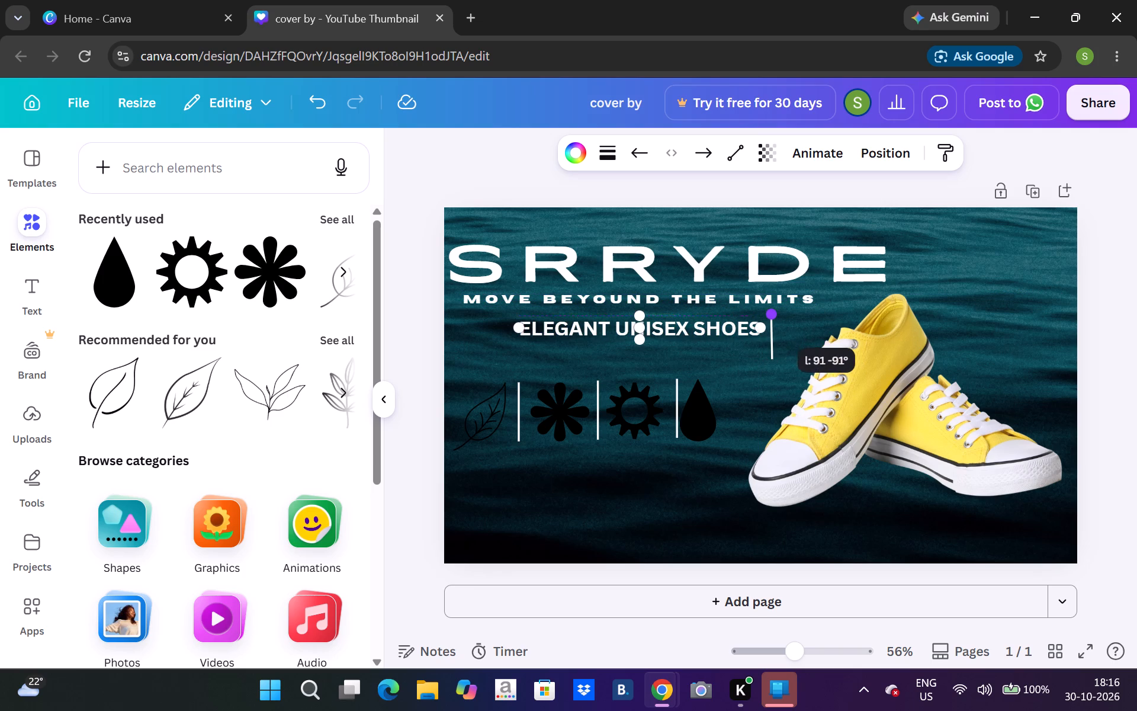
drag(769, 316, 769, 322)
drag(770, 354, 770, 353)
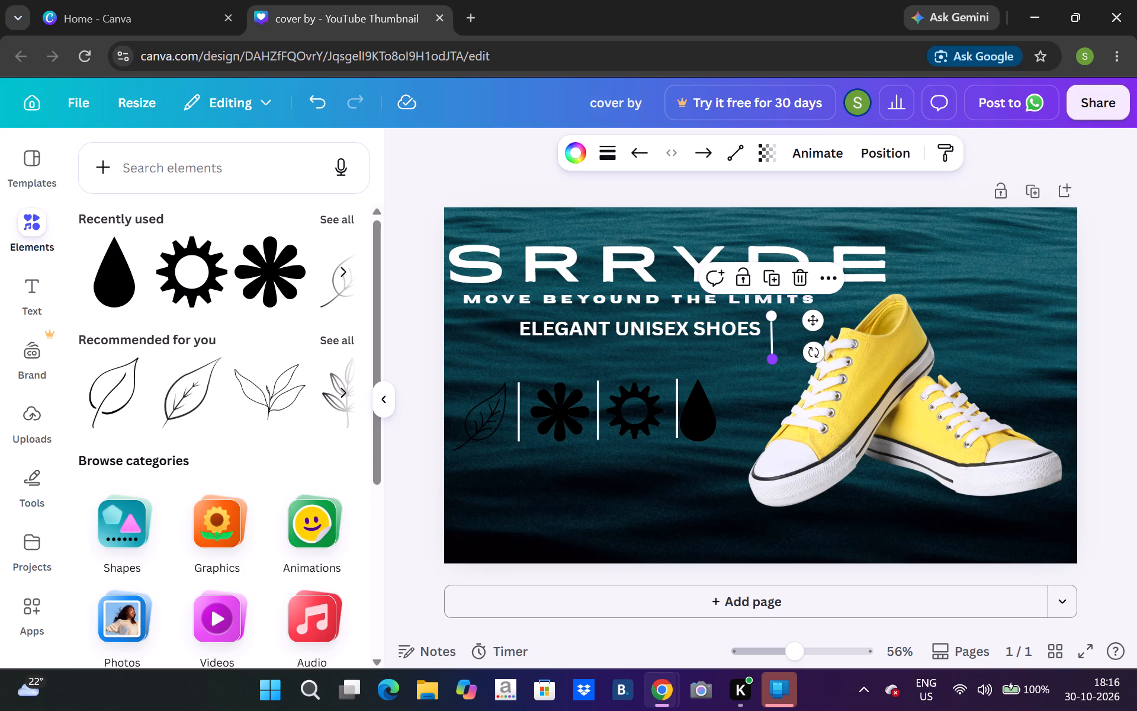
drag(770, 353, 770, 335)
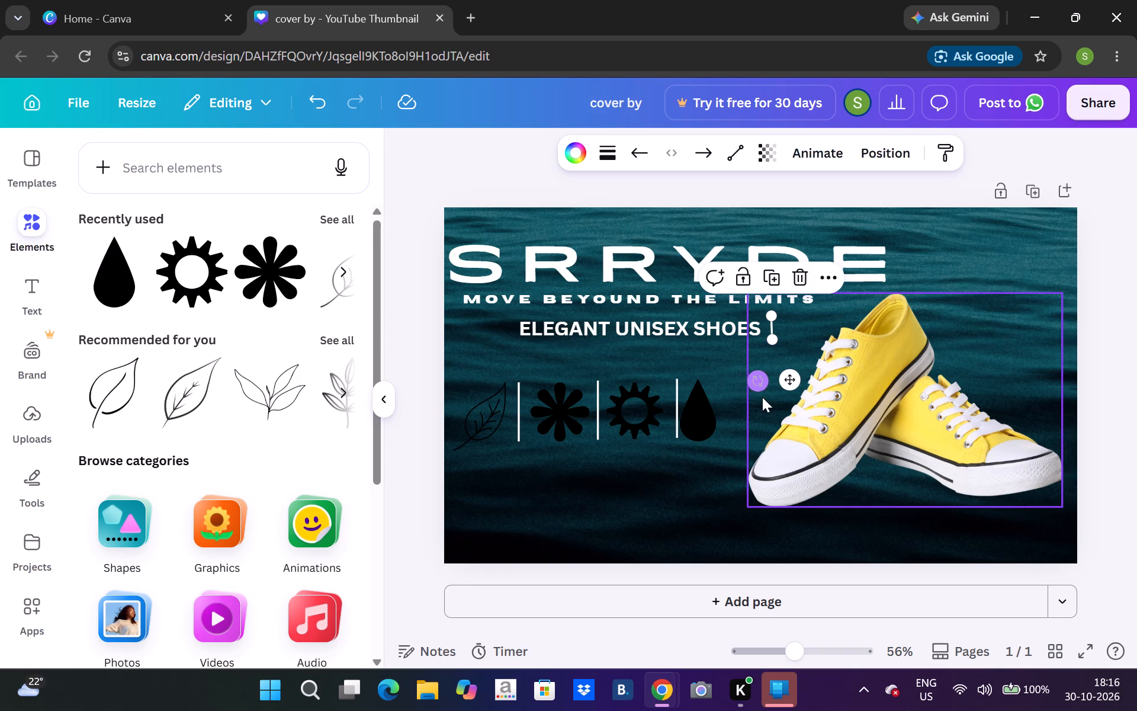
click(762, 397)
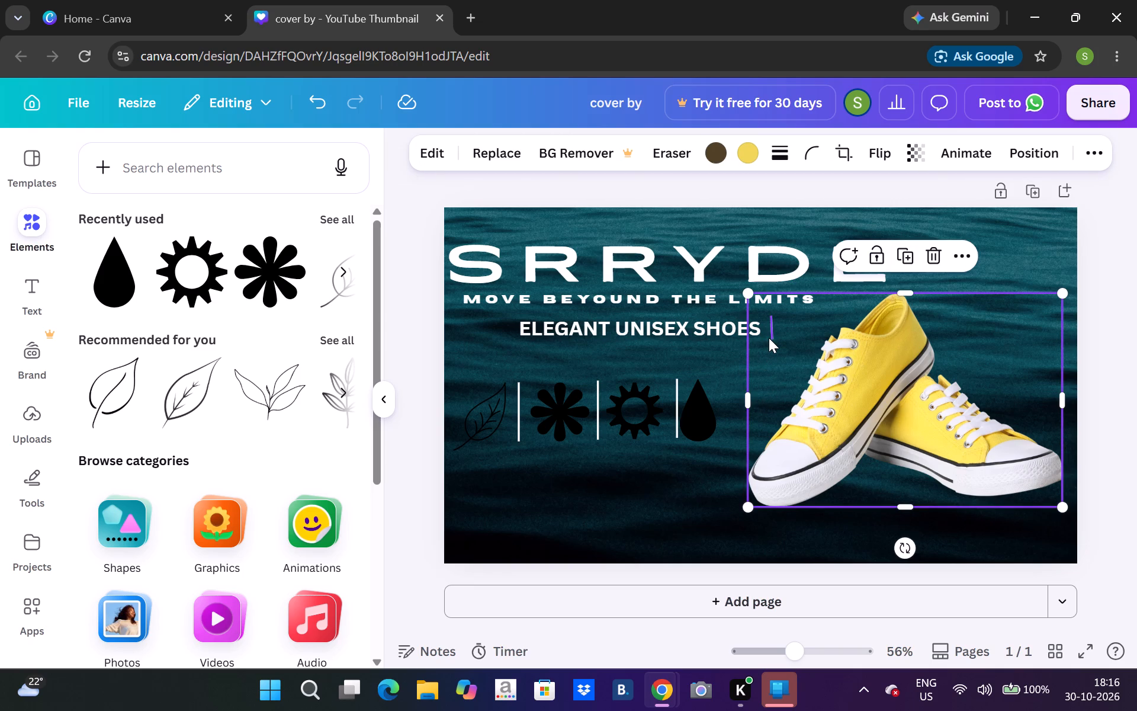
click(769, 338)
click(769, 338)
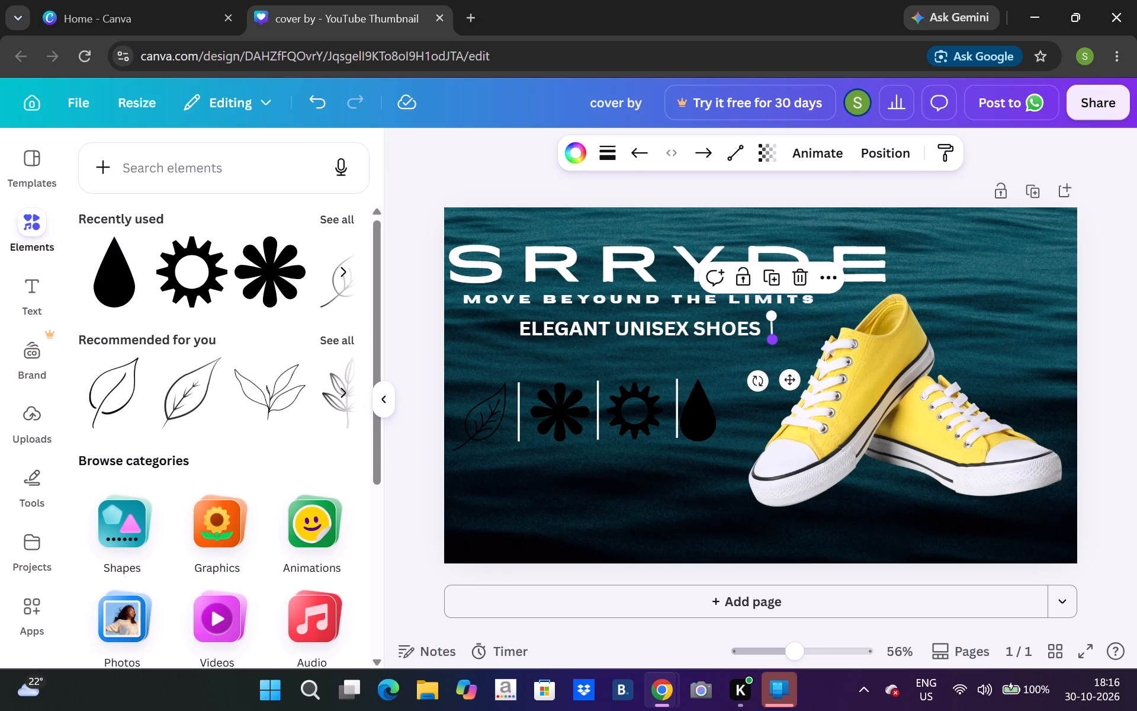
key(Left)
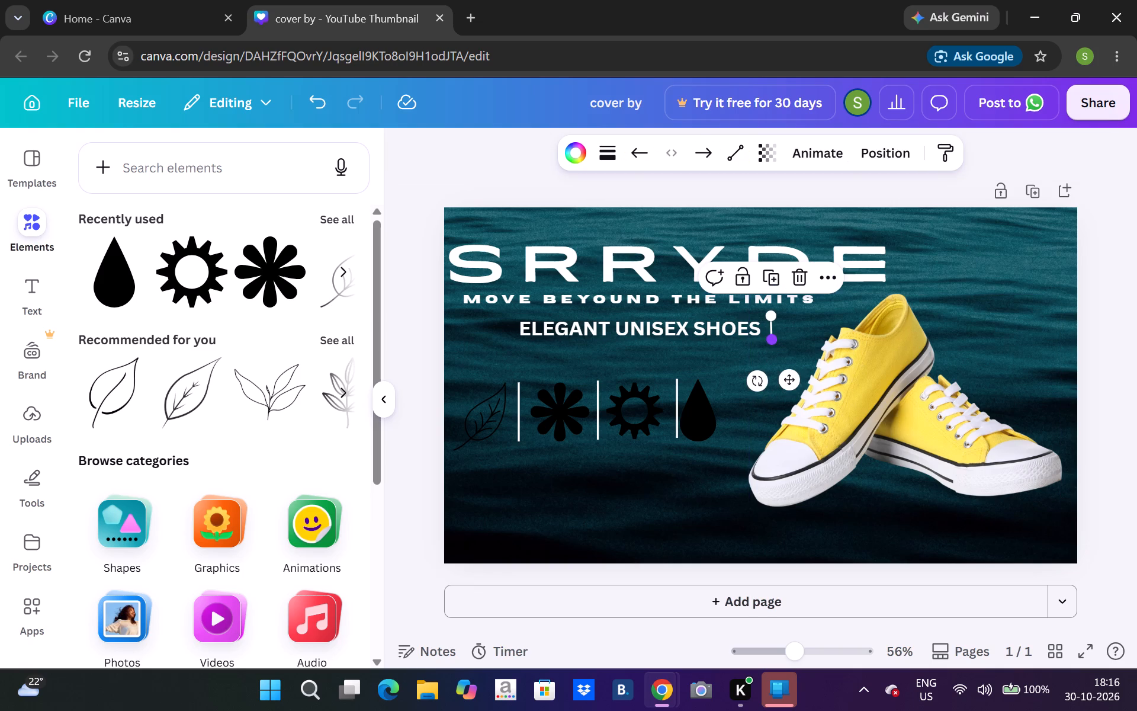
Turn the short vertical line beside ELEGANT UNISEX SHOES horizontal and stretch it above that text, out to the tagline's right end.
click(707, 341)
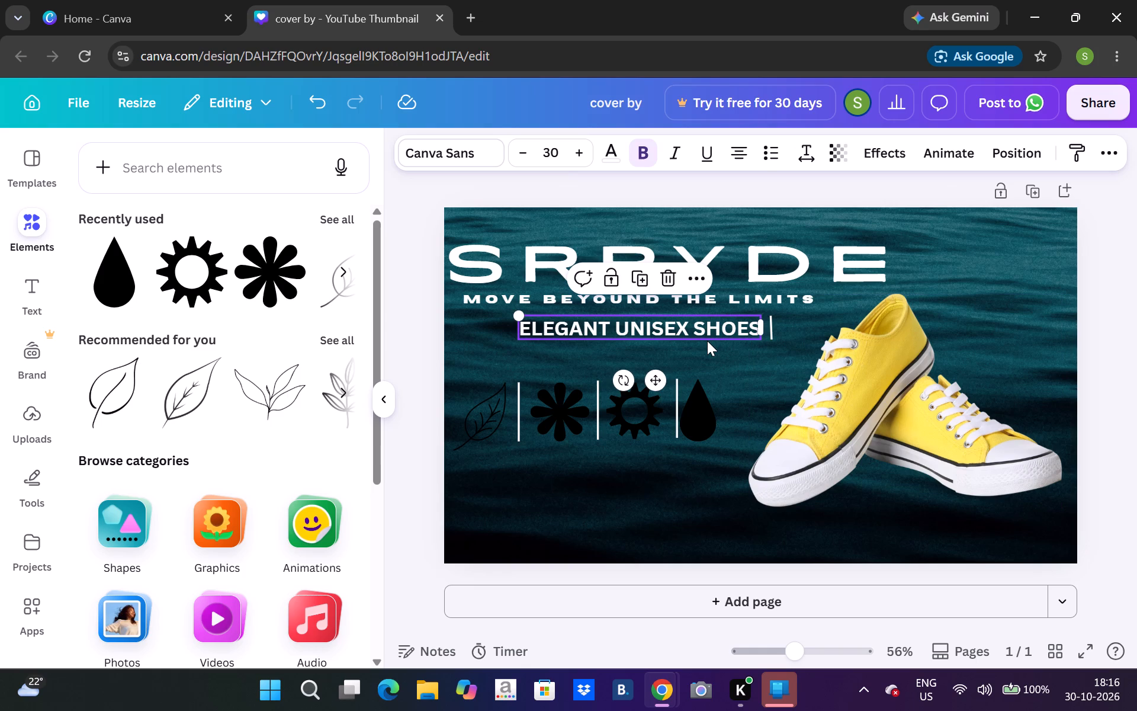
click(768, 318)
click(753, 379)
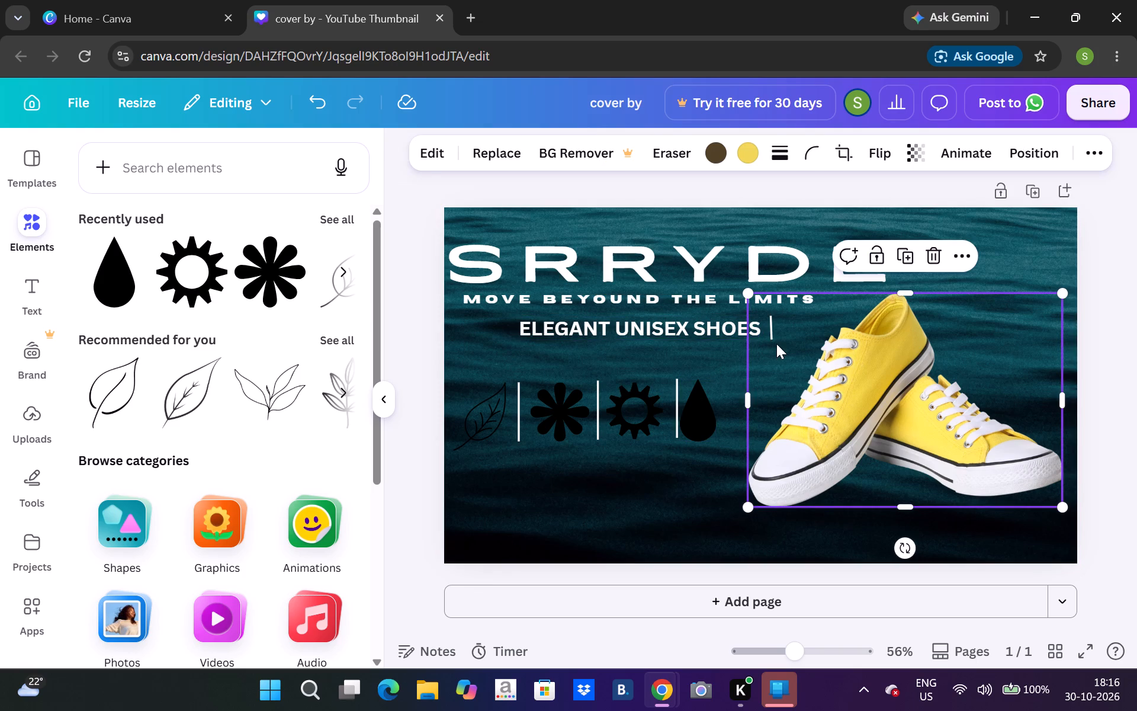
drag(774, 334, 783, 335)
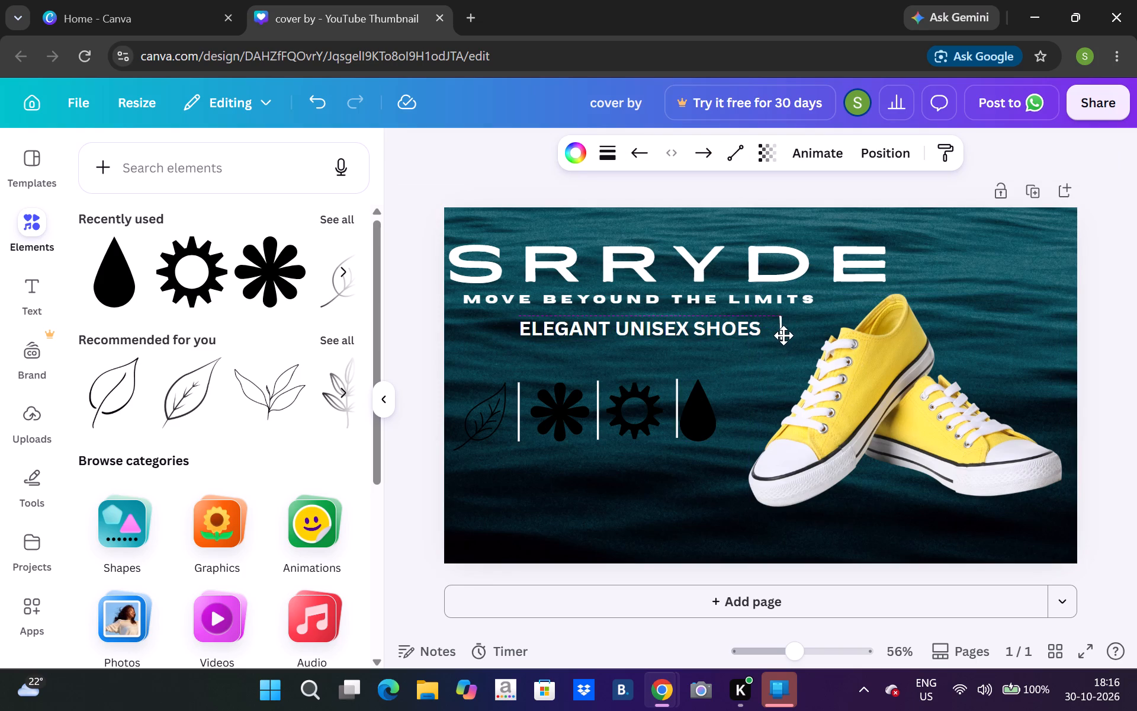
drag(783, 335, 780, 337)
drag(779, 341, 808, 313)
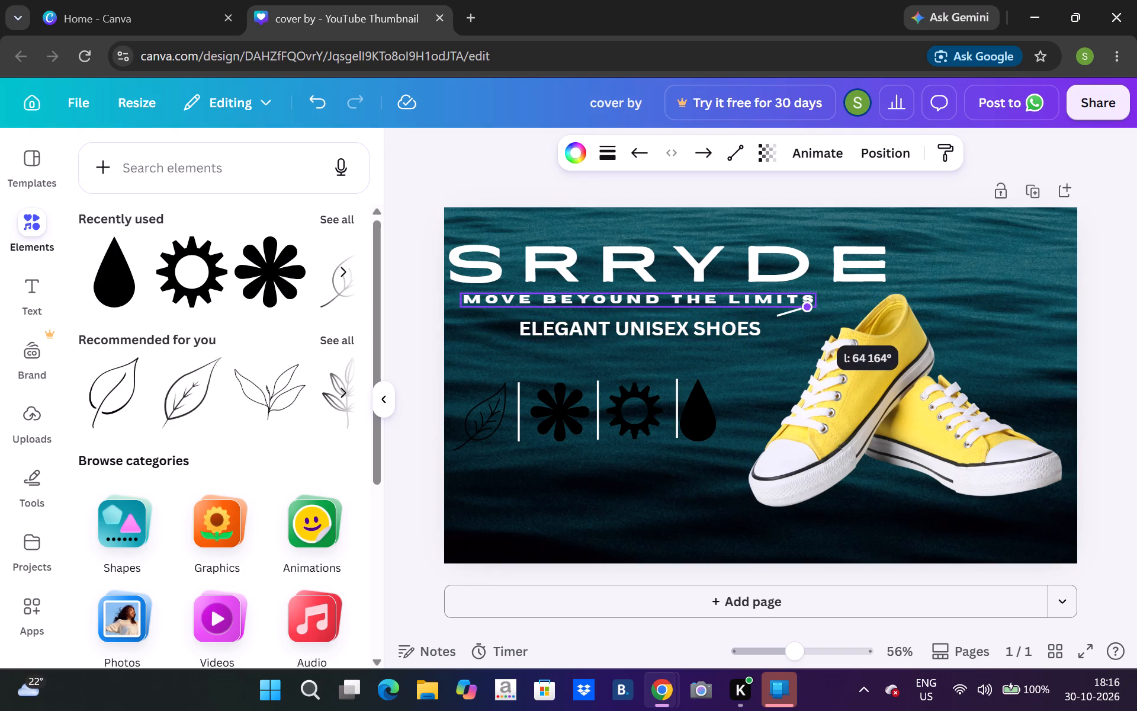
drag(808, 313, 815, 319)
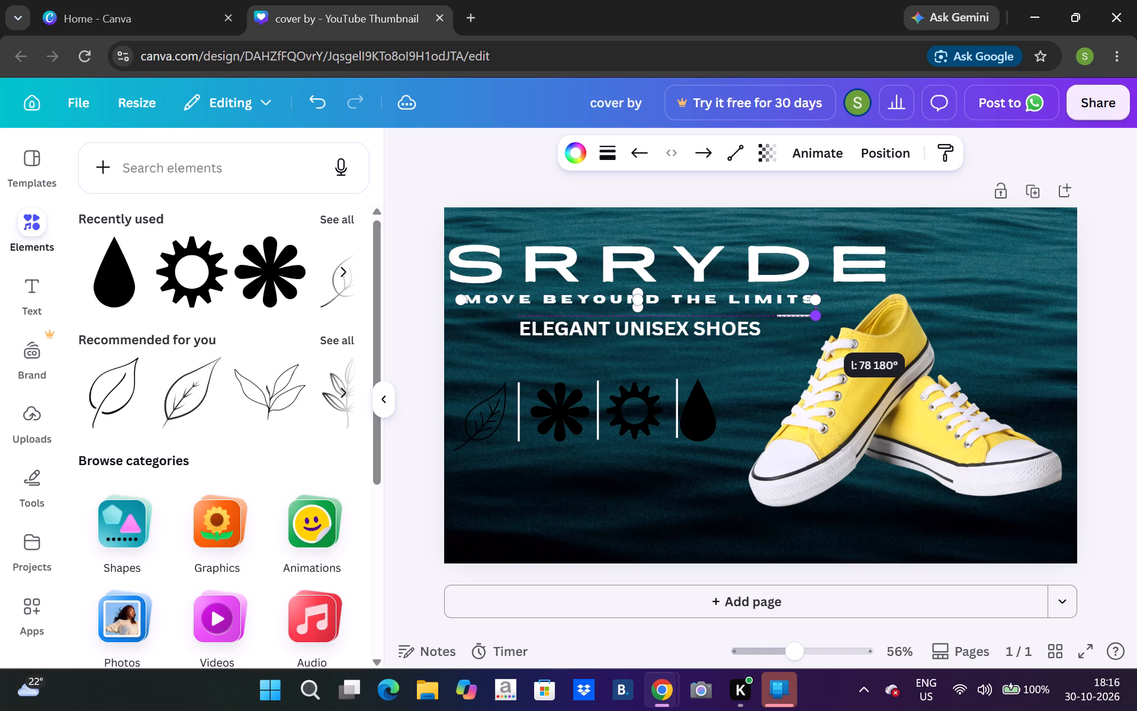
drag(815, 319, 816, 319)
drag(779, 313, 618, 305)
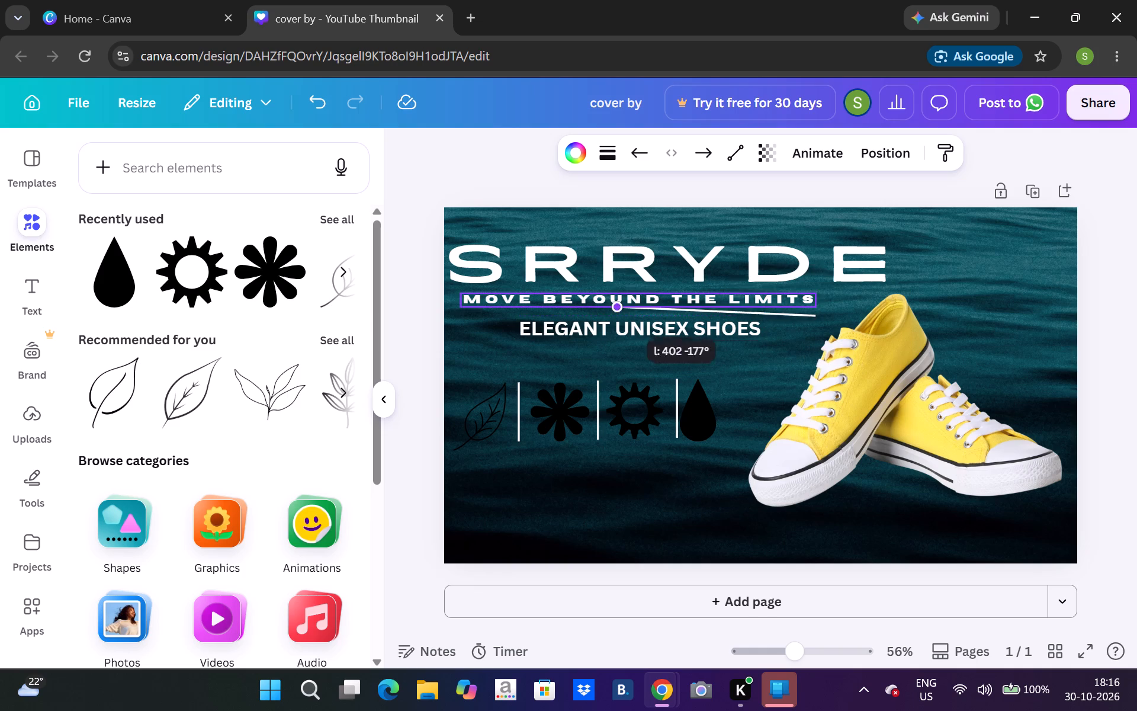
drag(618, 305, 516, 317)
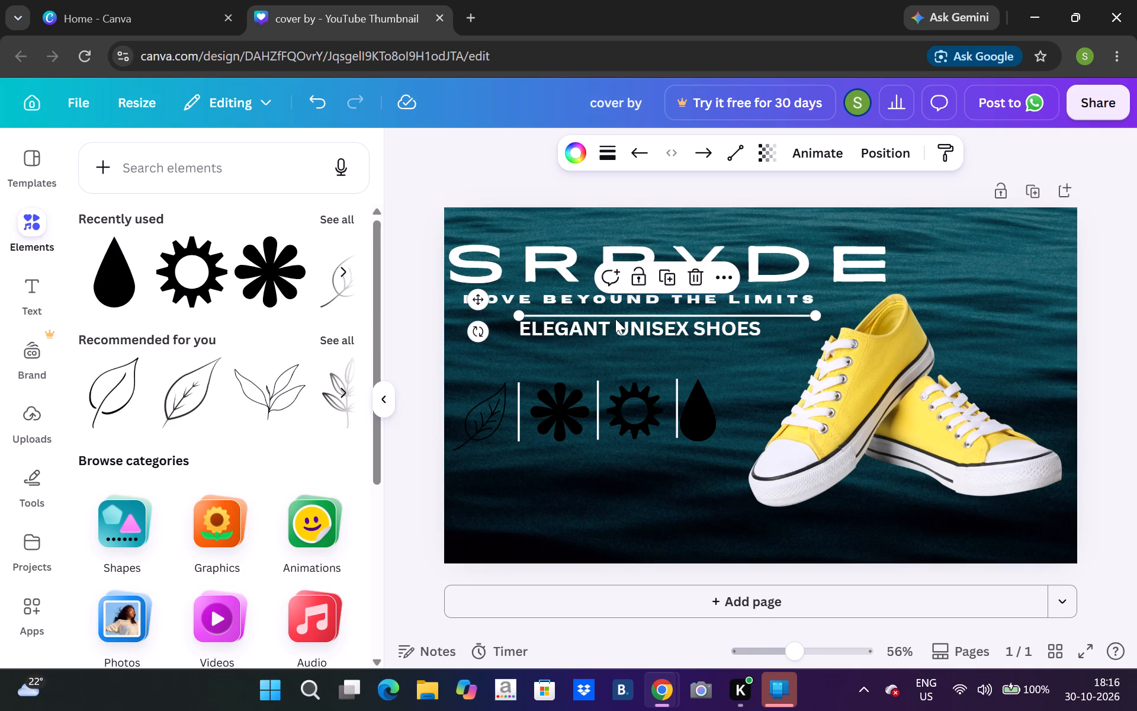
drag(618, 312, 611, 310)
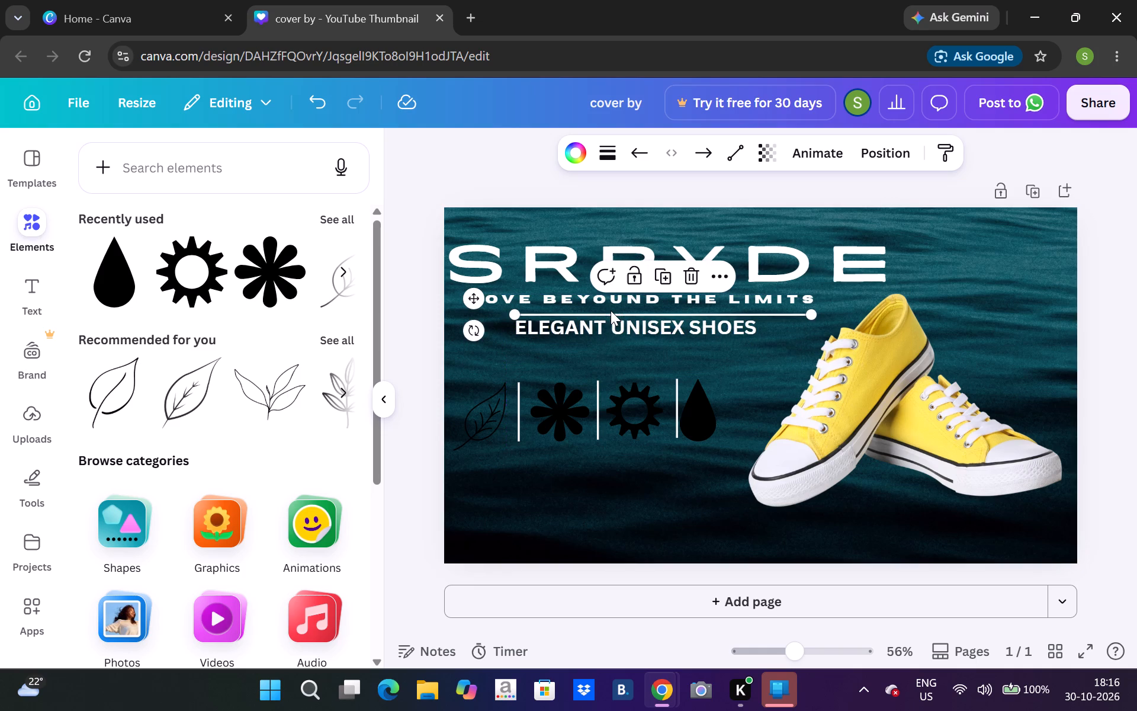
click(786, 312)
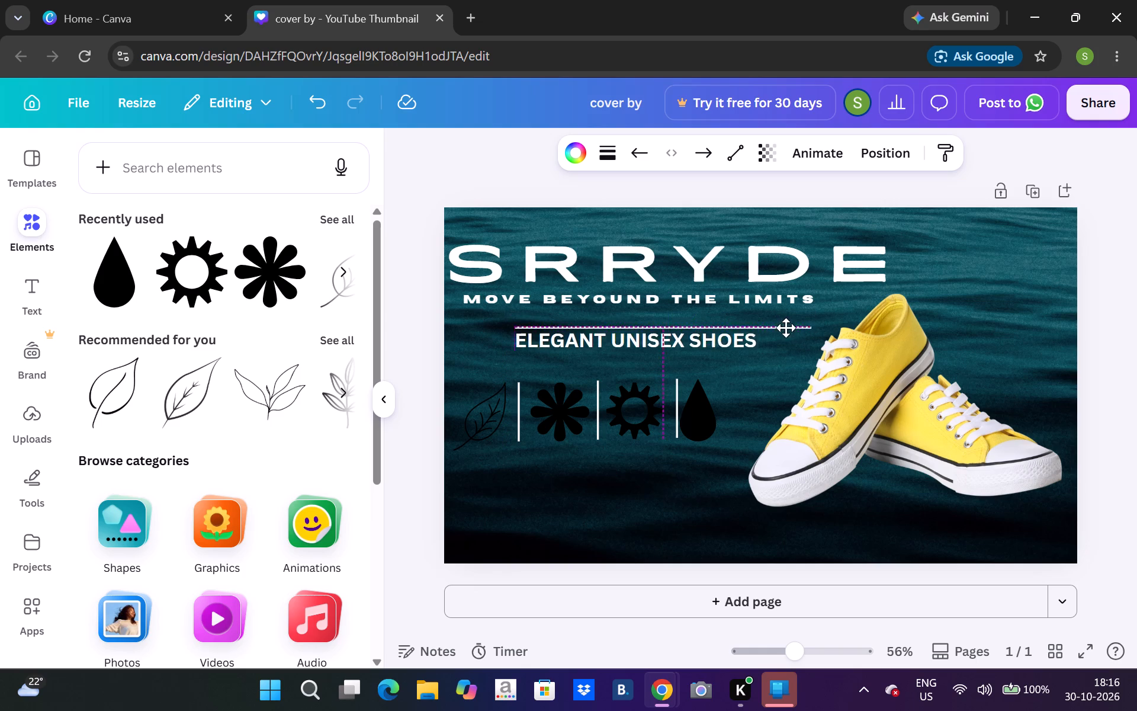
Move the yellow sneakers slightly right and down, clear of the ELEGANT UNISEX SHOES text.
drag(785, 310, 820, 329)
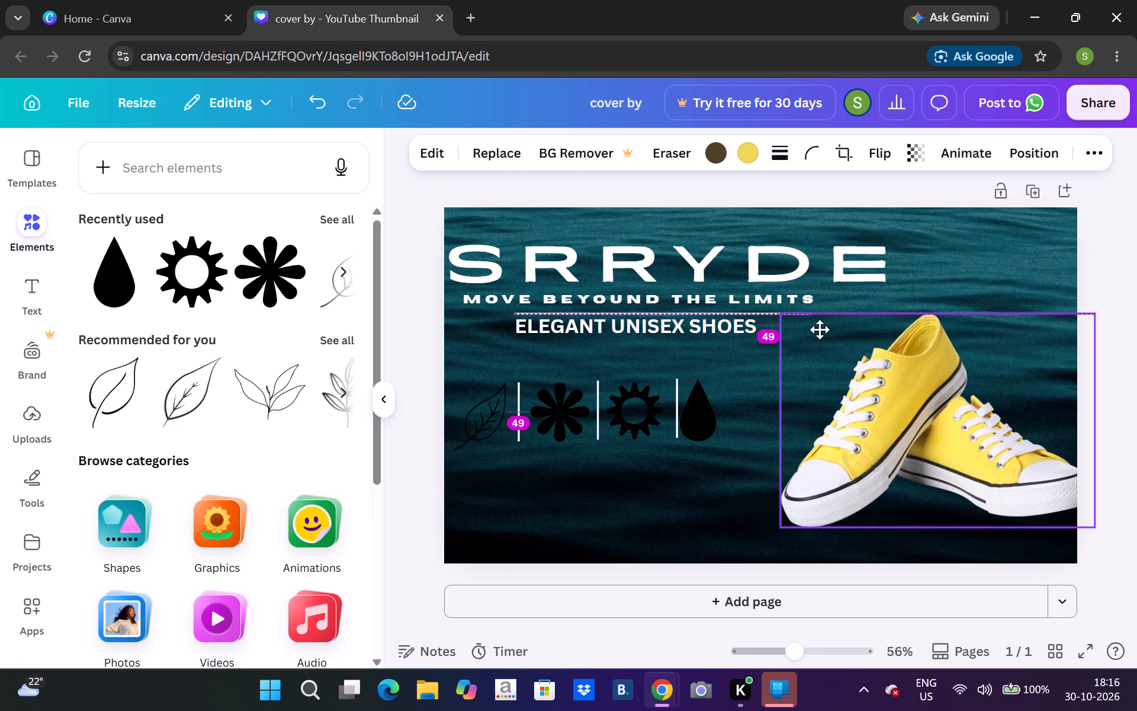
drag(820, 329, 812, 325)
drag(755, 340, 776, 315)
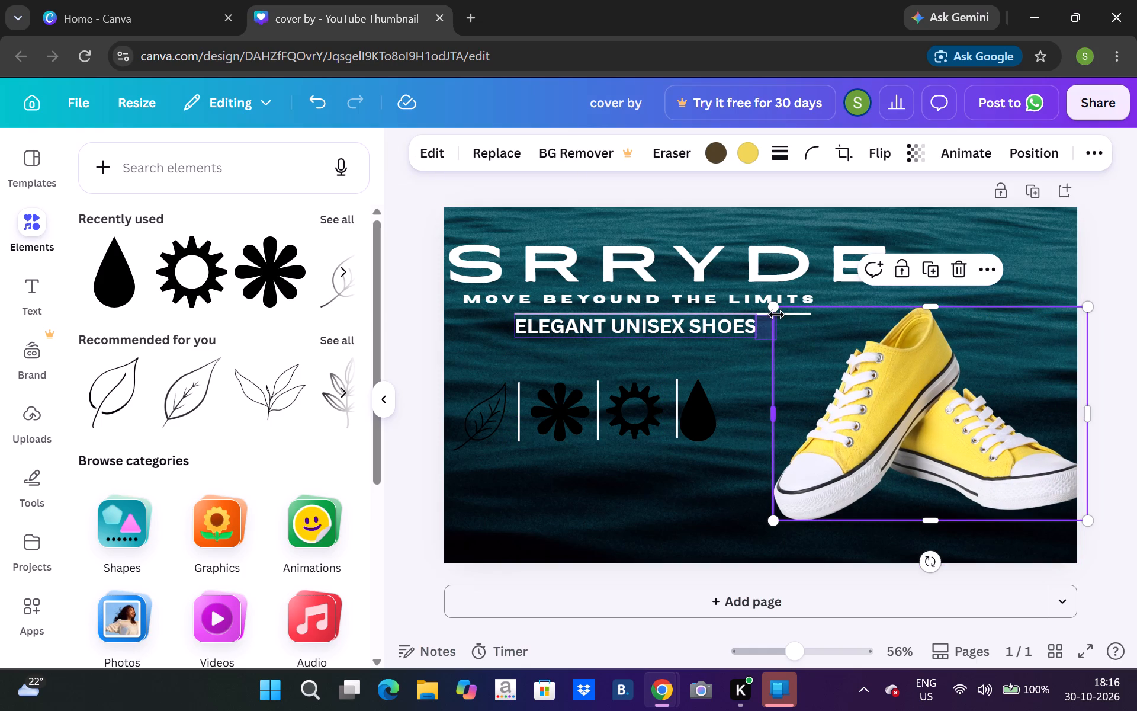
drag(776, 315, 801, 342)
click(801, 342)
click(801, 342)
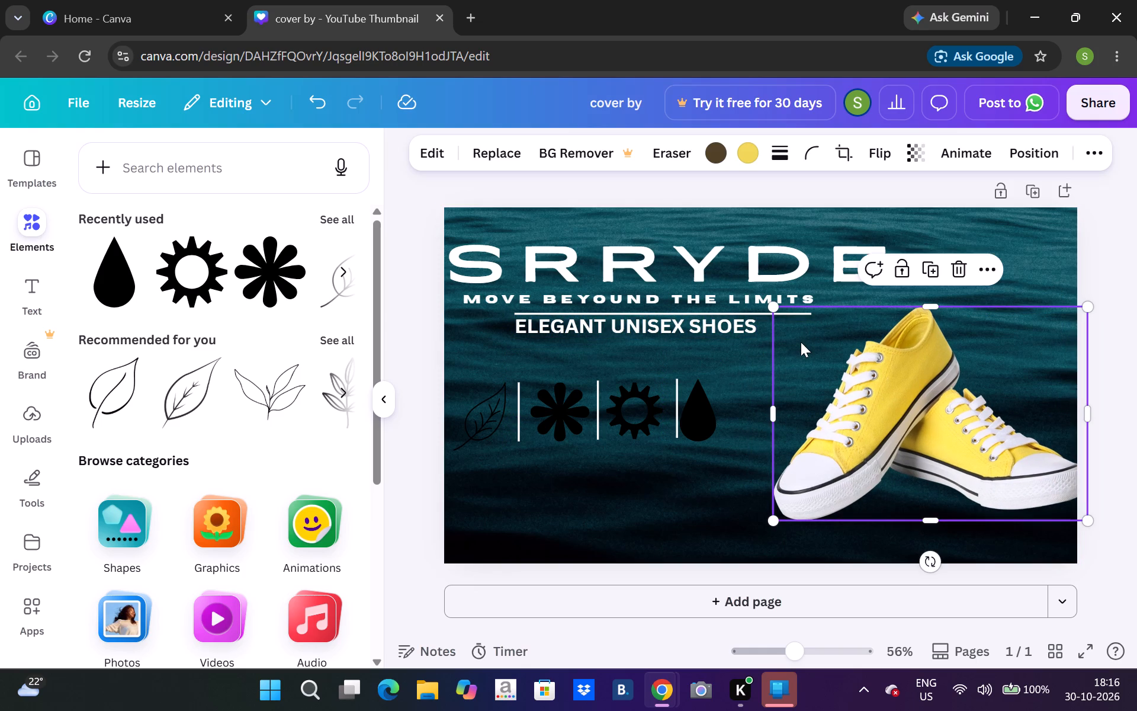
click(801, 342)
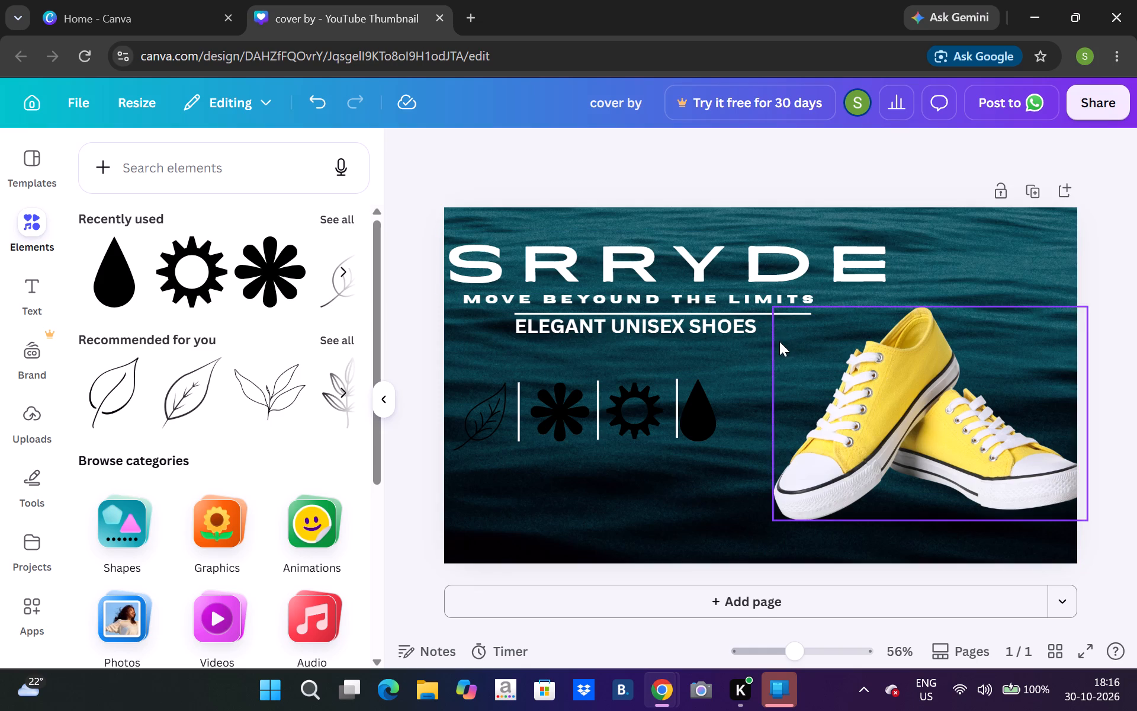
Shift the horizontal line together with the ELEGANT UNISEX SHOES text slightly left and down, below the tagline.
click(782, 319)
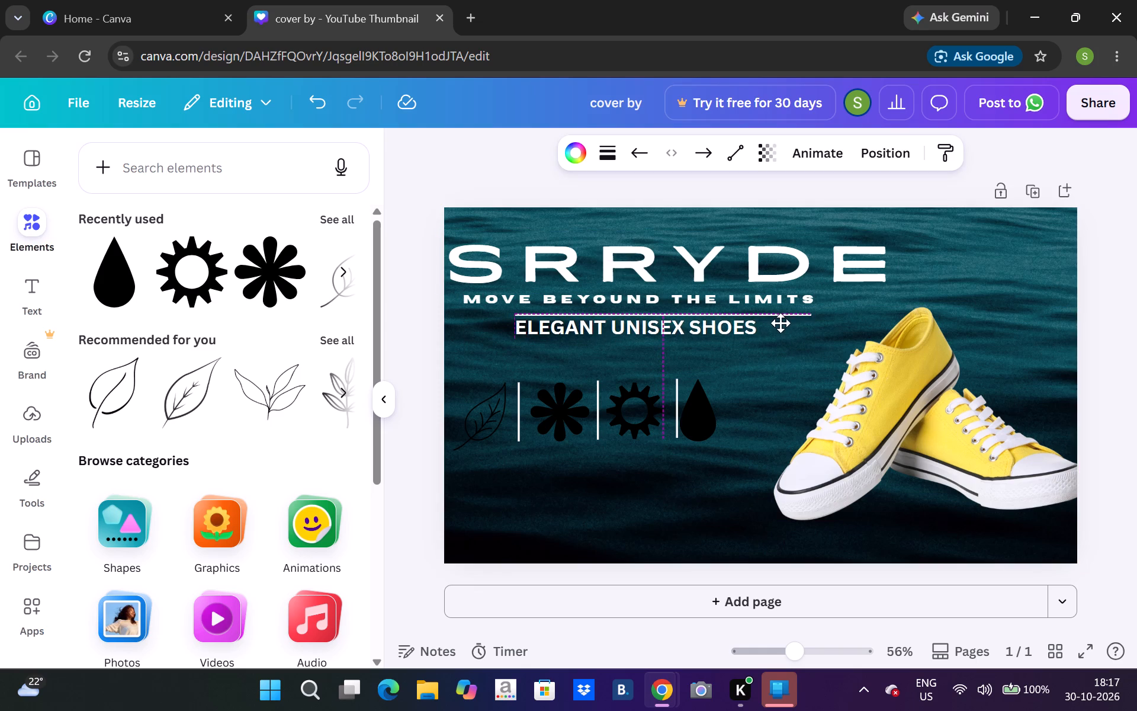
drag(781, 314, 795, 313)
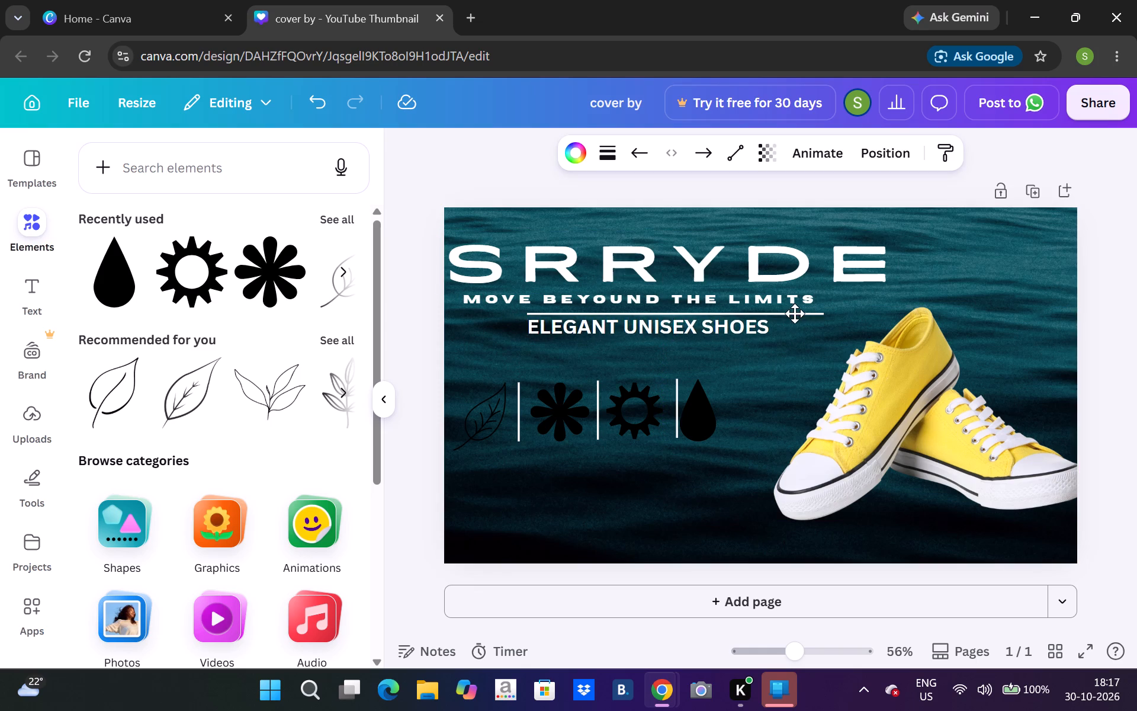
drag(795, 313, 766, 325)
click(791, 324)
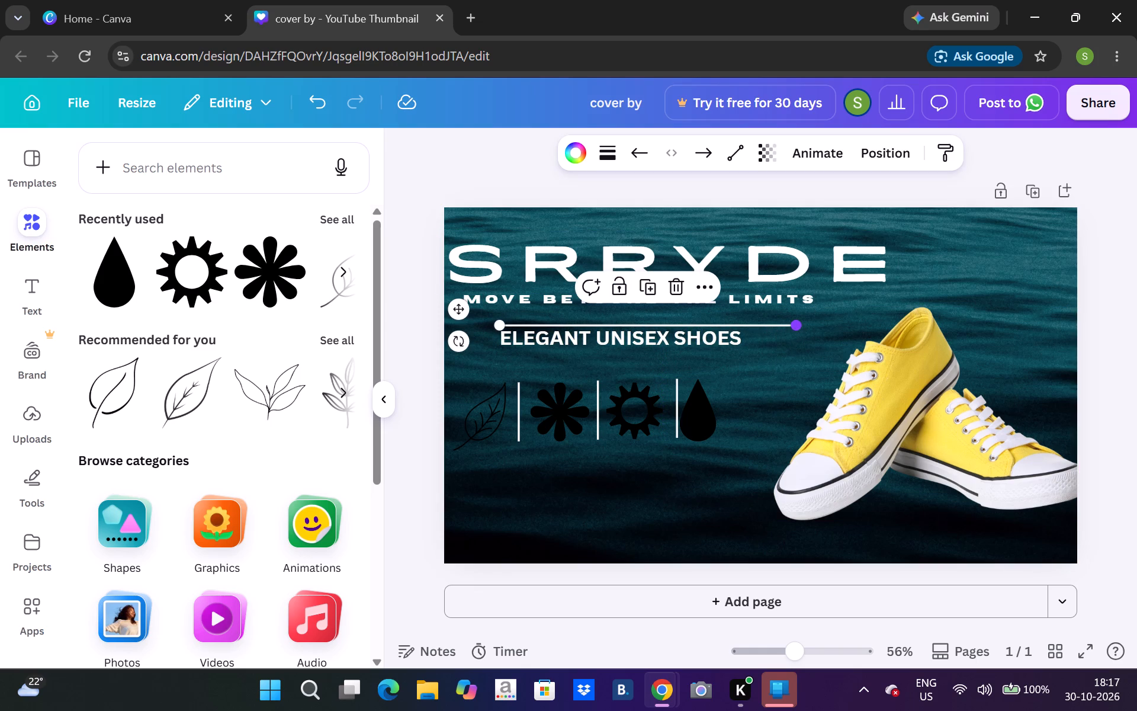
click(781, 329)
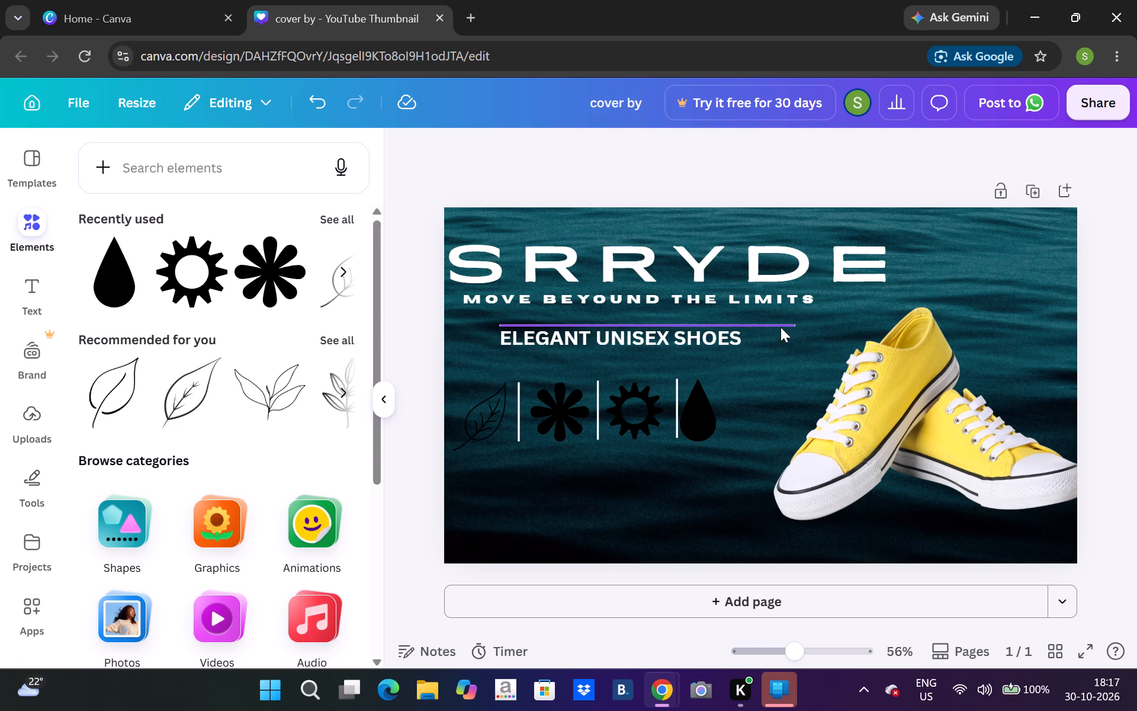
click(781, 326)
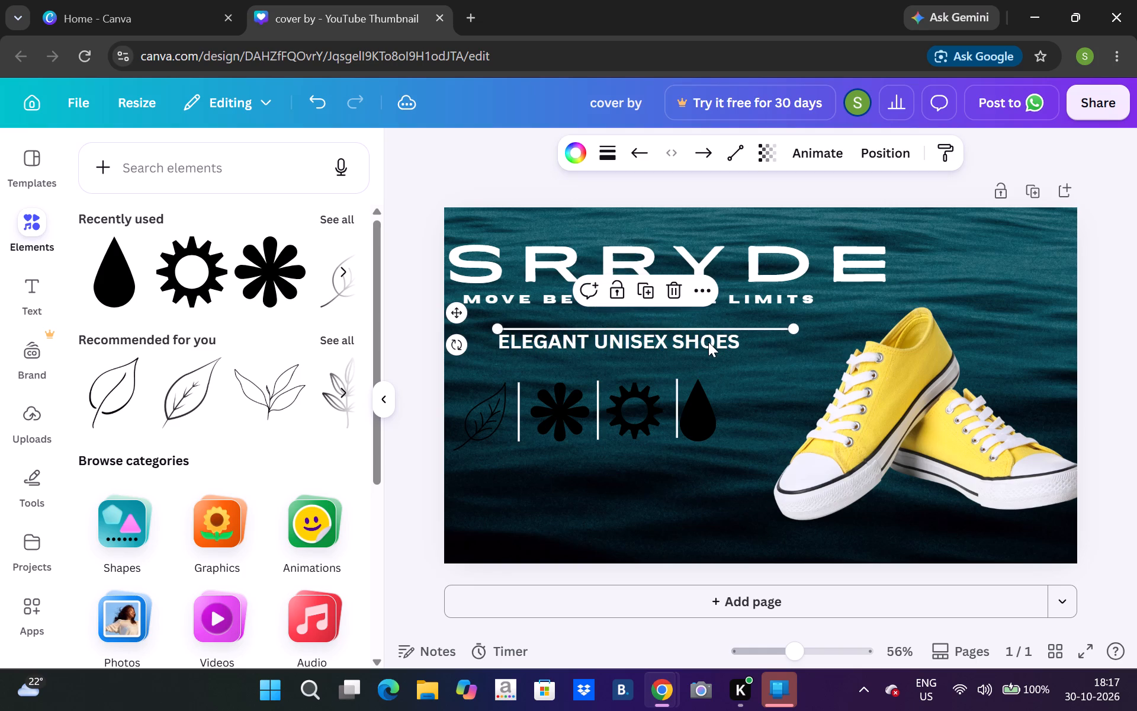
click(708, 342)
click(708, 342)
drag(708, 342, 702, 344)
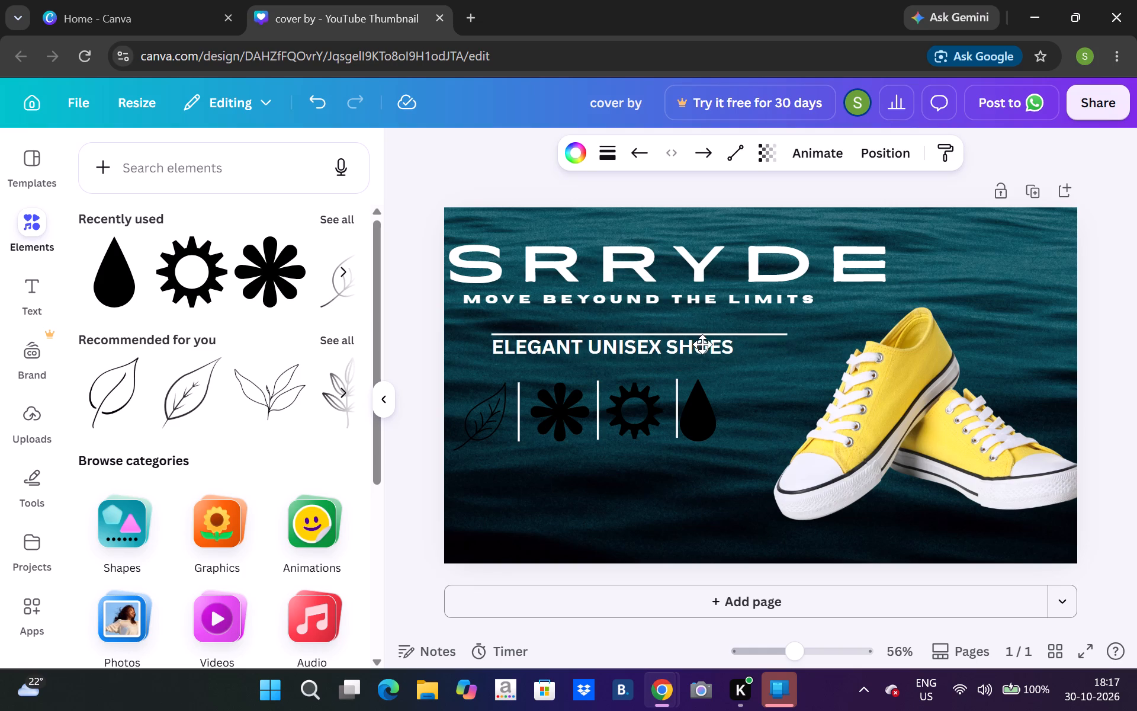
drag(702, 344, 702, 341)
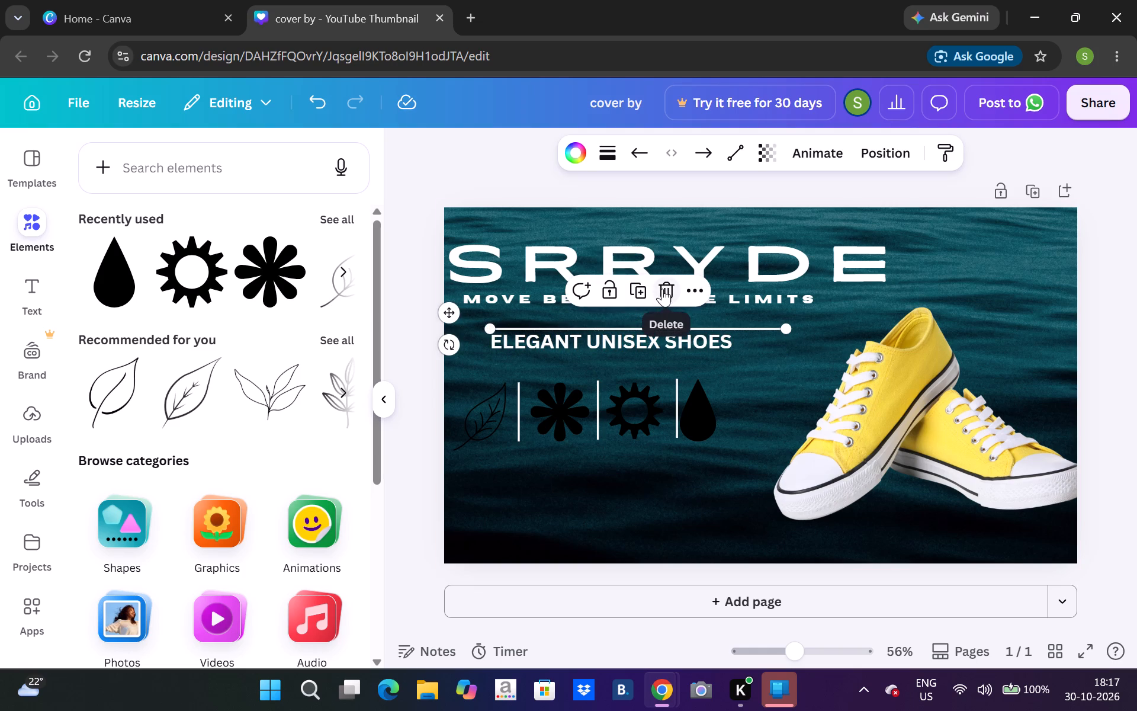
Delete the horizontal line above the ELEGANT UNISEX SHOES text.
click(796, 324)
click(749, 325)
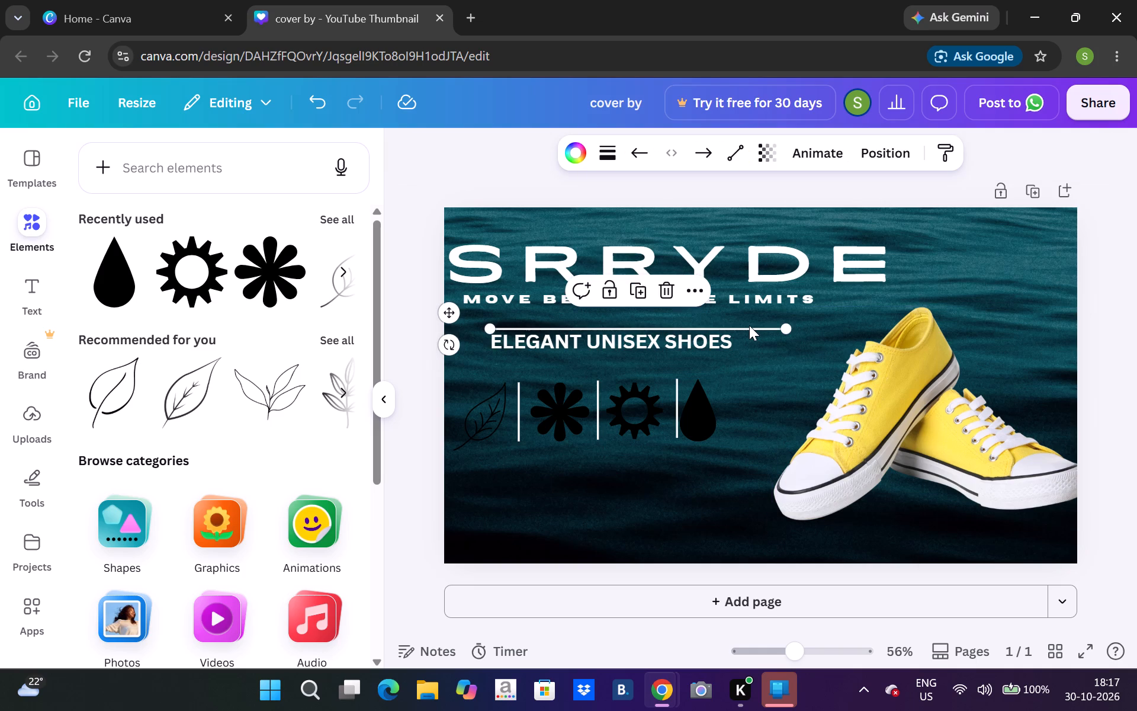
click(676, 290)
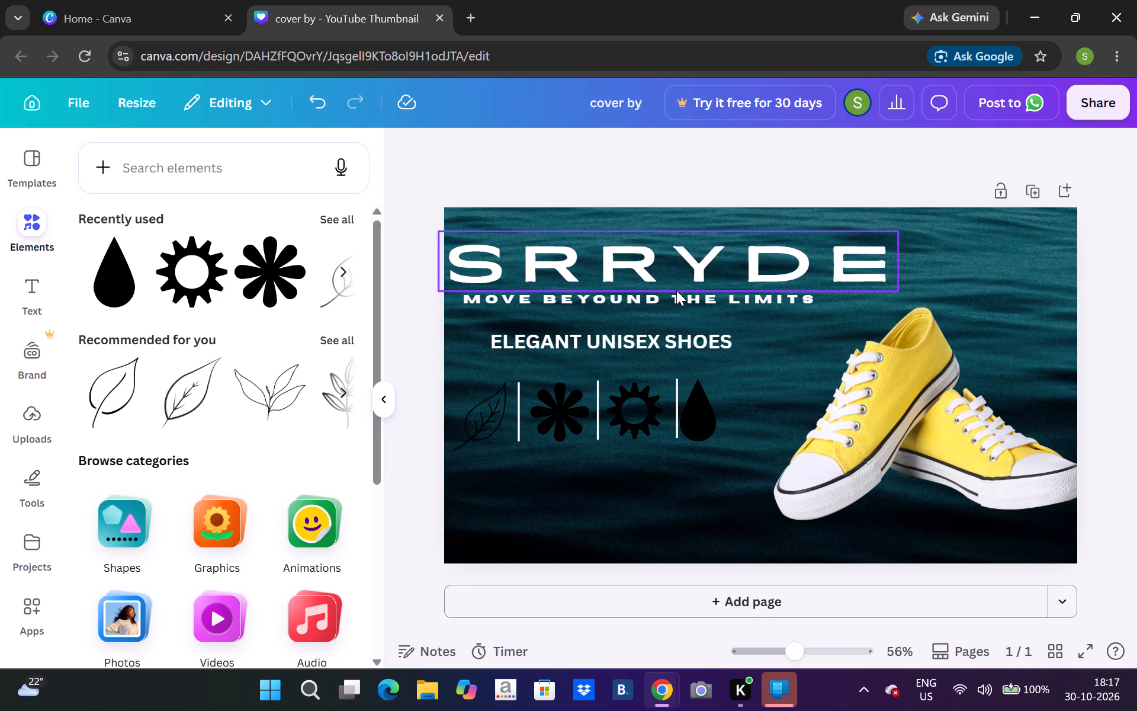
Move the ELEGANT UNISEX SHOES text up to sit just beneath the MOVE BEYOUND THE LIMITS tagline.
drag(644, 341, 647, 328)
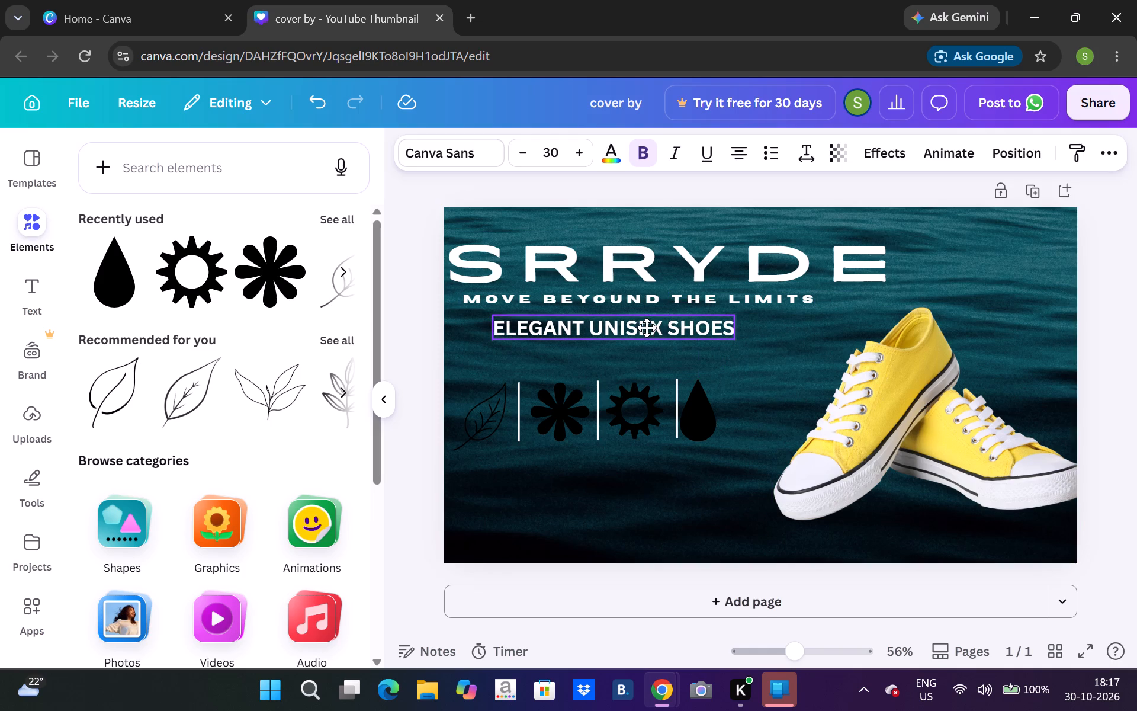
drag(647, 328, 647, 326)
click(720, 376)
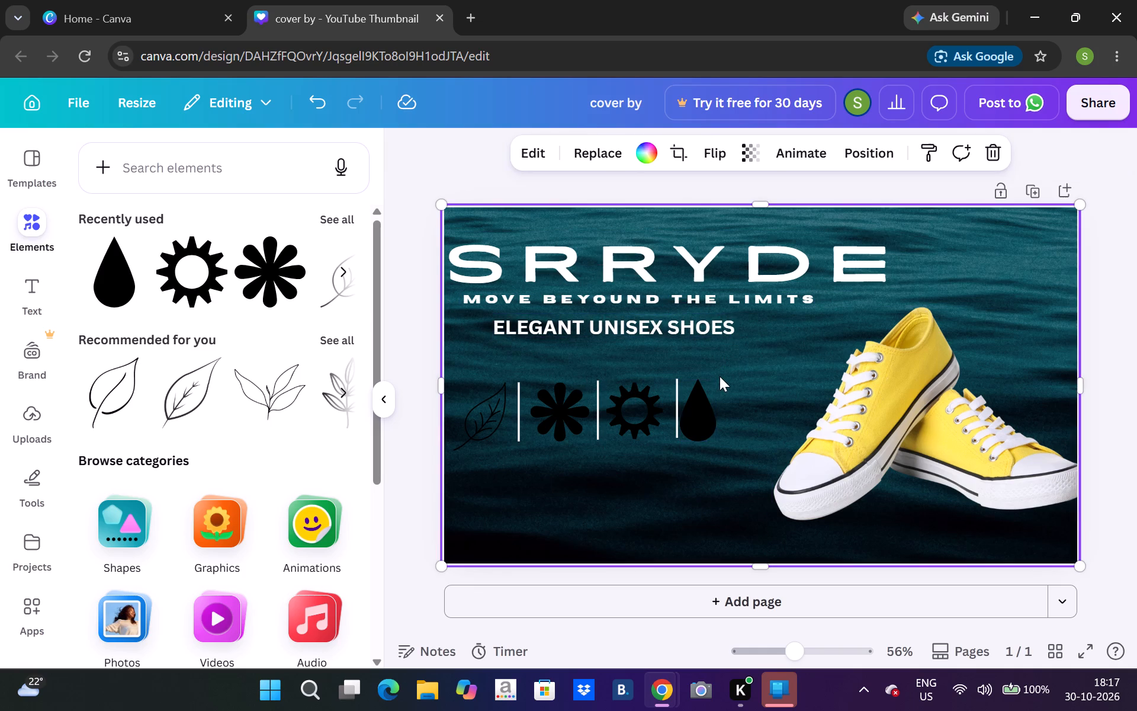
Swap the leaf and drop icons, placing the leaf after the last separator and the drop before the first.
click(465, 446)
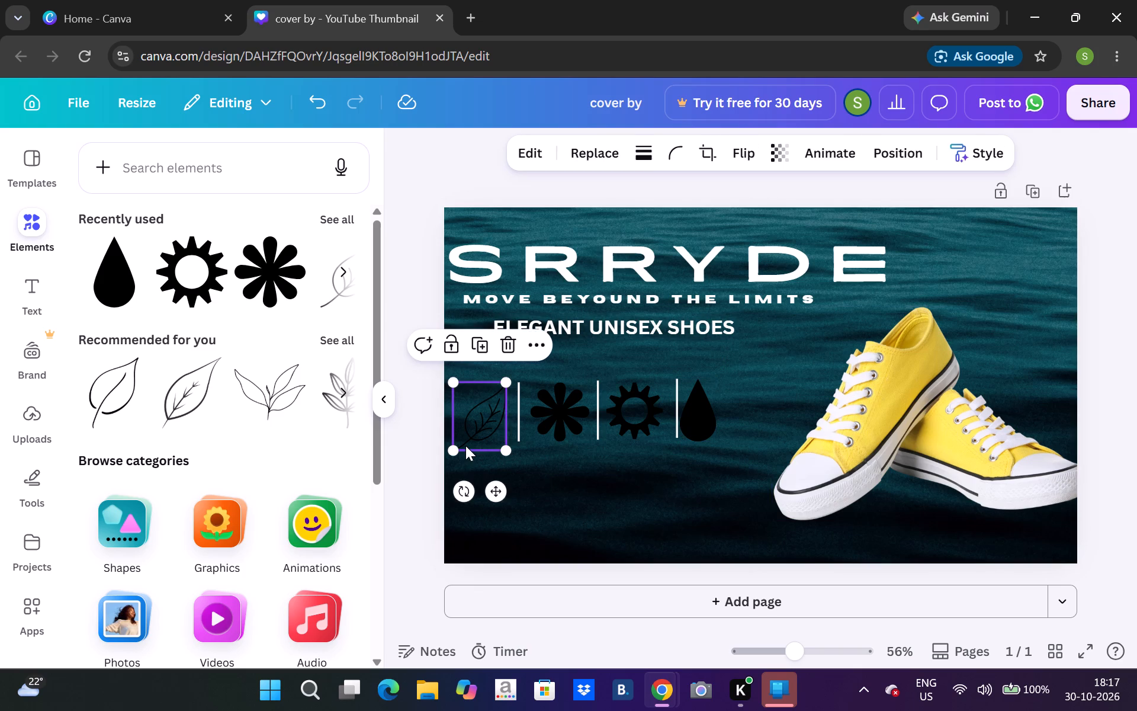
drag(468, 435, 636, 442)
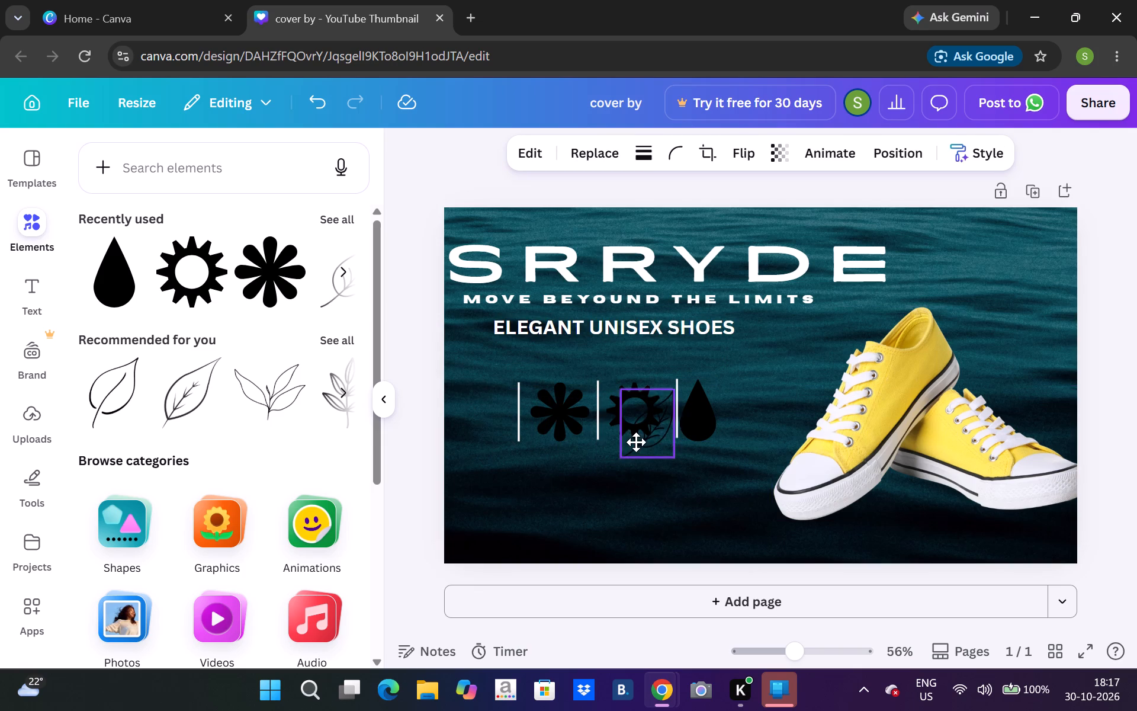
drag(636, 442, 725, 430)
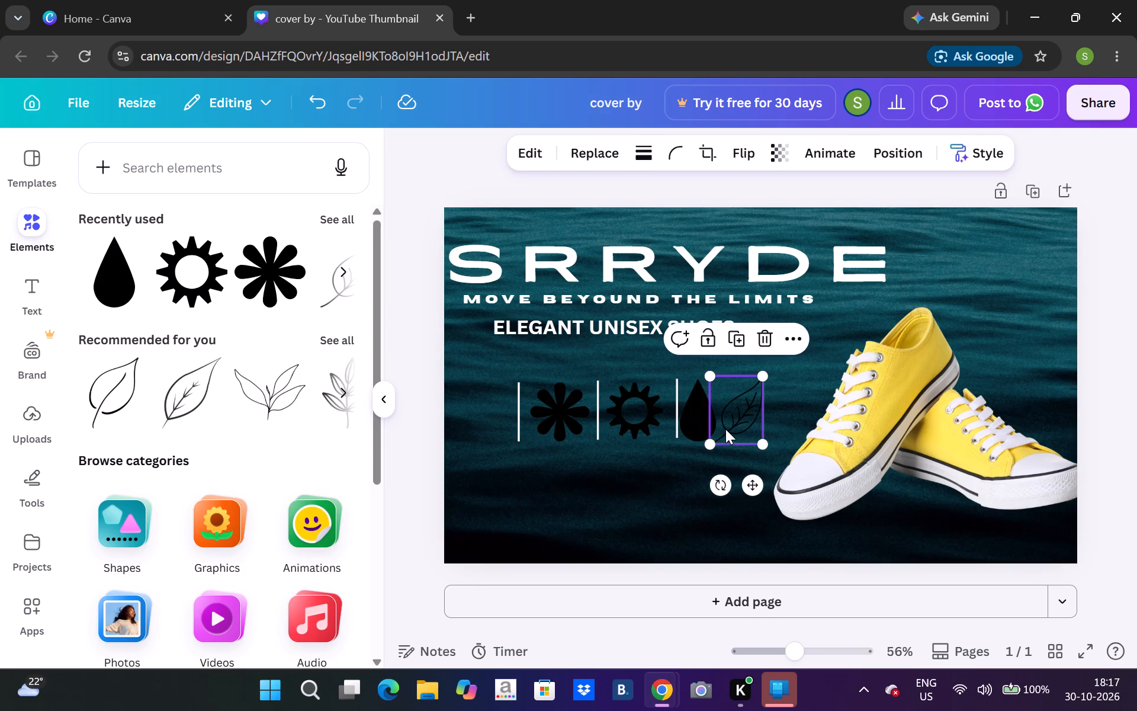
drag(699, 401, 528, 398)
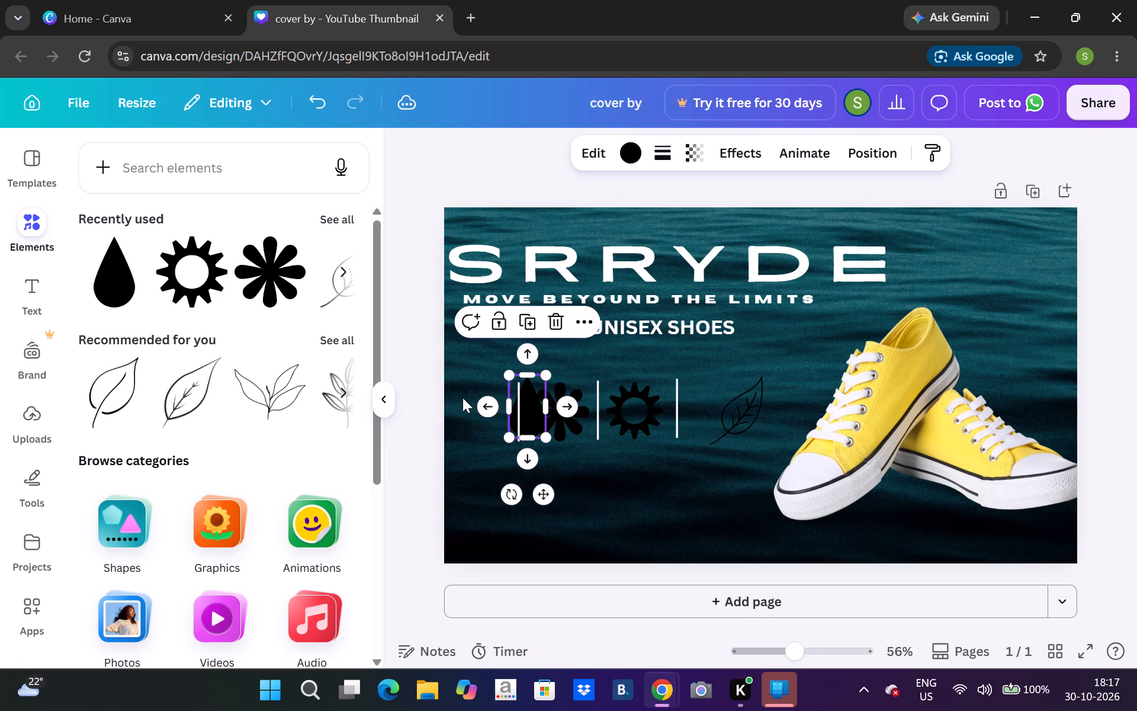
drag(528, 407, 479, 460)
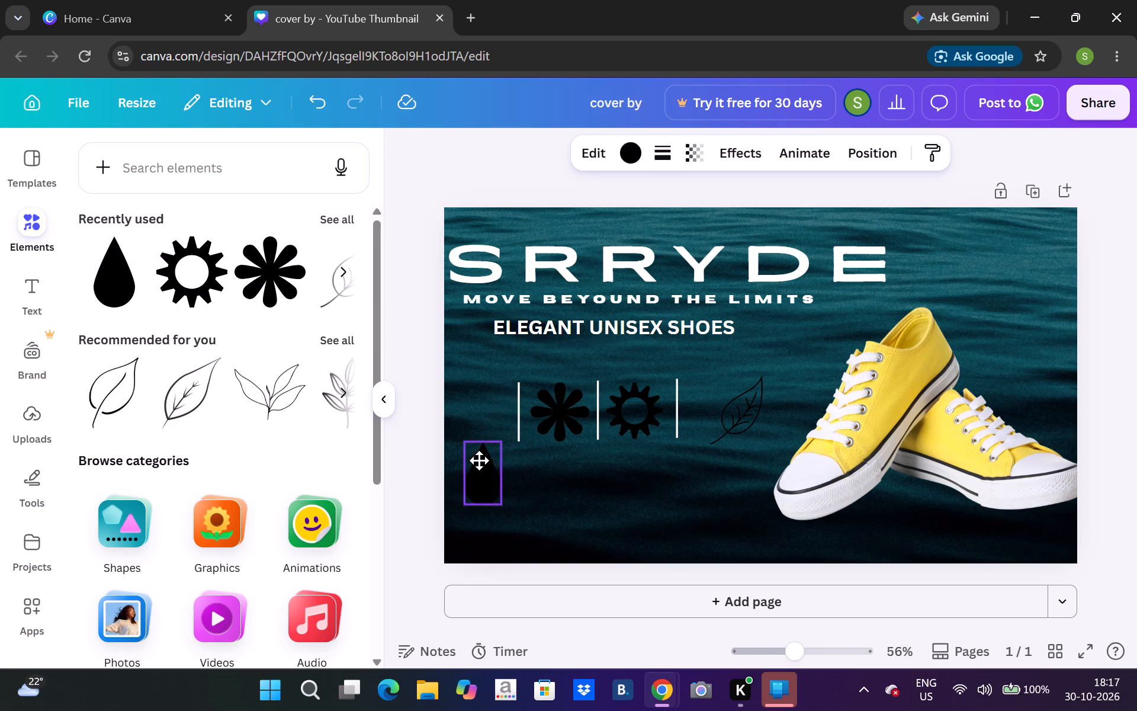
drag(479, 460, 484, 414)
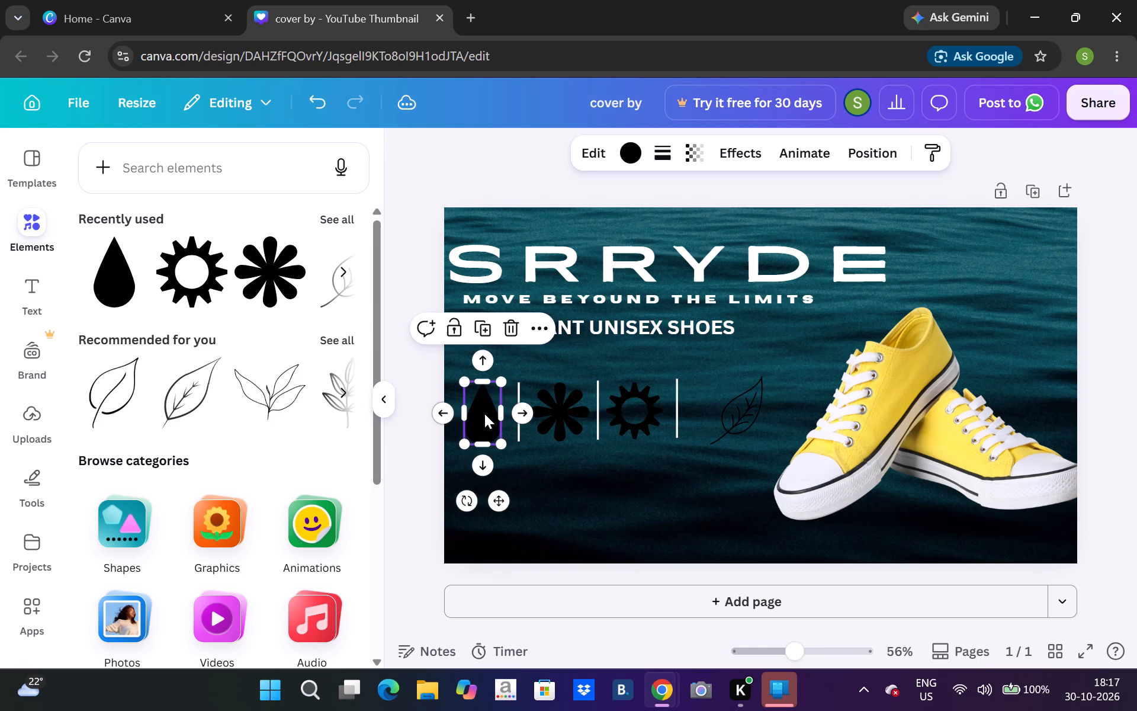
Shift the leaf icon closer to the last separator, level it with the icon row, and nudge it slightly left.
drag(747, 415, 737, 419)
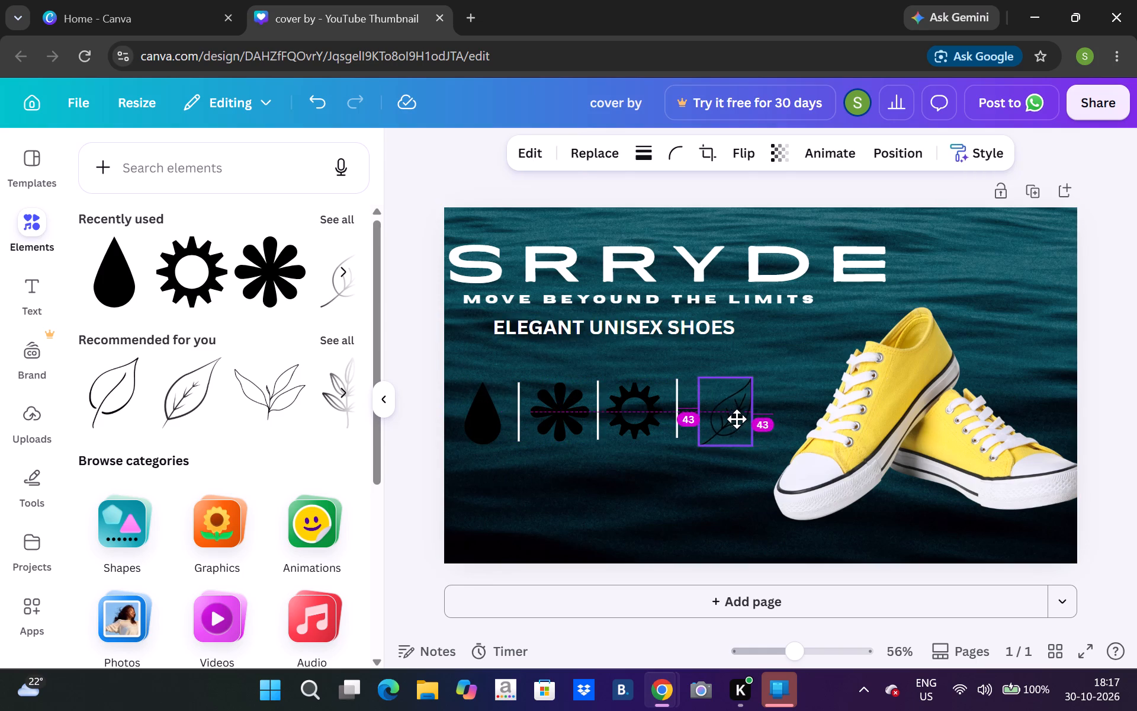
drag(737, 419, 735, 412)
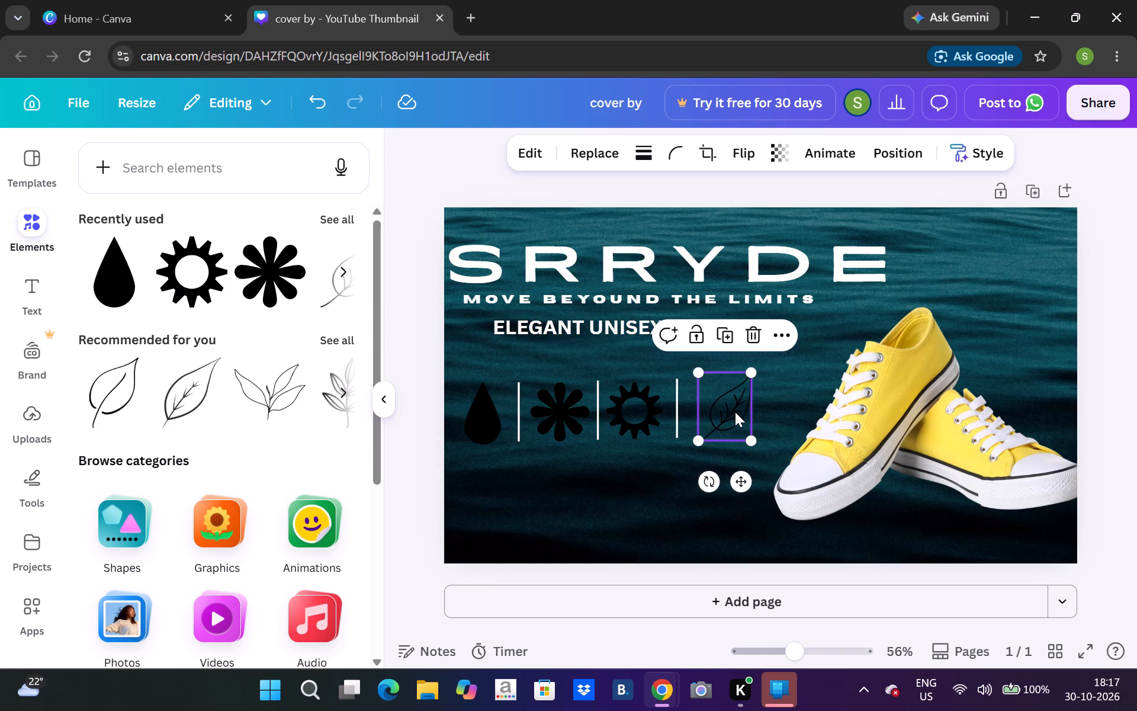
key(Left)
key(Left)
key(Left)
key(Left)
key(Left)
key(Left)
key(Left)
key(Left)
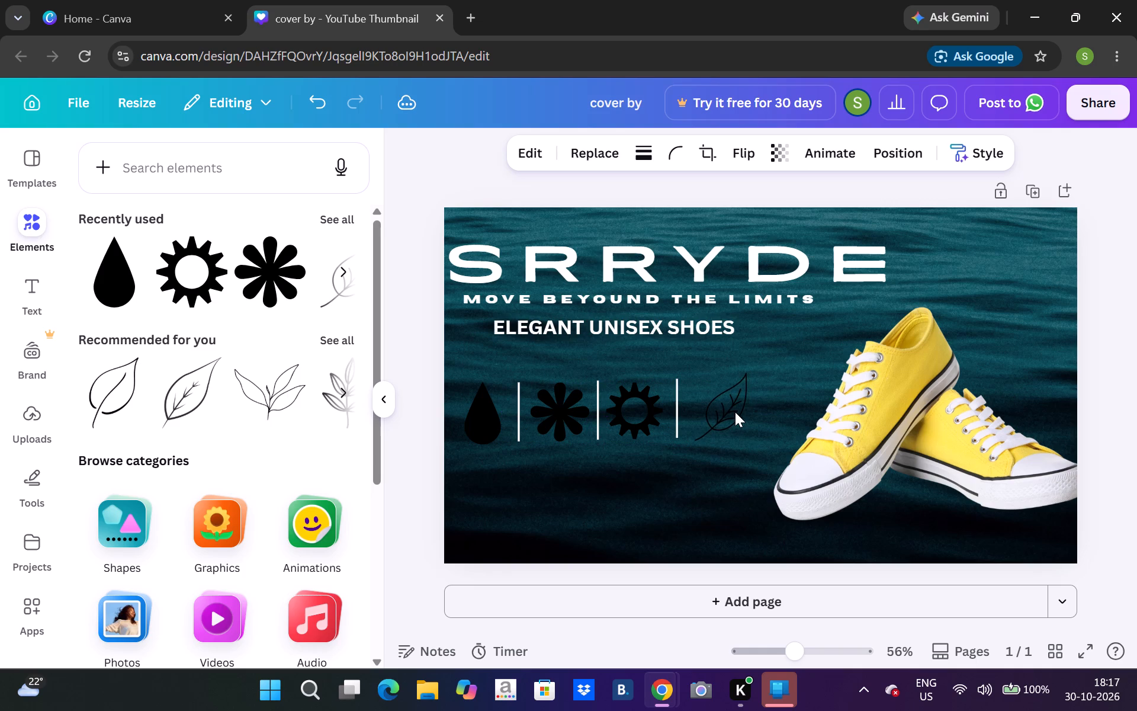
click(645, 515)
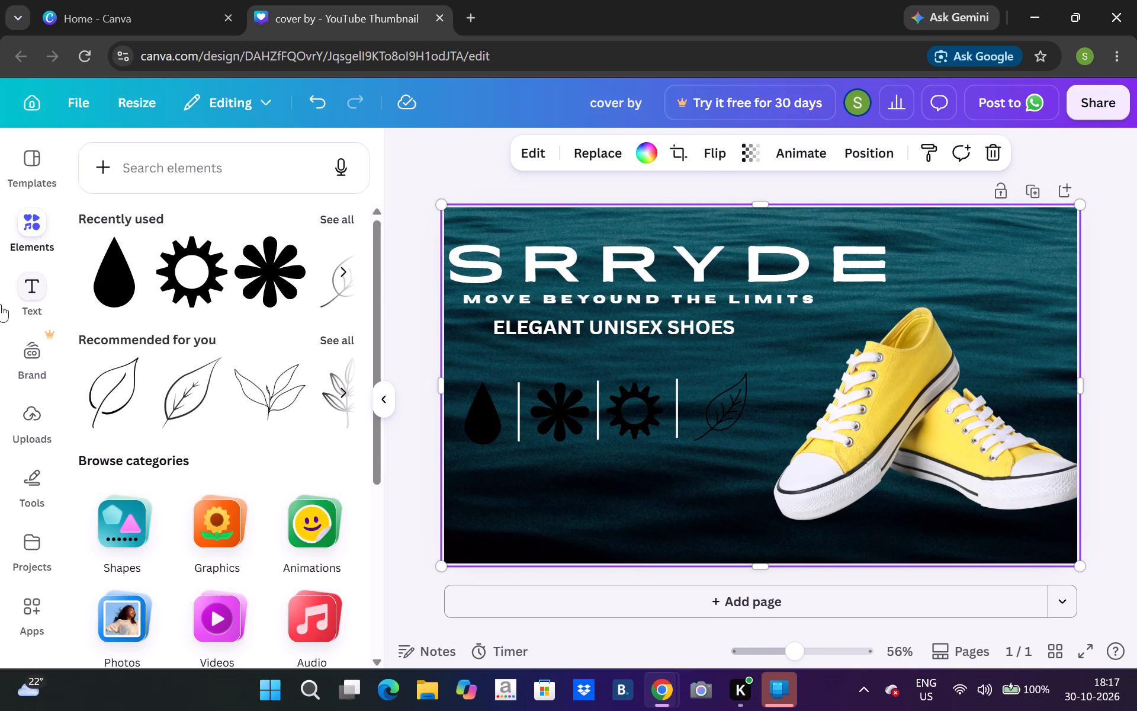
Add a subheading reading LIGHT WEIGHT and reduce its font size to 20.
click(24, 305)
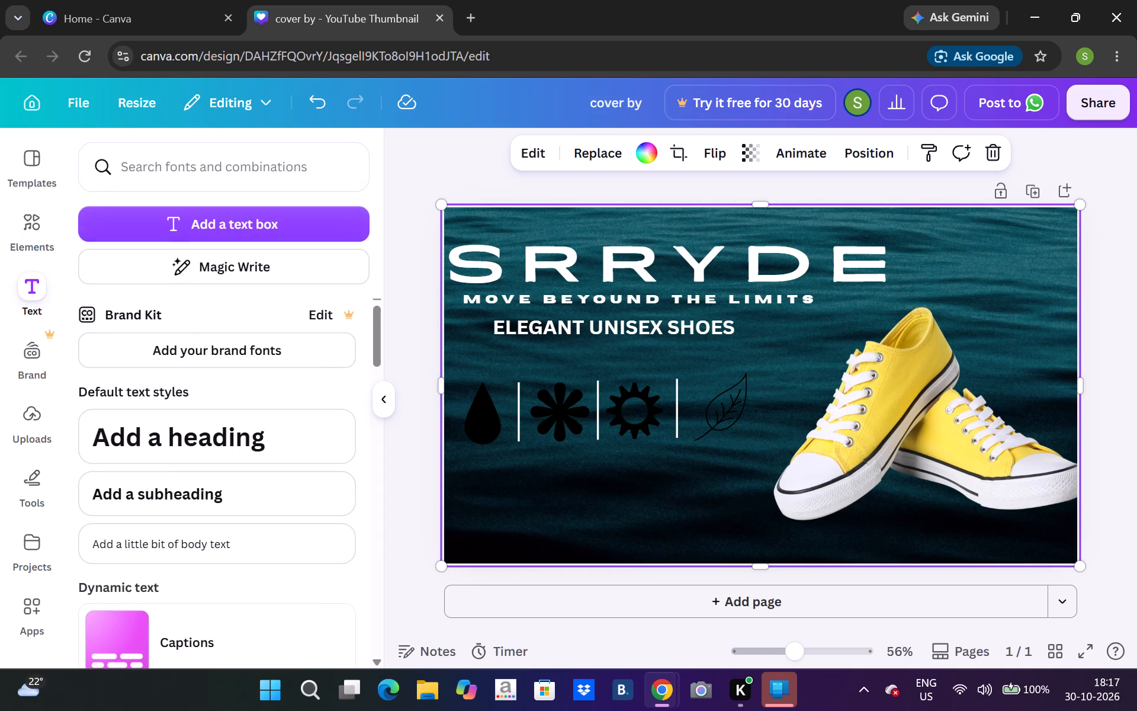
click(178, 492)
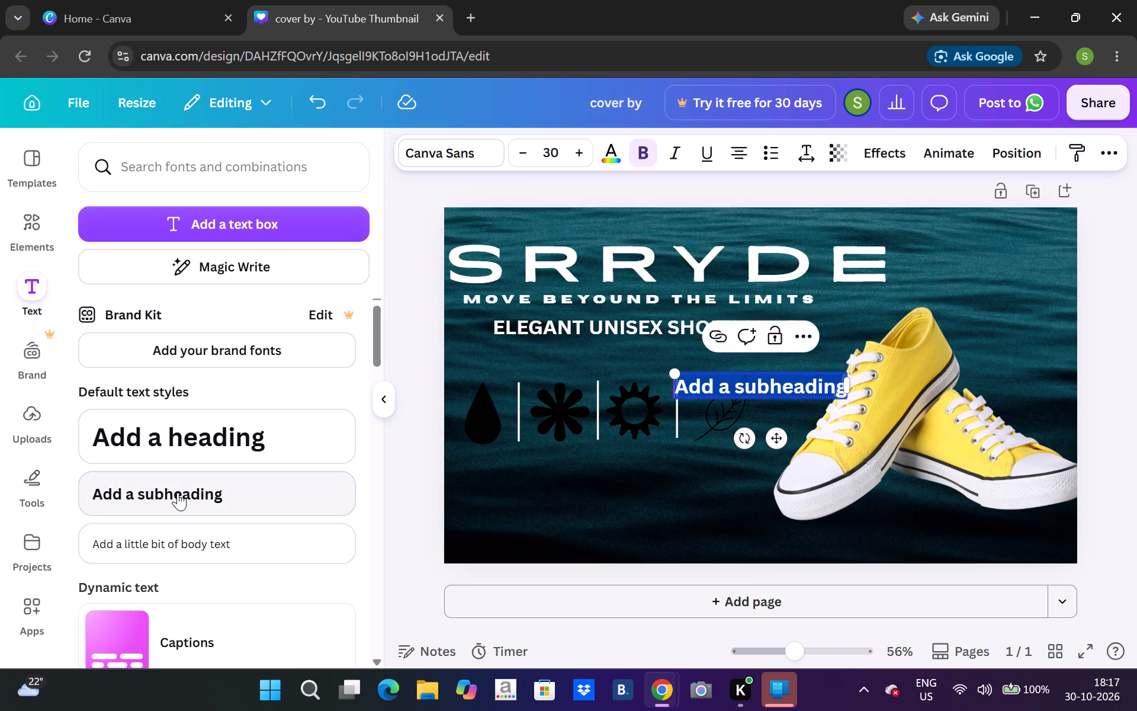
text(LIGHT)
key(space)
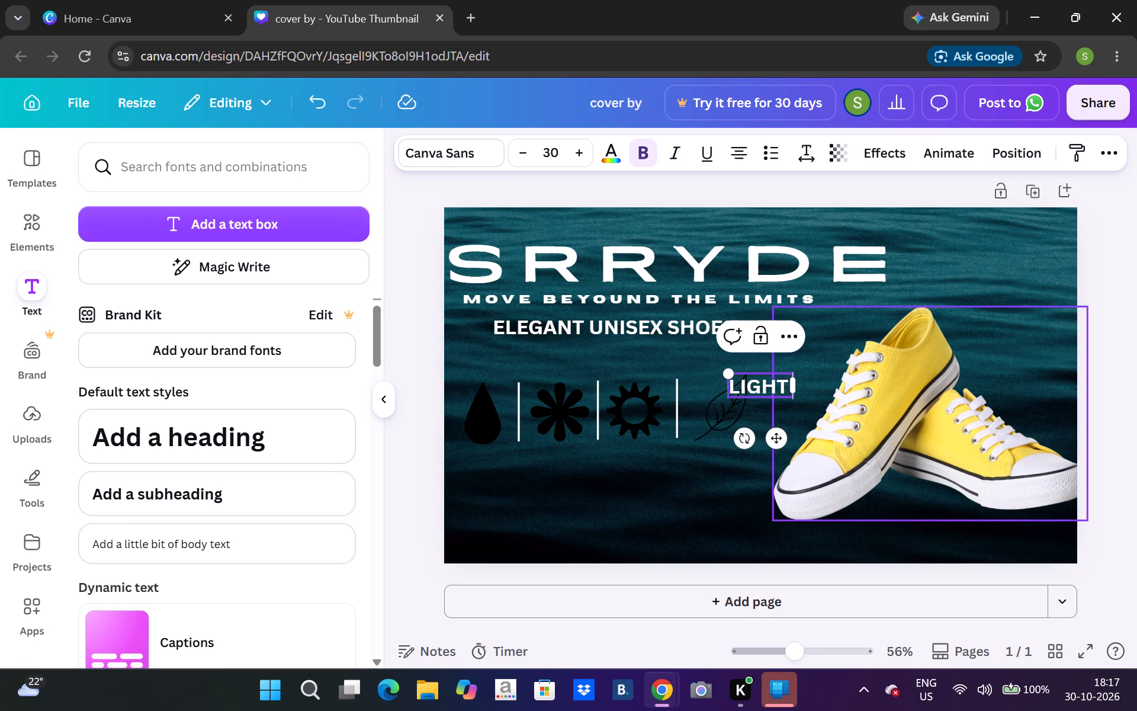
text(WEIGHY)
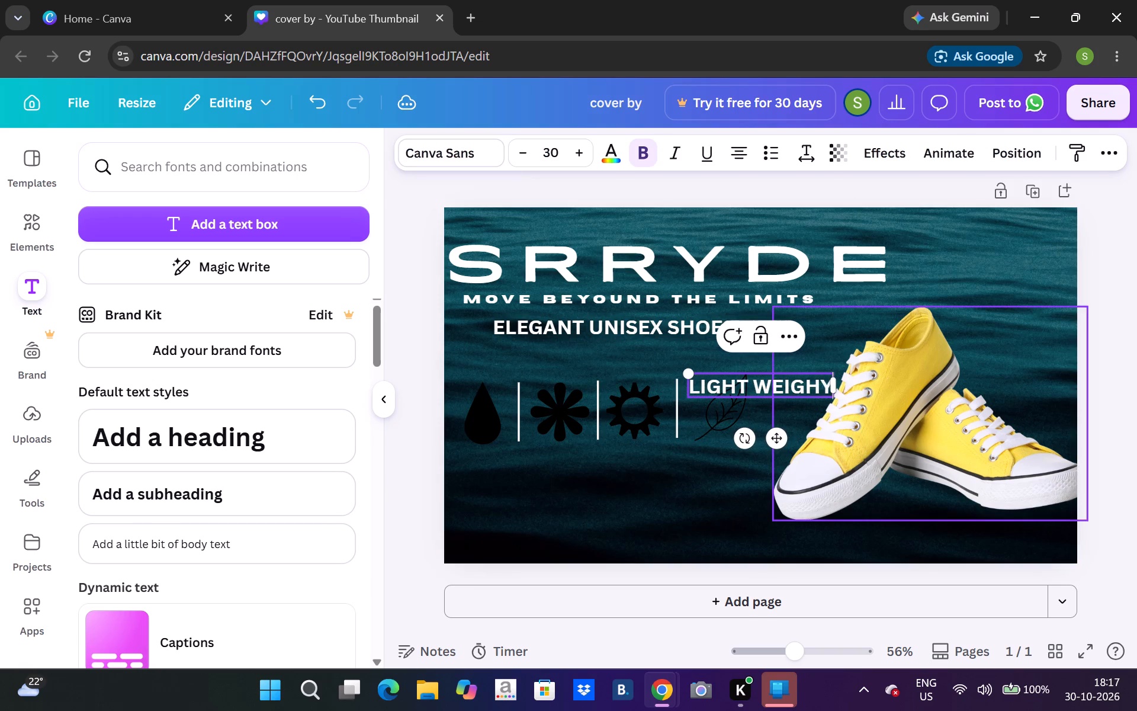
key(BackSpace)
key(t)
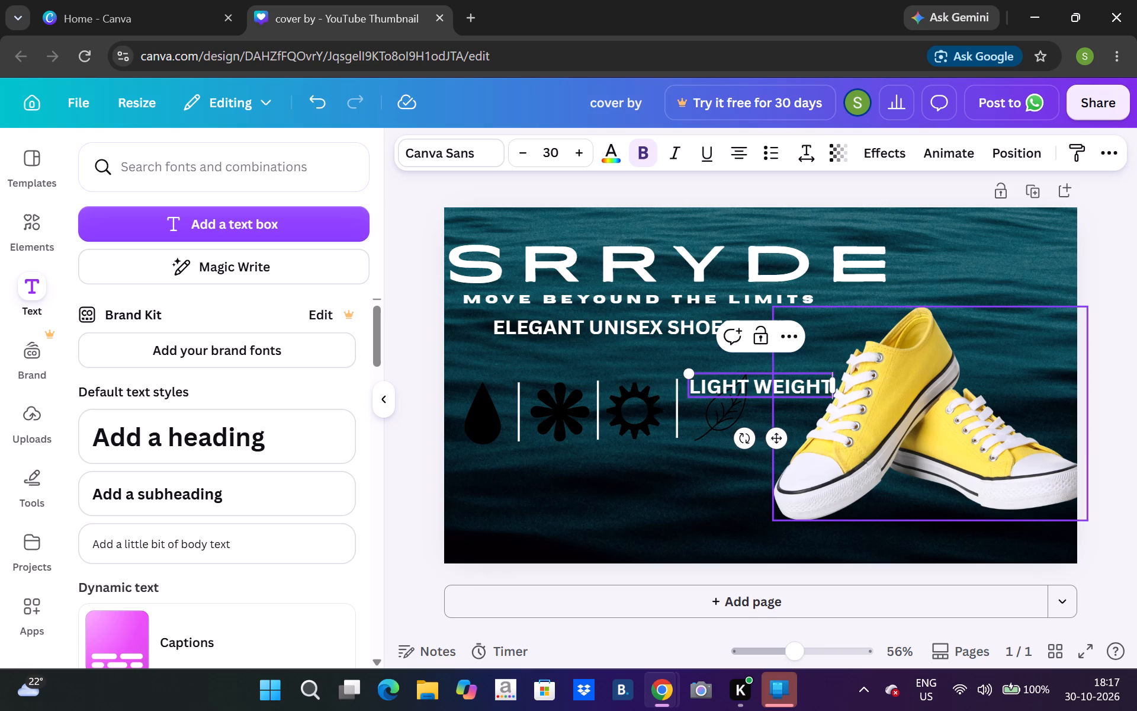
triple_click(521, 152)
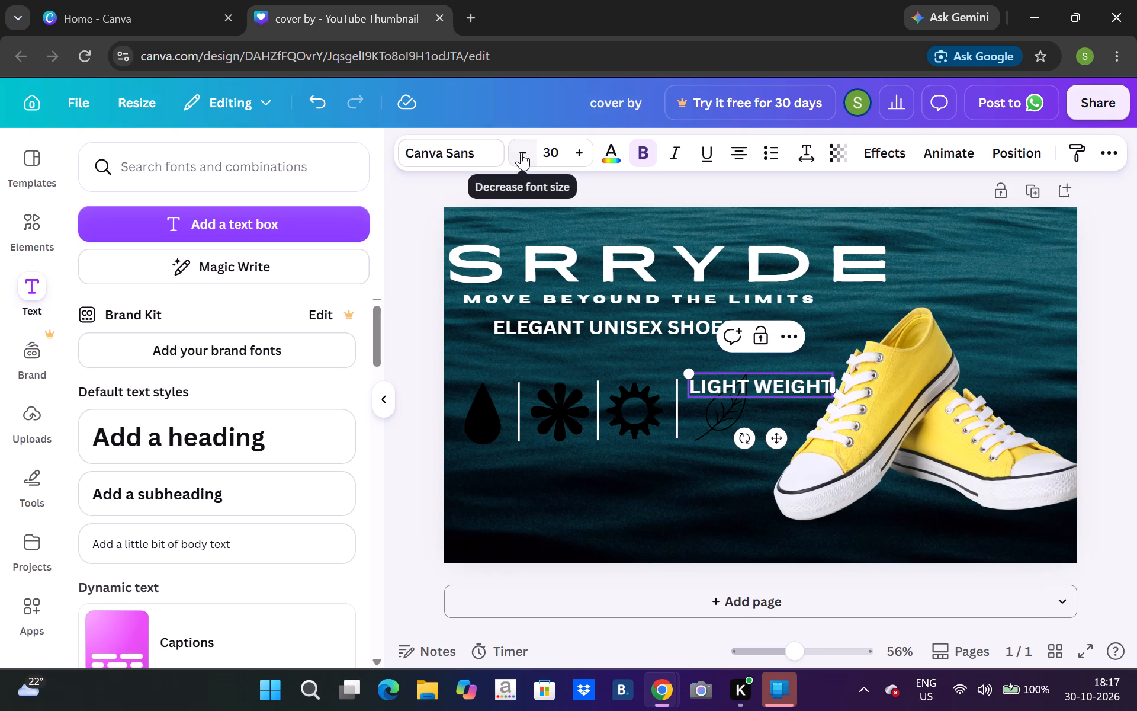
triple_click(521, 152)
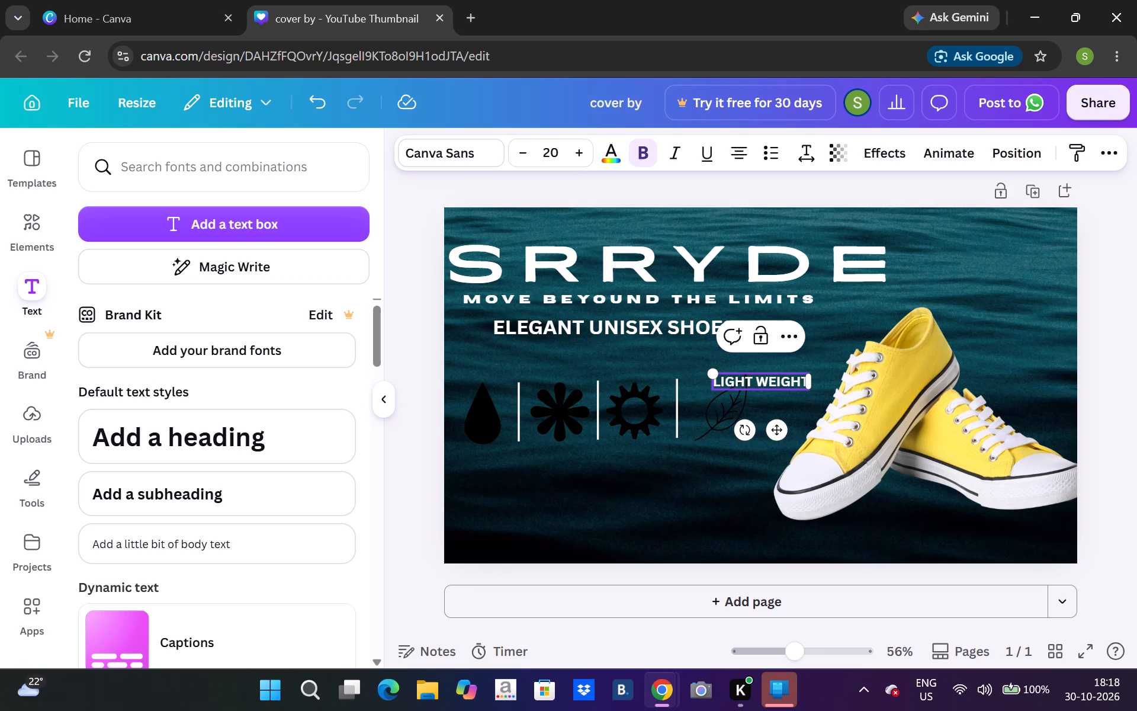
Move the LIGHT WEIGHT label to just beneath the drop icon.
drag(753, 375, 702, 408)
click(718, 447)
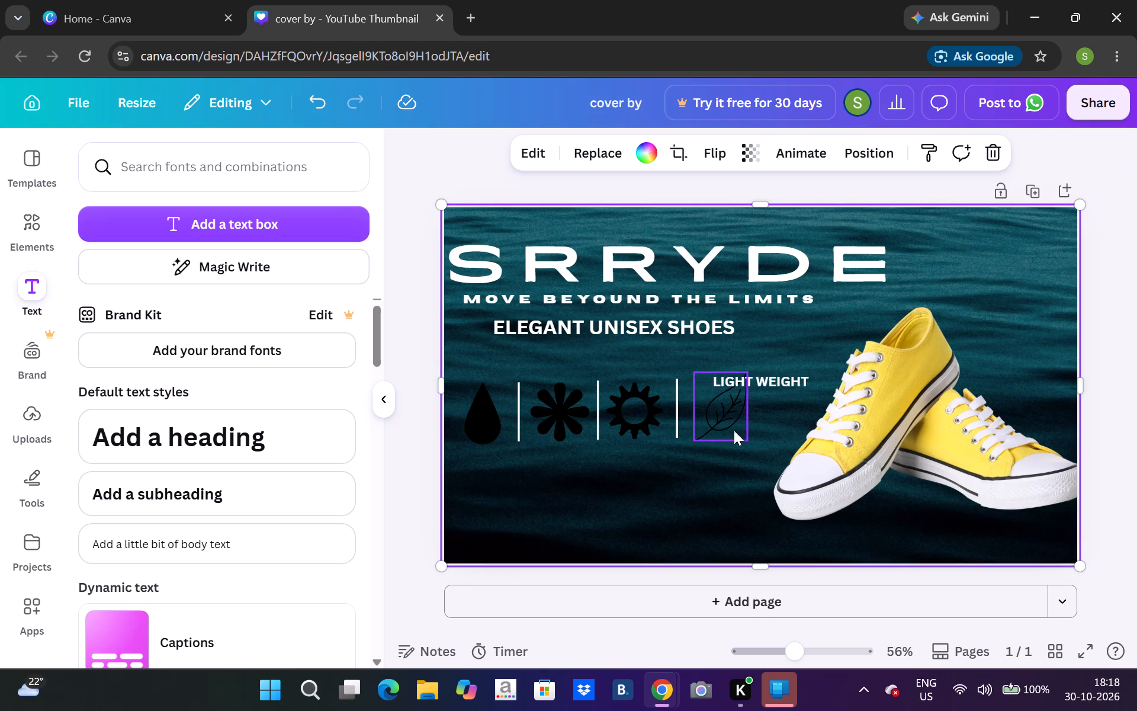
drag(775, 376, 555, 469)
click(521, 466)
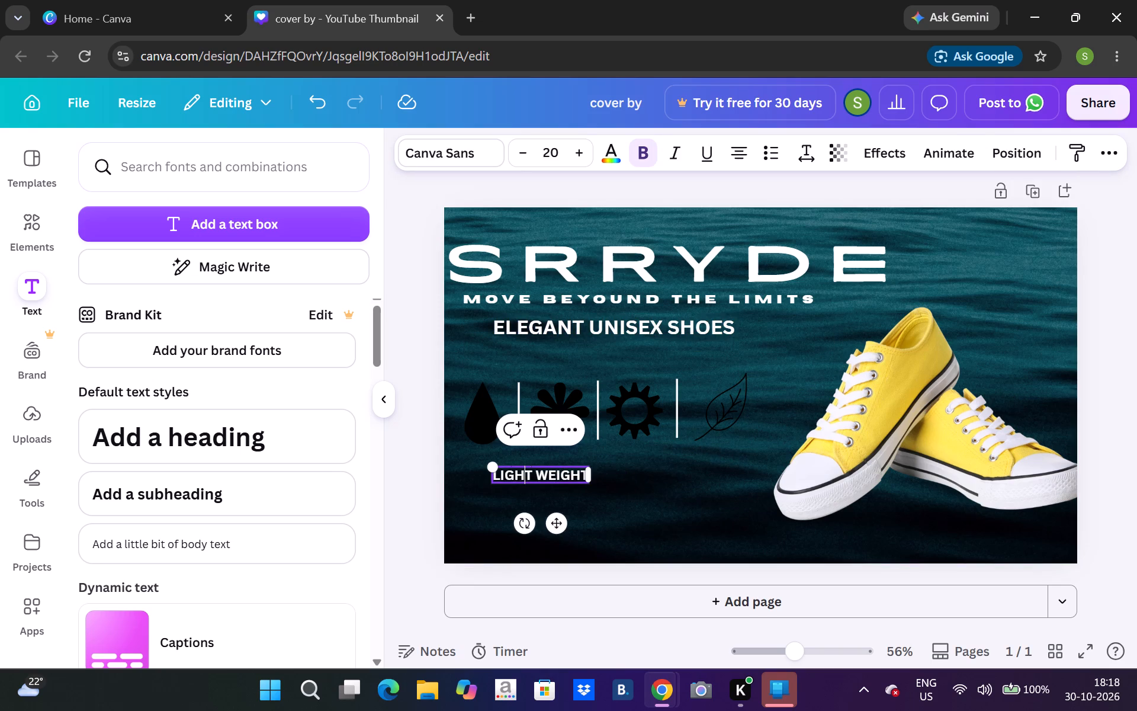
click(497, 466)
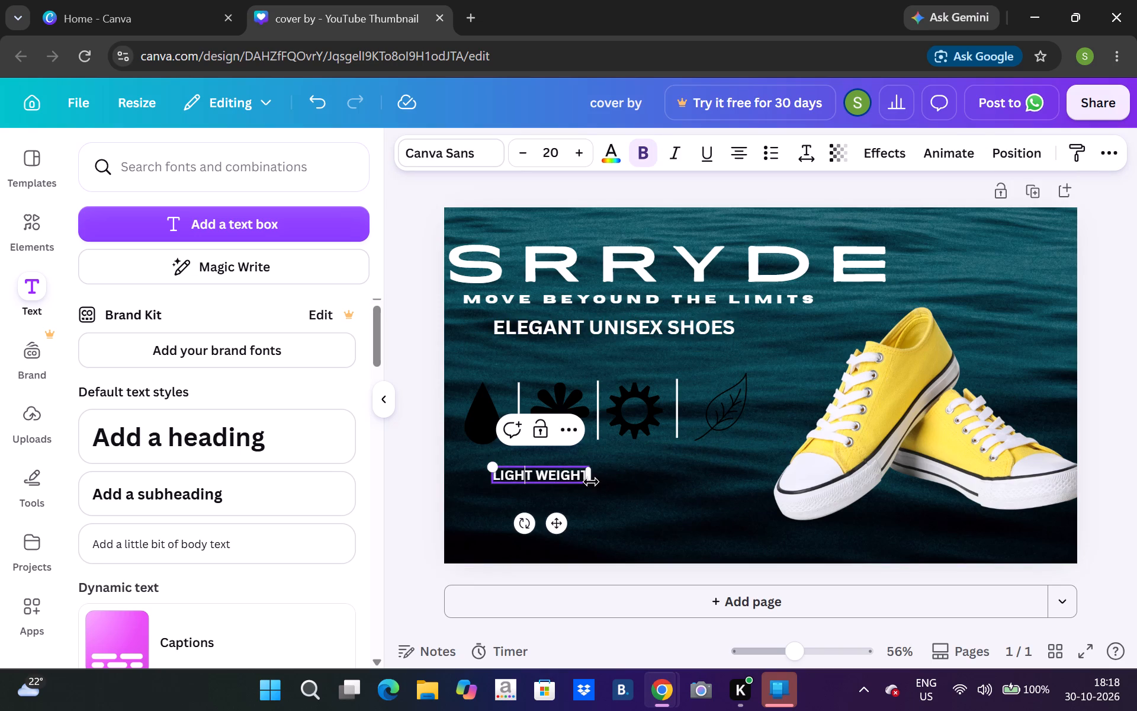
click(594, 482)
click(650, 517)
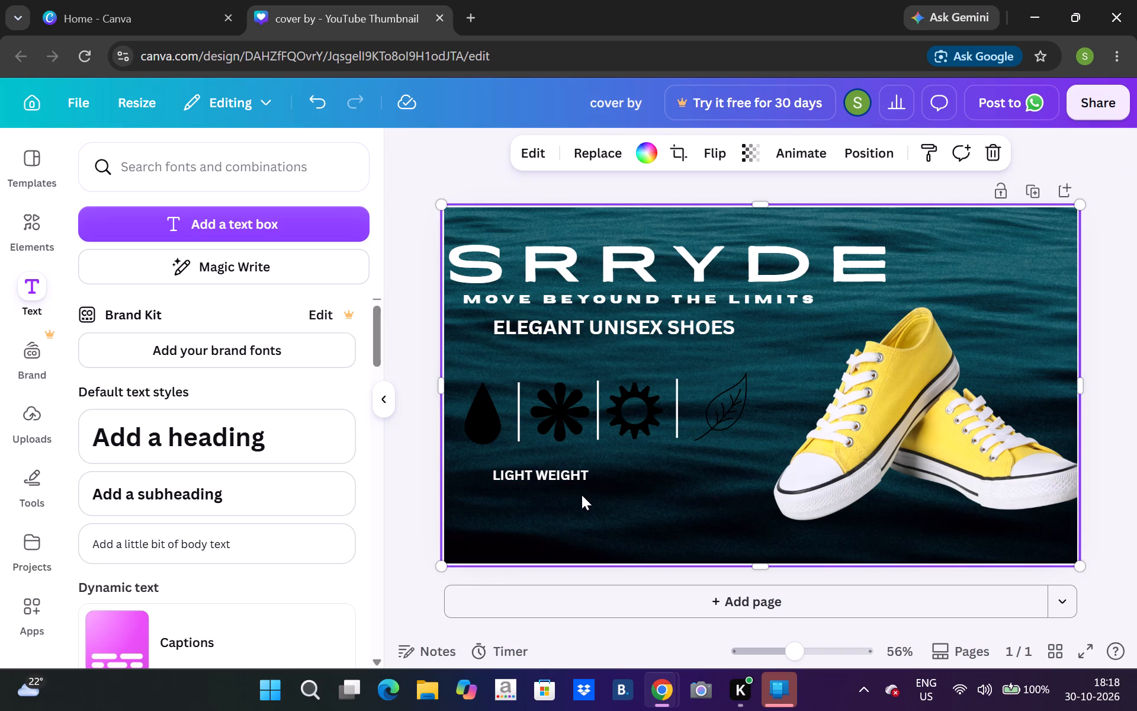
drag(568, 480, 519, 469)
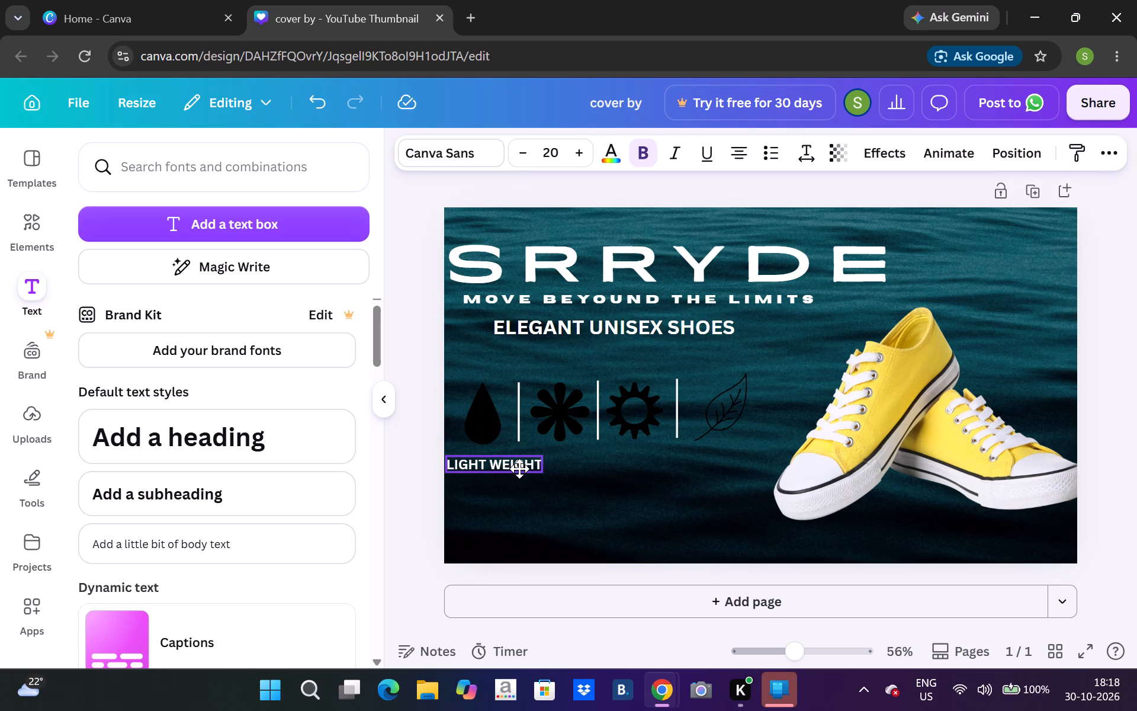
drag(519, 469, 525, 472)
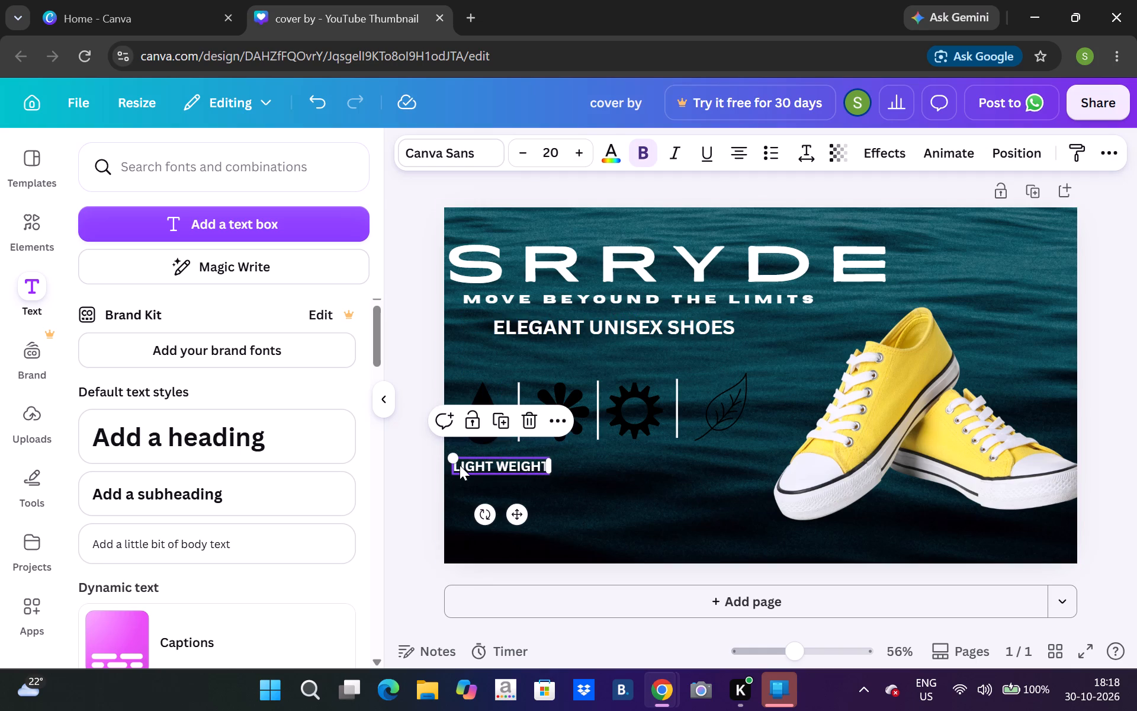
Change the LIGHT WEIGHT label's font to Anton.
click(467, 157)
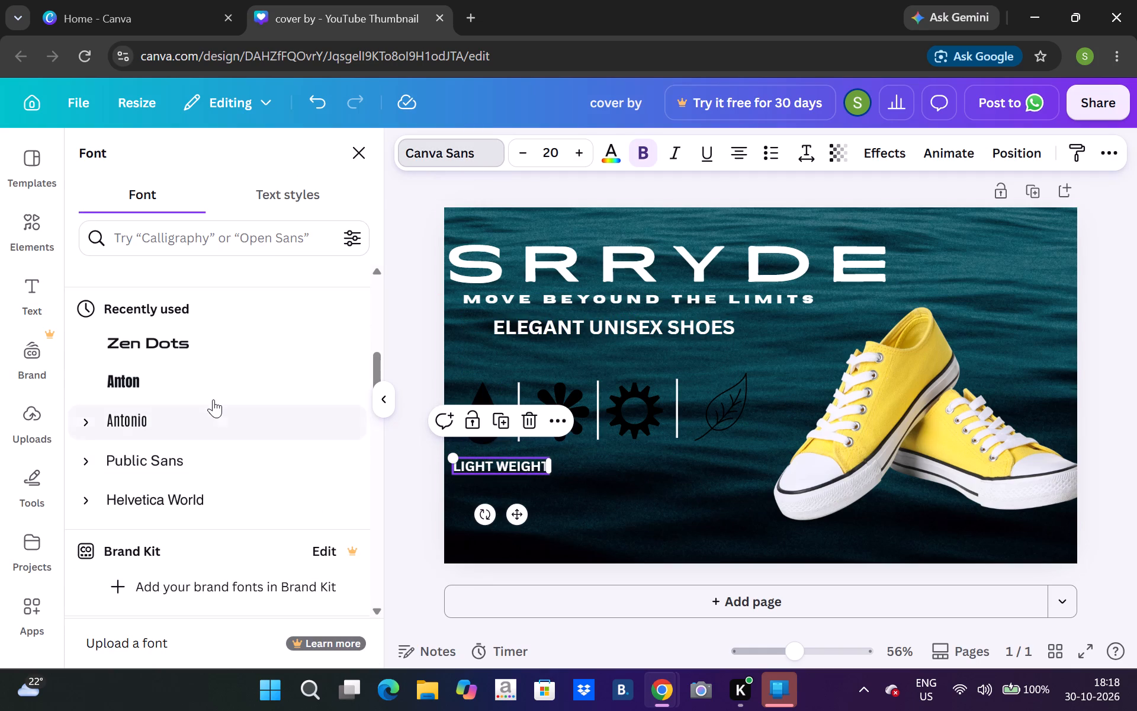
click(213, 397)
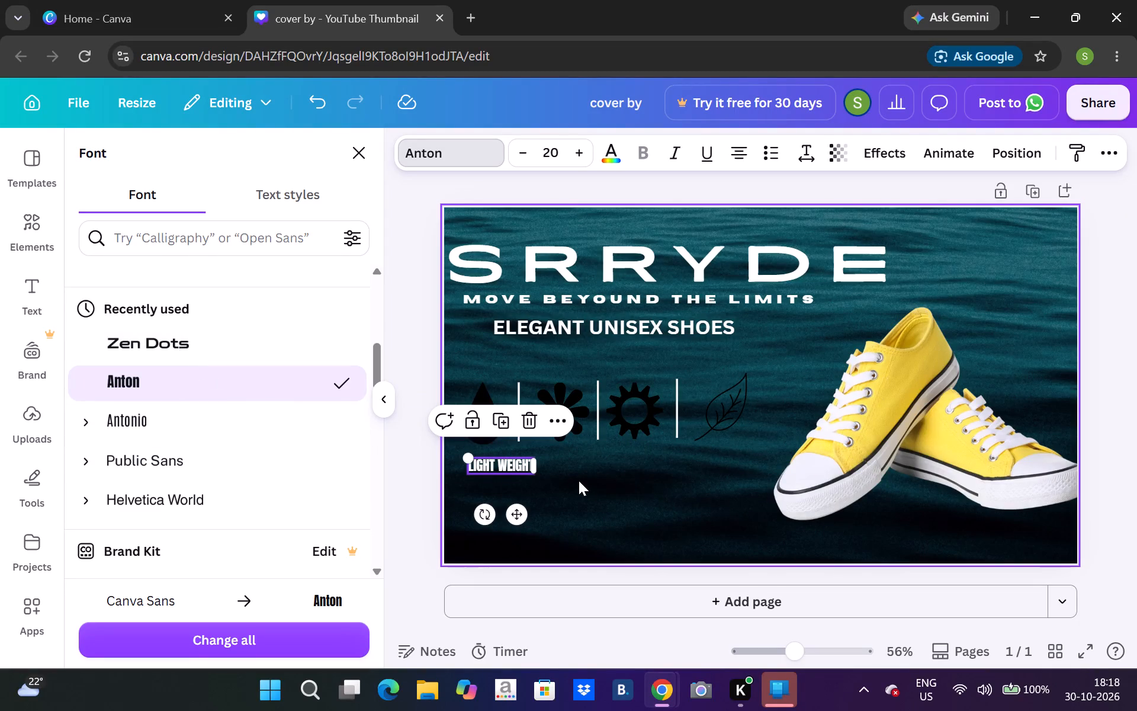
Nudge the LIGHT WEIGHT label left until it is roughly centred beneath the drop icon.
key(Left)
key(Left)
key(Left)
key(Left)
key(Left)
key(Left)
key(Left)
key(Left)
key(Left)
key(Left)
key(Left)
key(Left)
key(Left)
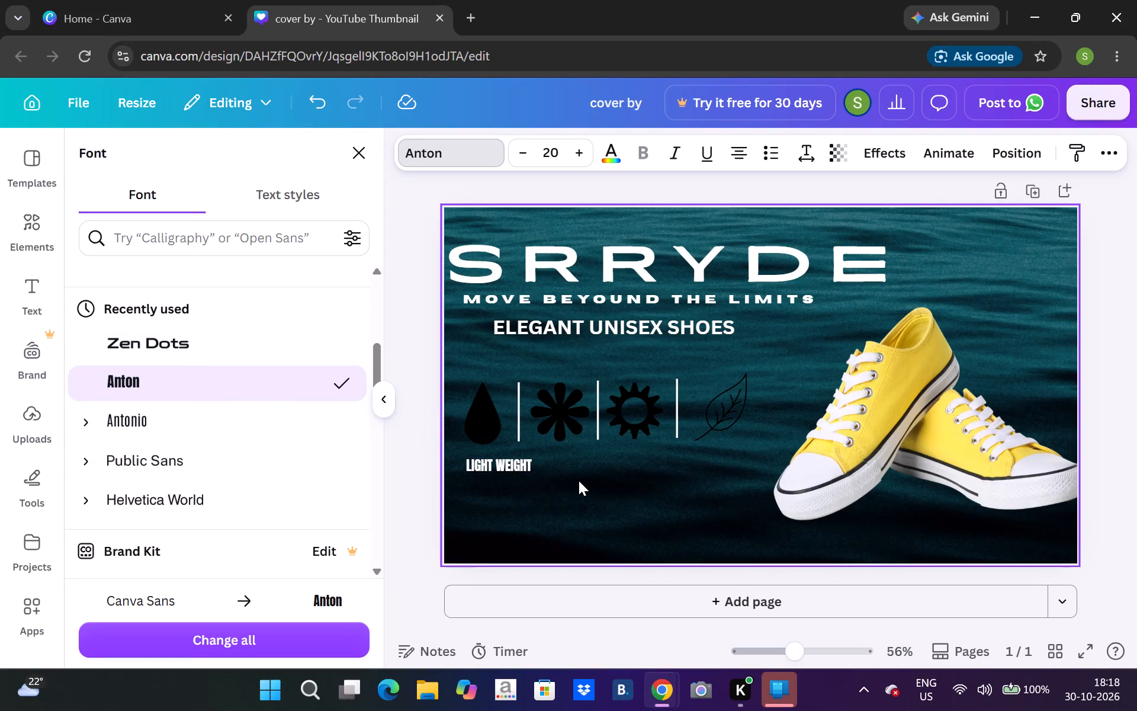
key(Left)
key(Left)
key(Left)
key(Left)
key(Left)
key(Left)
key(Left)
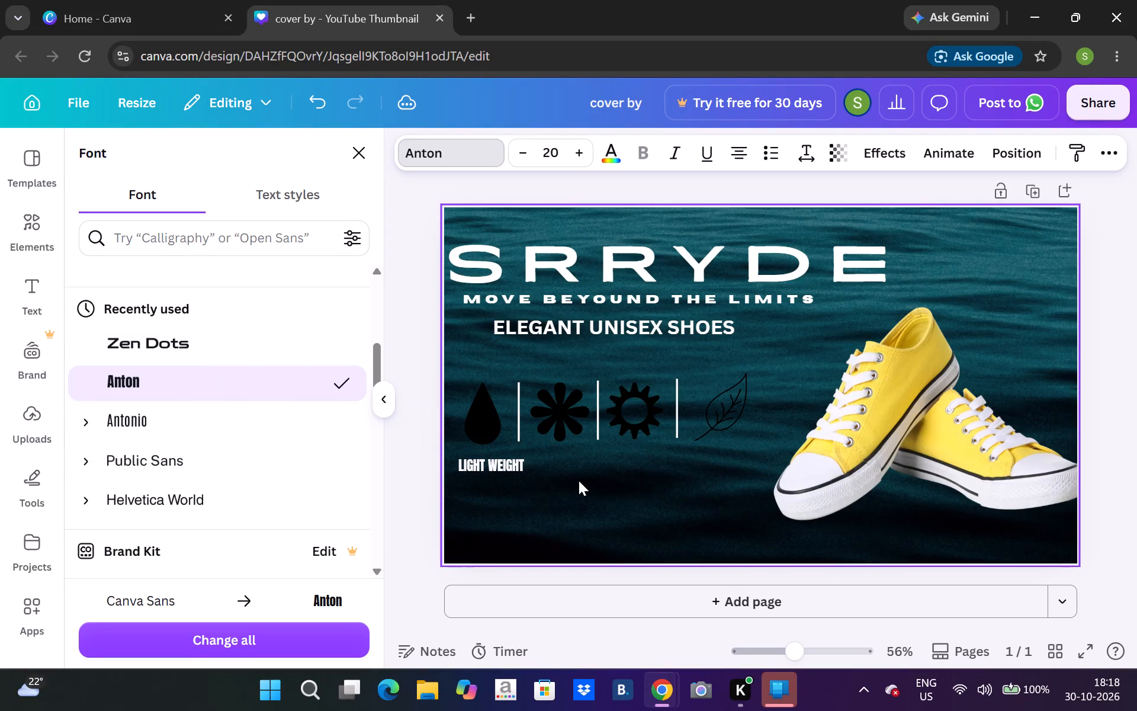
key(Left)
key(Left)
key(Left)
key(Left)
key(Left)
key(Left)
key(Left)
key(Left)
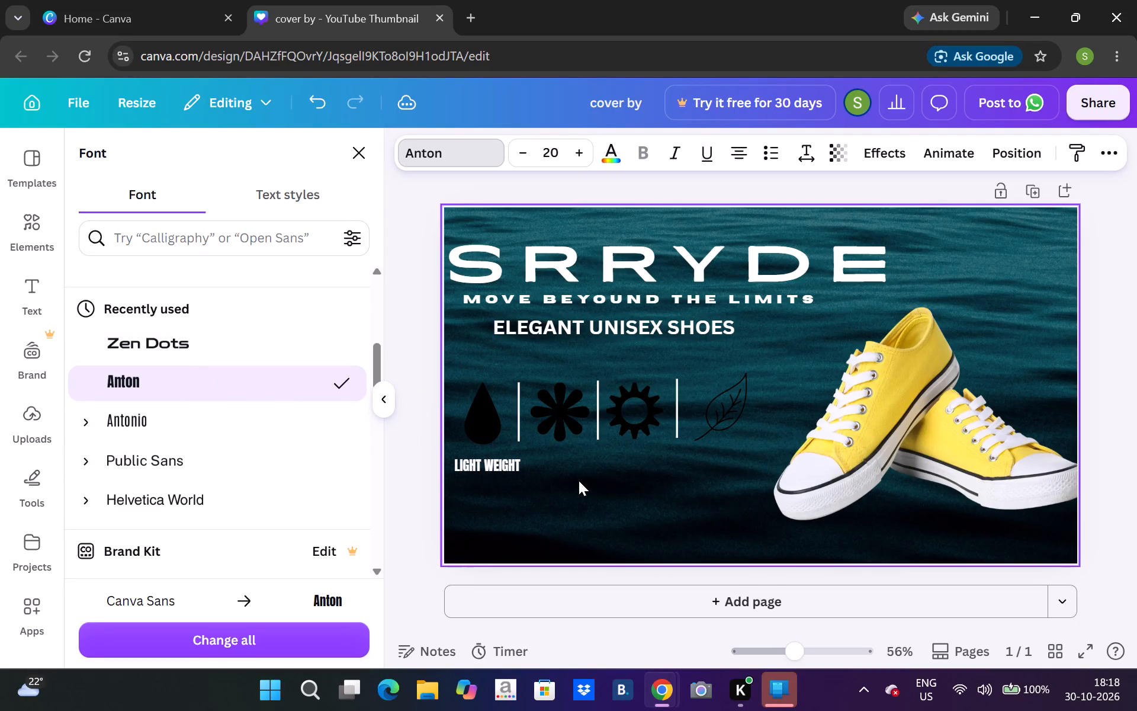
key(Left)
key(Left)
key(Left)
key(Left)
key(Left)
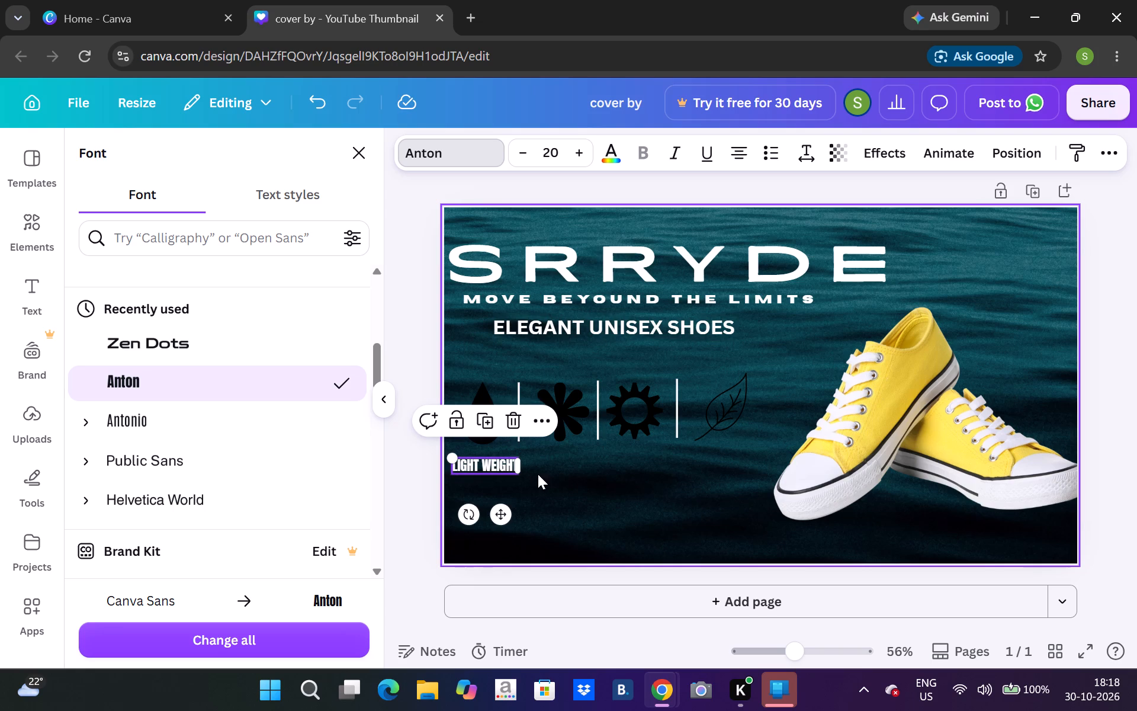
Duplicate the LIGHT WEIGHT label and try to shift the copy towards the flower icon.
click(484, 422)
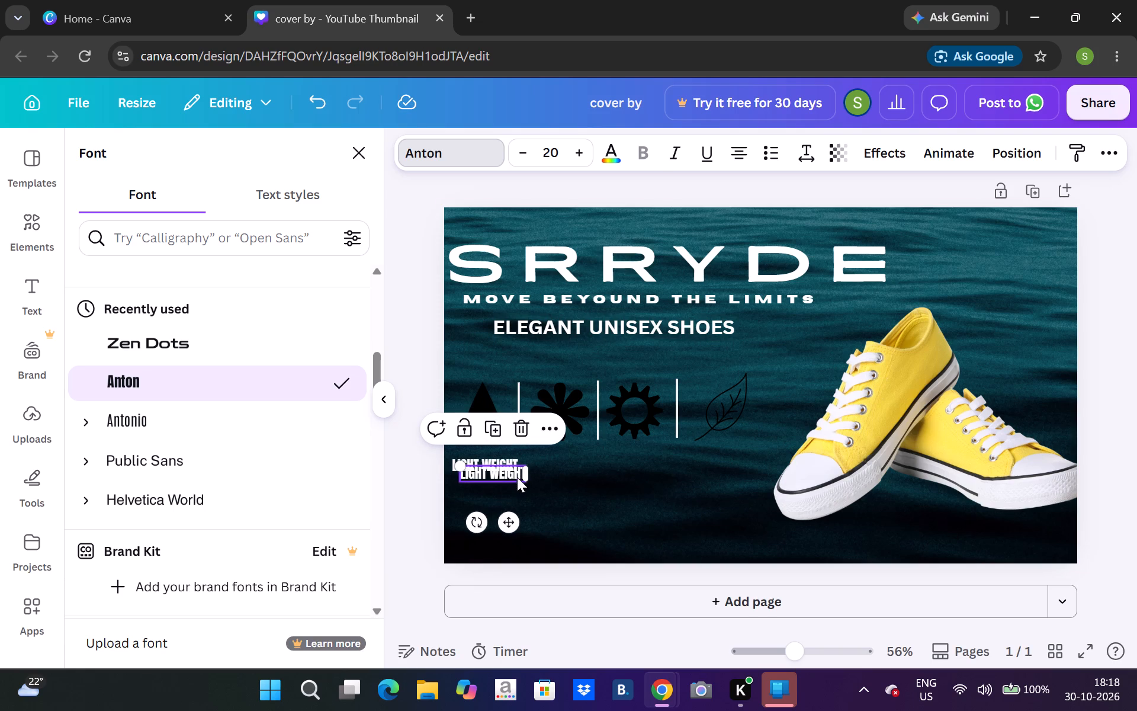
key(Right)
key(Right)
click(514, 469)
key(Right)
key(Right)
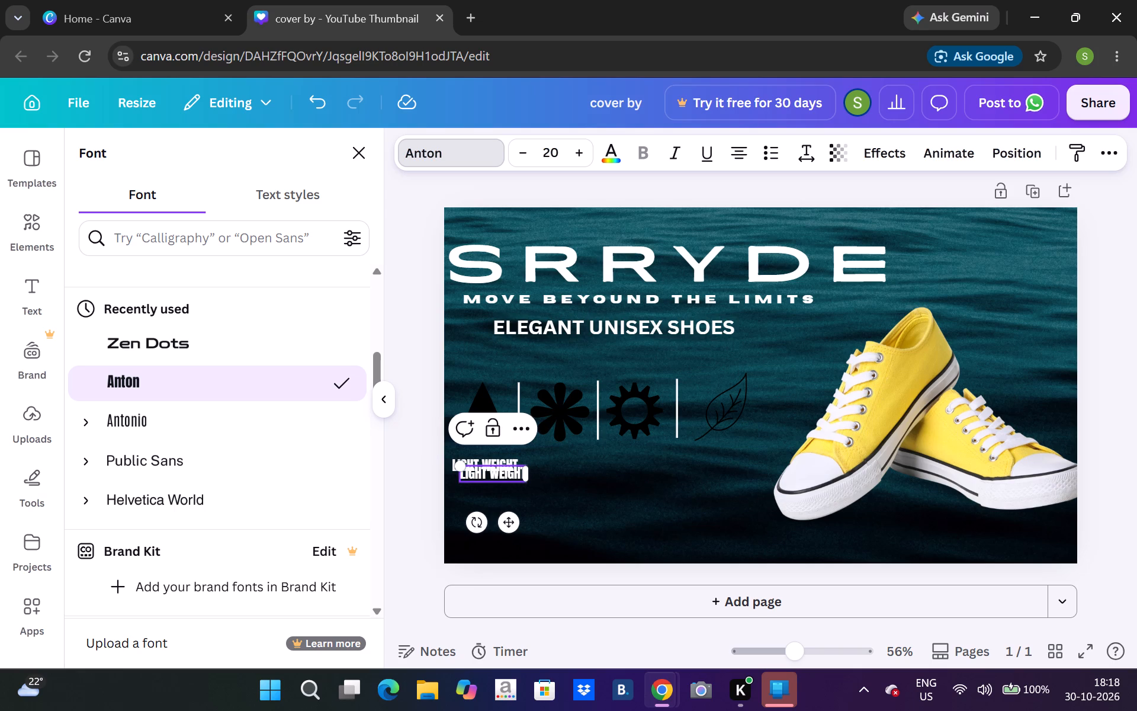
drag(505, 474, 563, 461)
drag(486, 477, 554, 478)
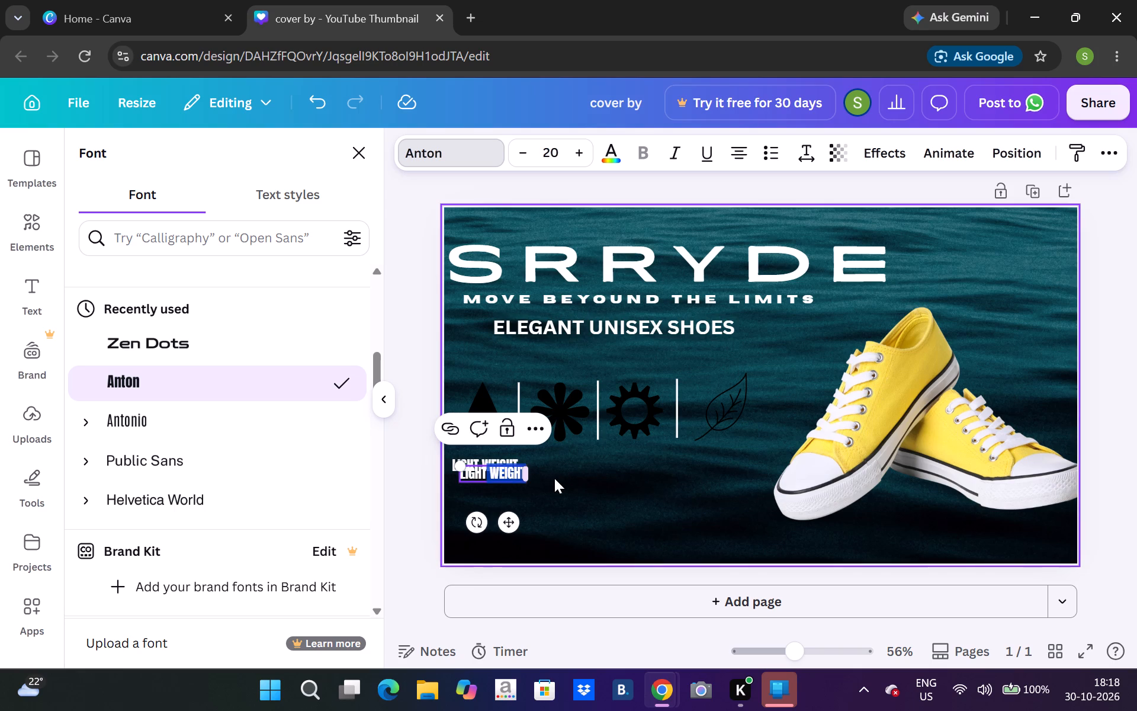
drag(554, 478, 543, 477)
drag(471, 471, 536, 480)
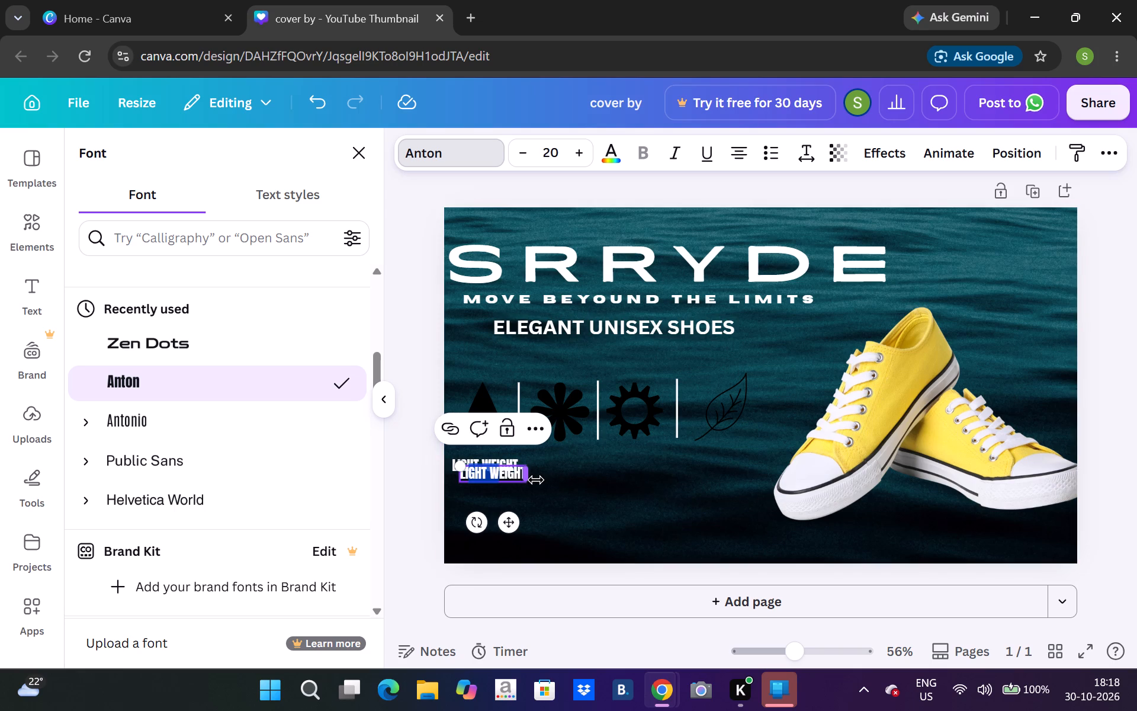
Delete WEIGHT and part of LIGHT from the duplicated label, leaving only LHT.
double_click(517, 473)
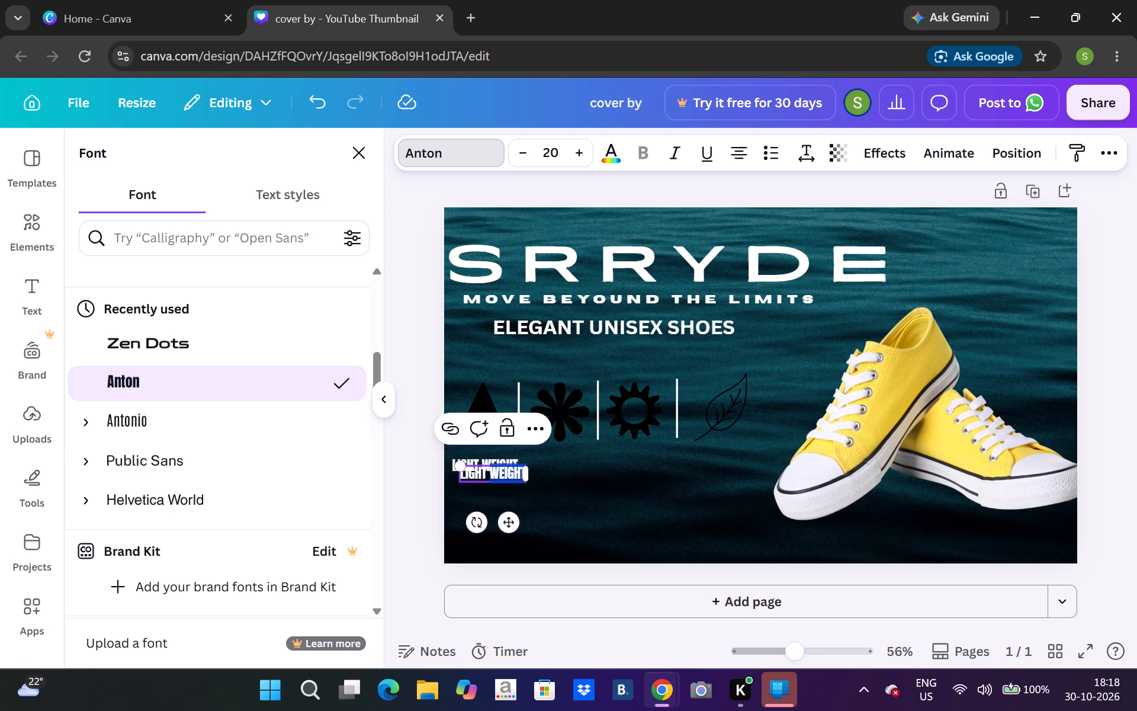
key(BackSpace)
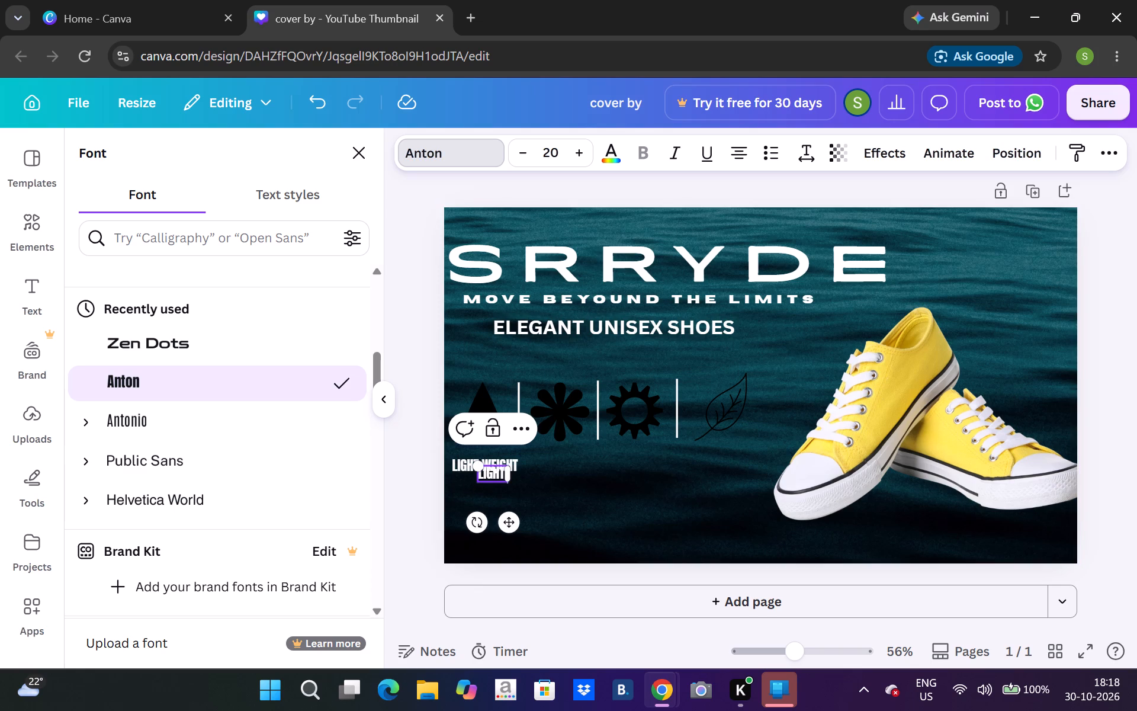
drag(497, 473, 537, 474)
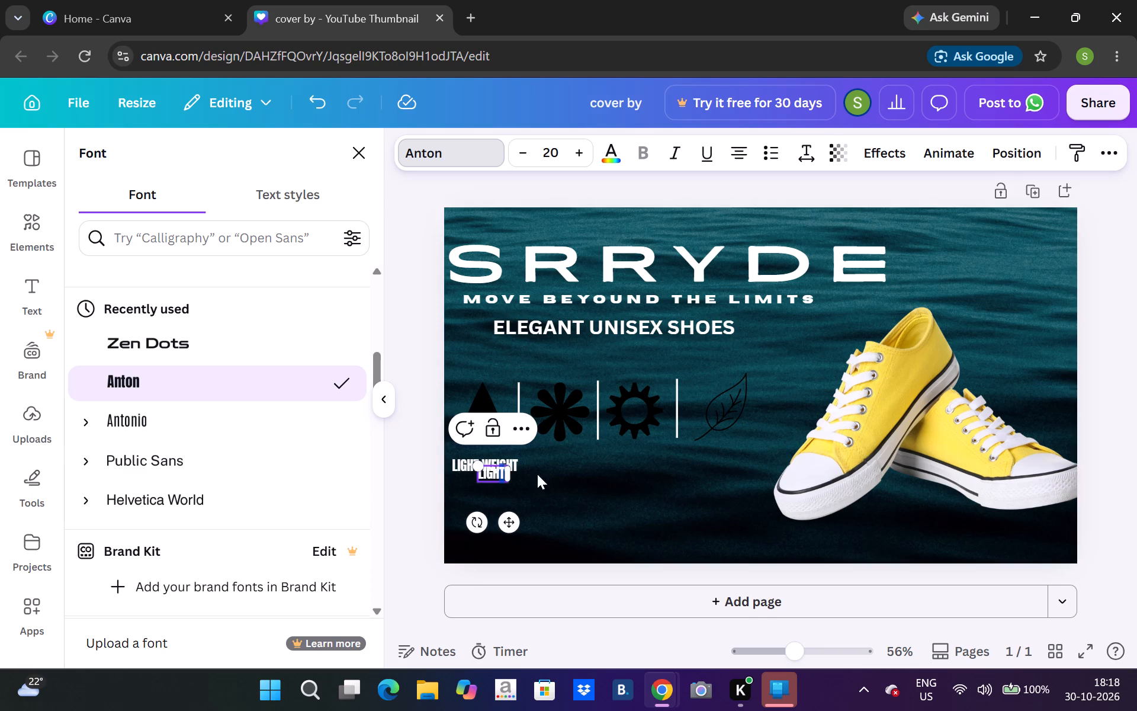
drag(537, 474, 498, 481)
drag(483, 471, 501, 472)
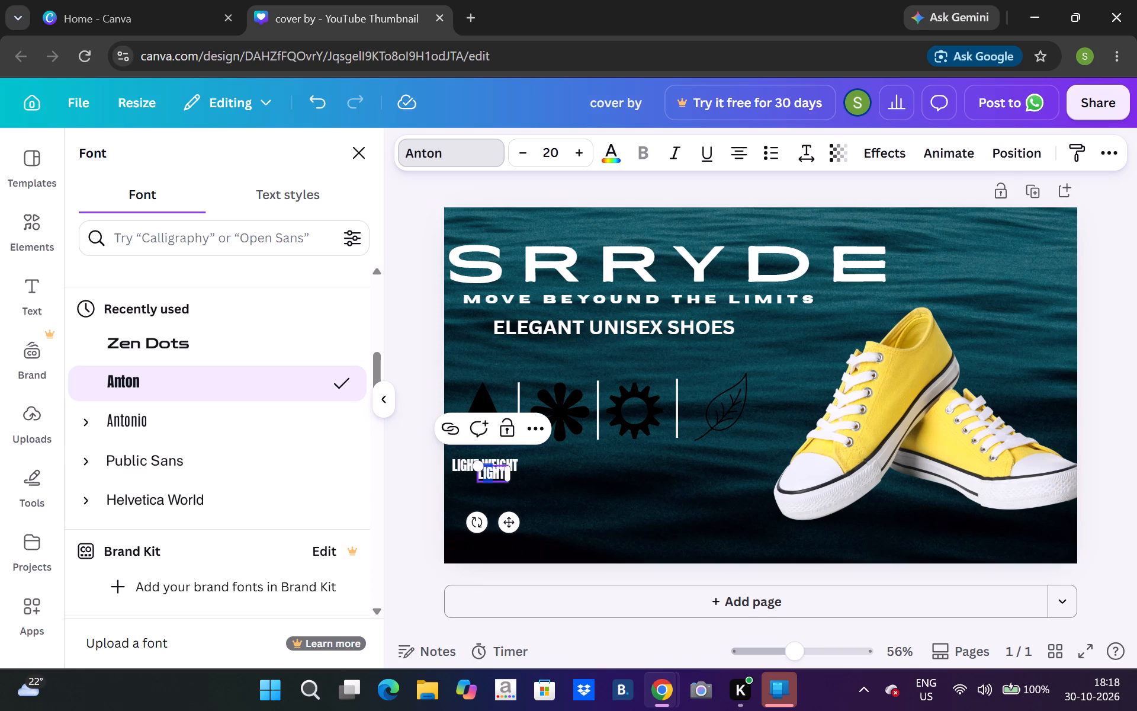
drag(501, 472, 512, 472)
key(BackSpace)
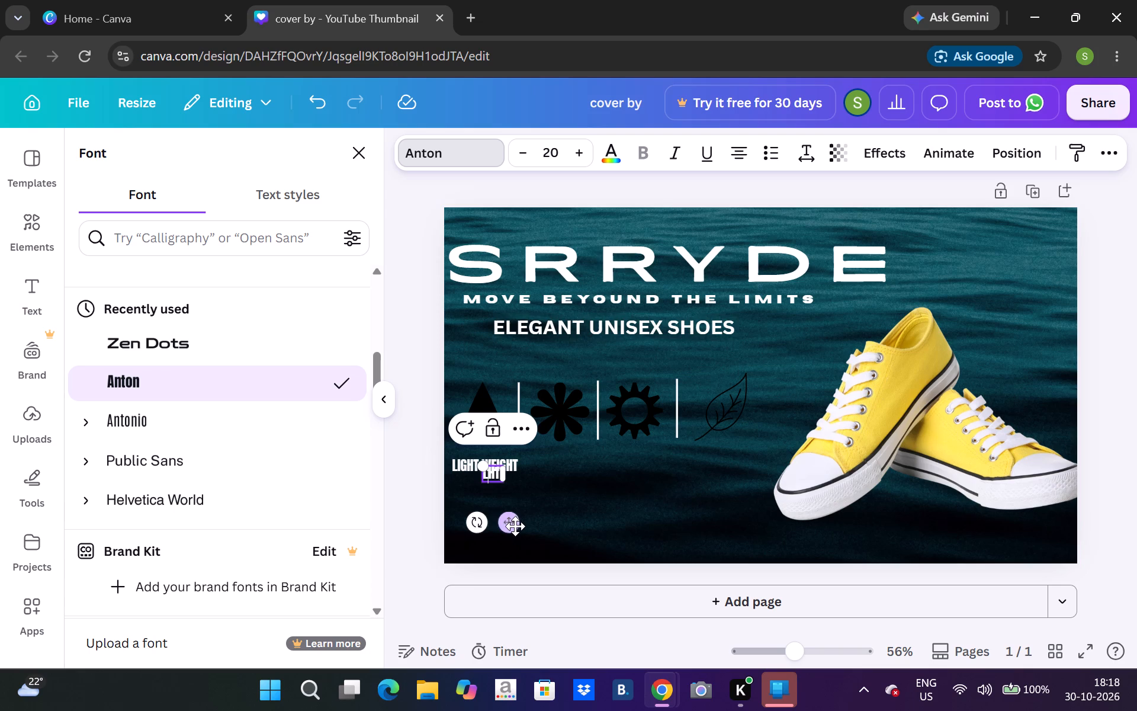
Move the duplicated label beneath the flower icon, level with the LIGHT WEIGHT label.
click(515, 526)
drag(496, 482, 566, 483)
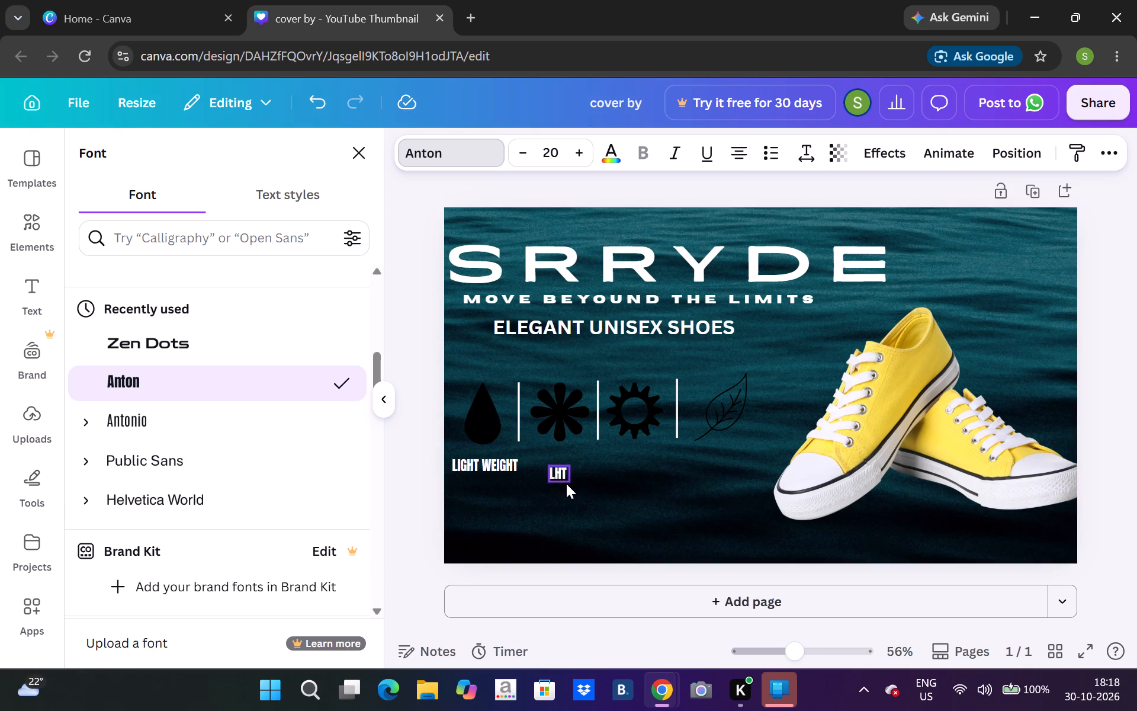
drag(566, 483, 554, 472)
Replace the remaining text of the duplicated label with COMFERTABLE.
double_click(550, 465)
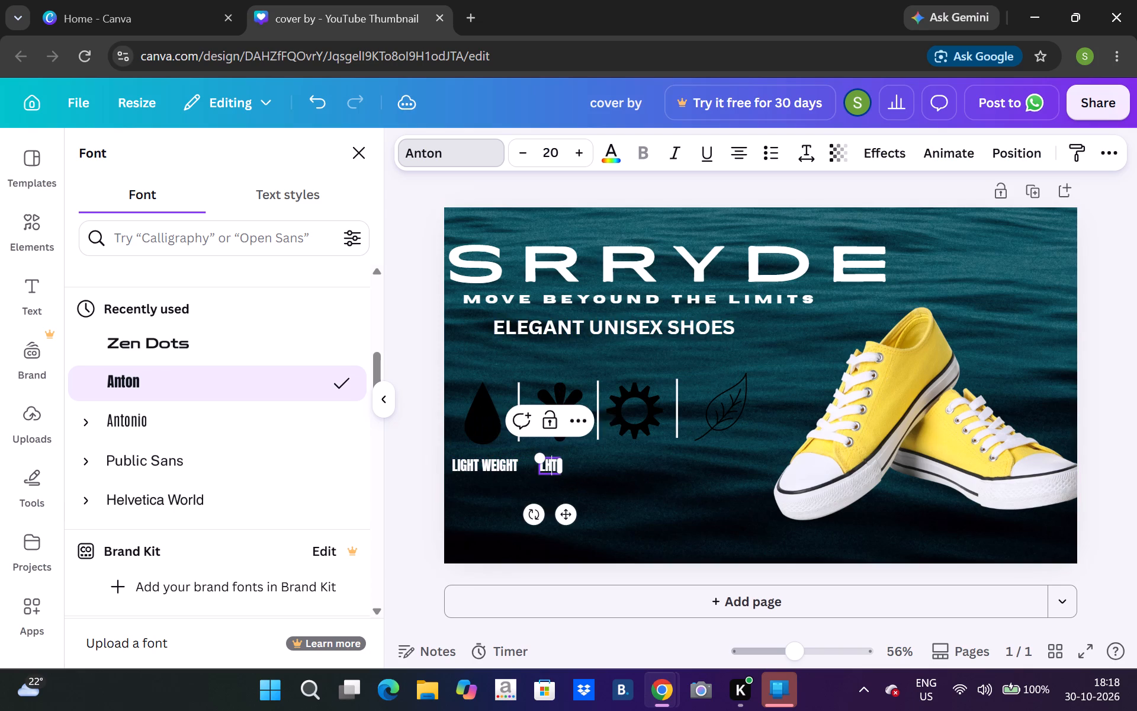
key(BackSpace)
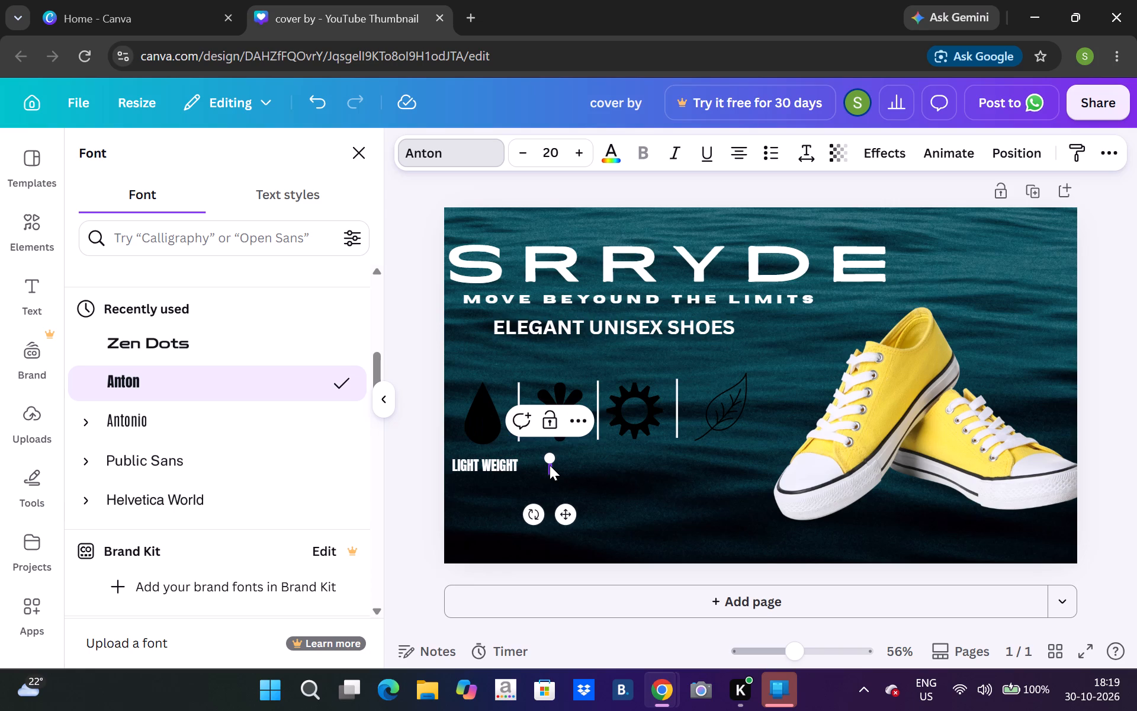
key(c)
key(o)
key(m)
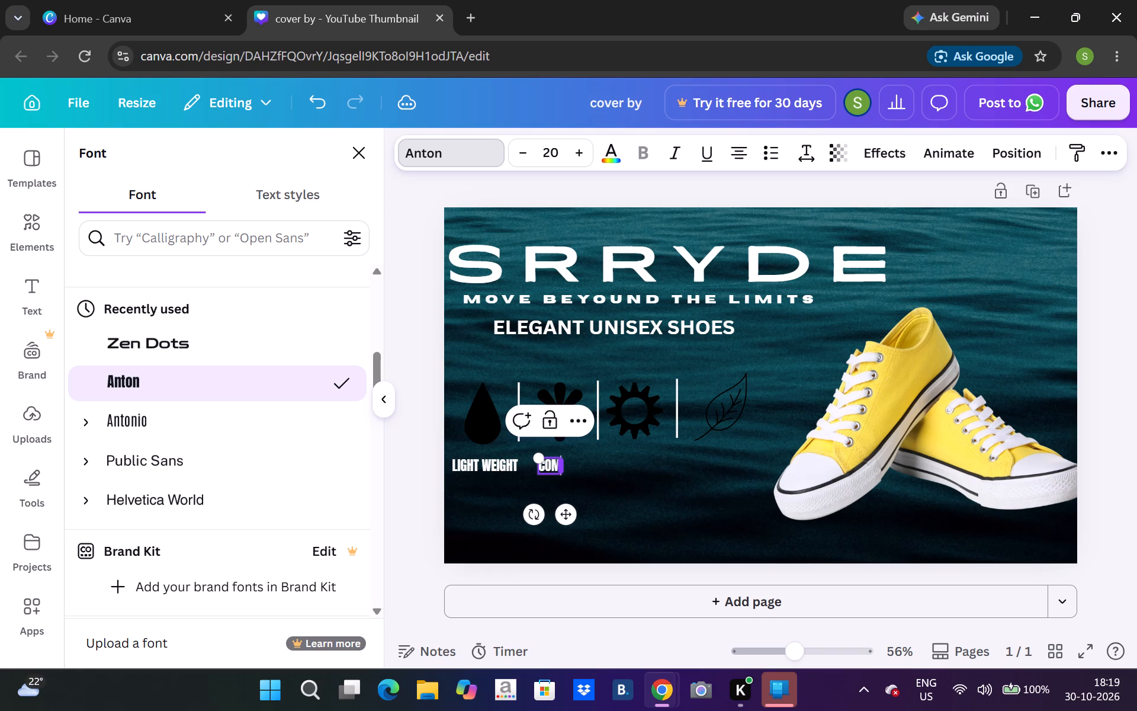
text(FERTABLE)
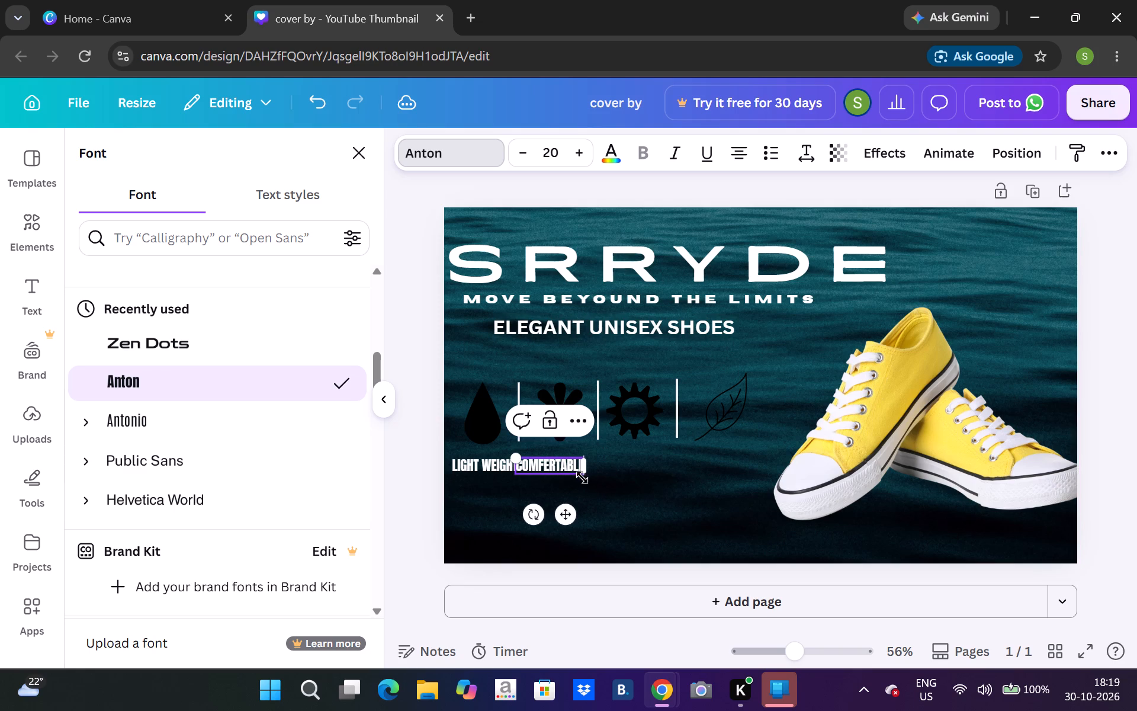
click(611, 468)
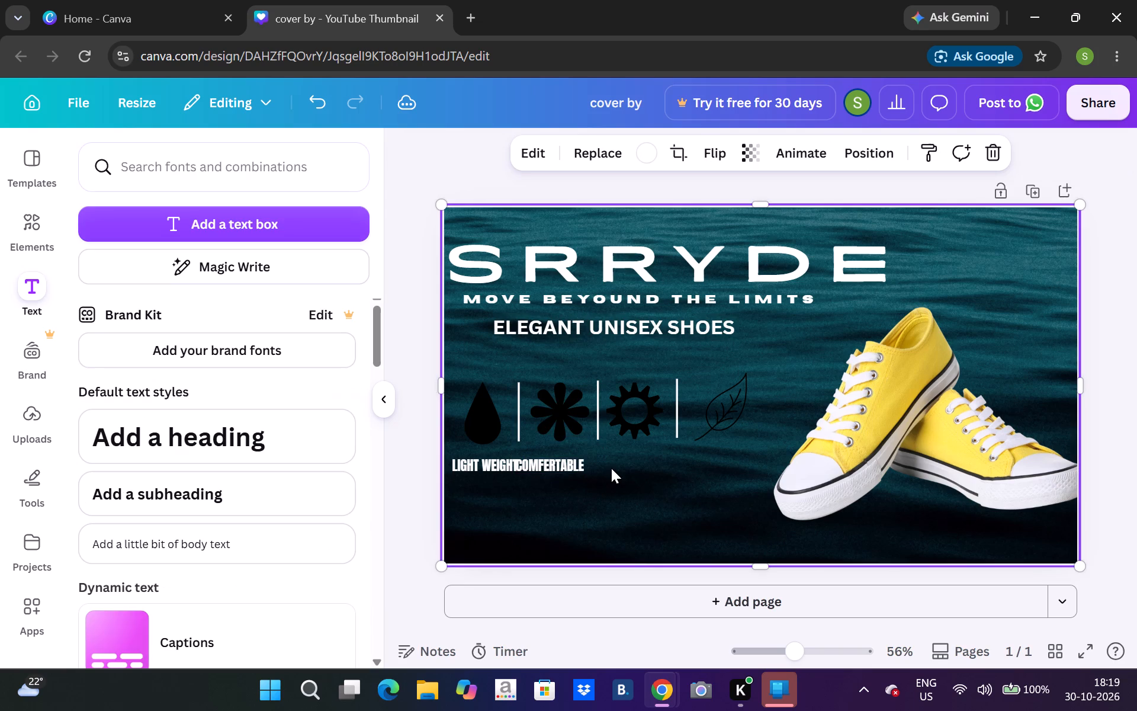
Nudge the COMFERTABLE label sideways beneath the flower icon to leave a gap after LIGHT WEIGHT.
click(558, 469)
key(Right)
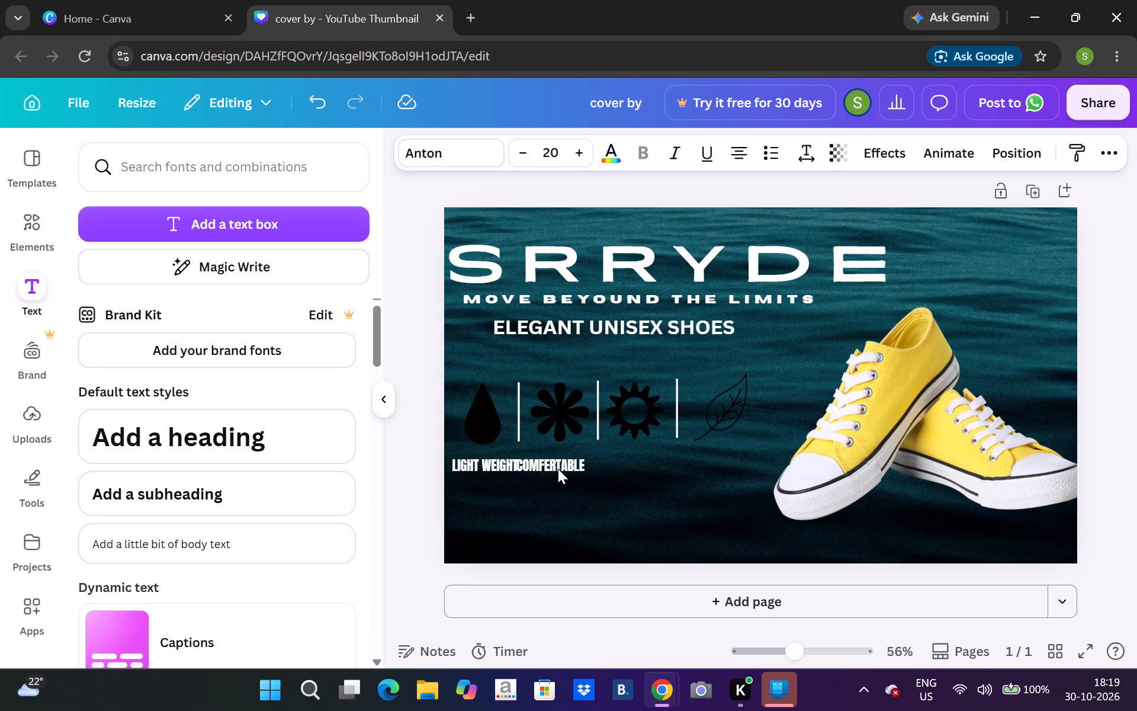
key(Right)
key(Right)
key(Right)
key(Right)
key(Right)
key(Right)
key(Right)
key(Right)
key(Right)
key(Right)
key(Right)
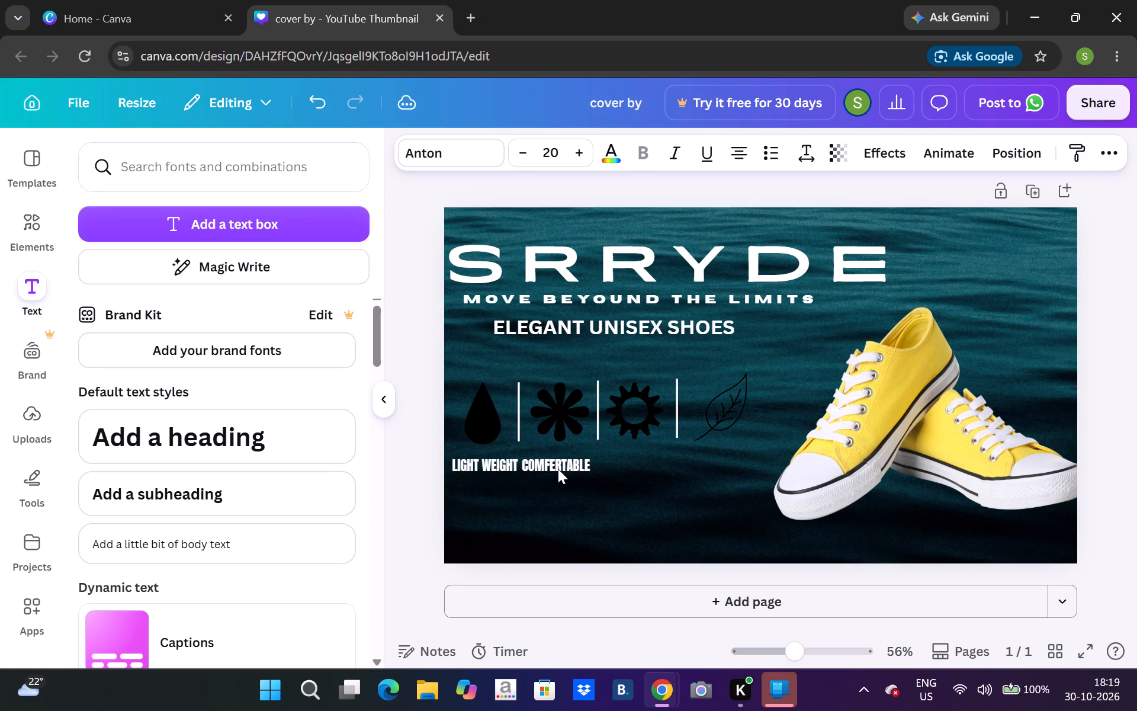
key(Right)
key(Right)
key(Right)
key(Right)
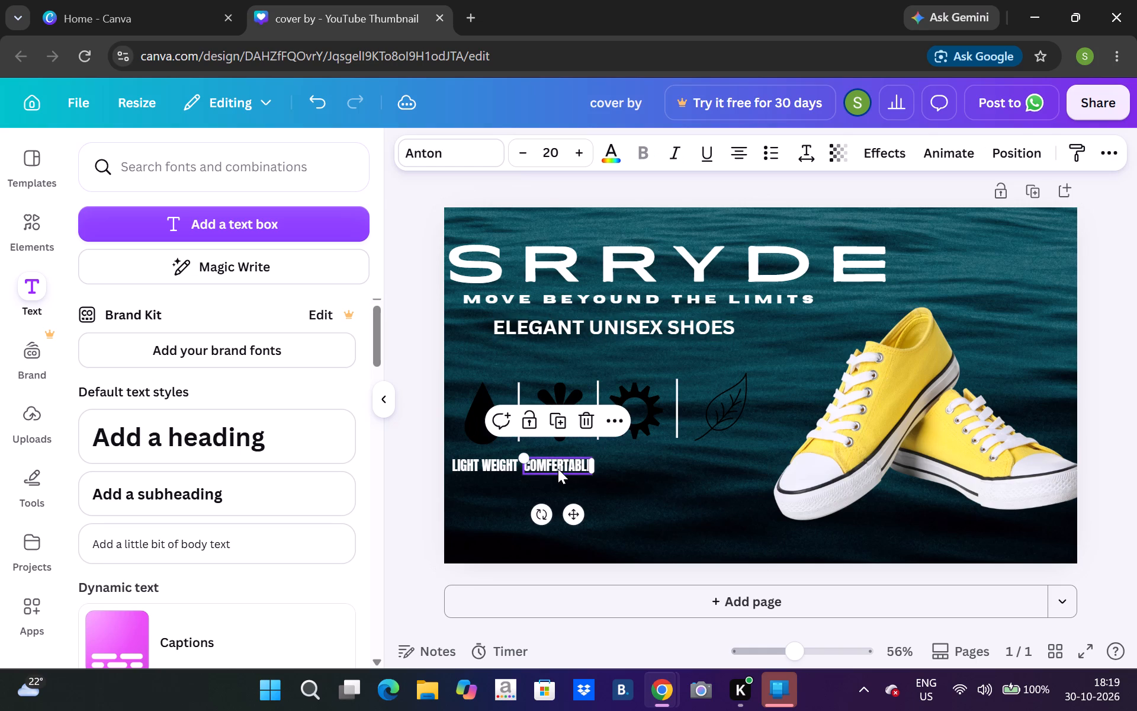
click(623, 482)
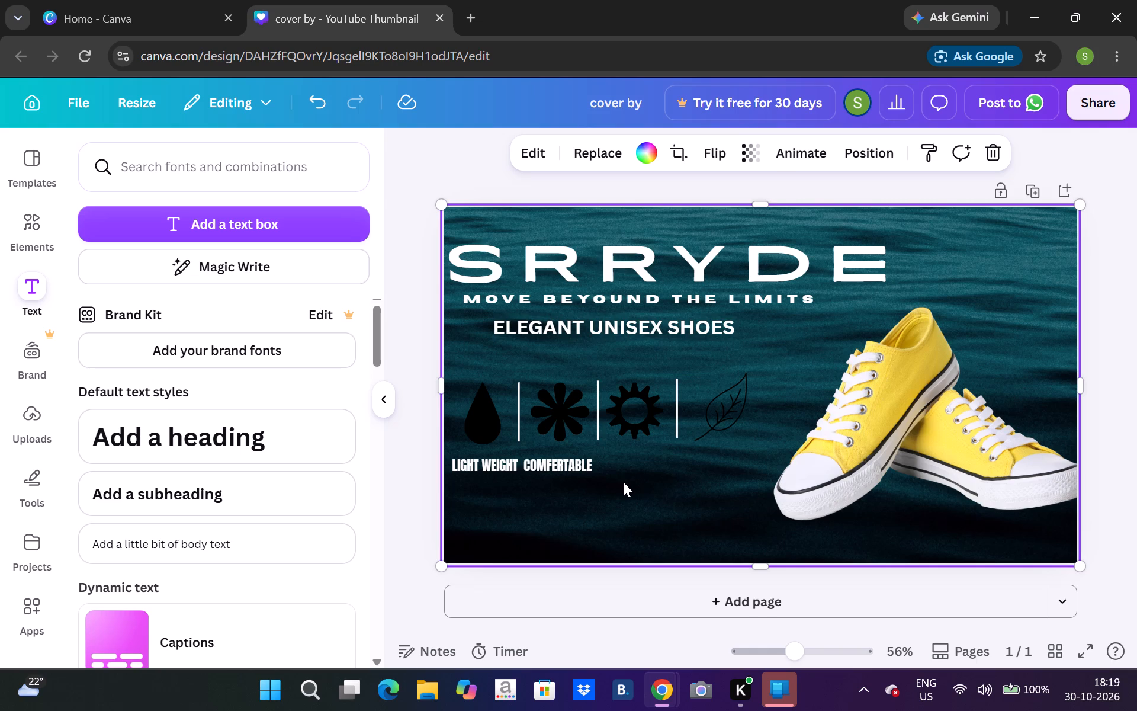
Duplicate the COMFERTABLE label beneath the gear icon and replace the copy's text with SUPERIOR GRIP on two lines.
click(581, 459)
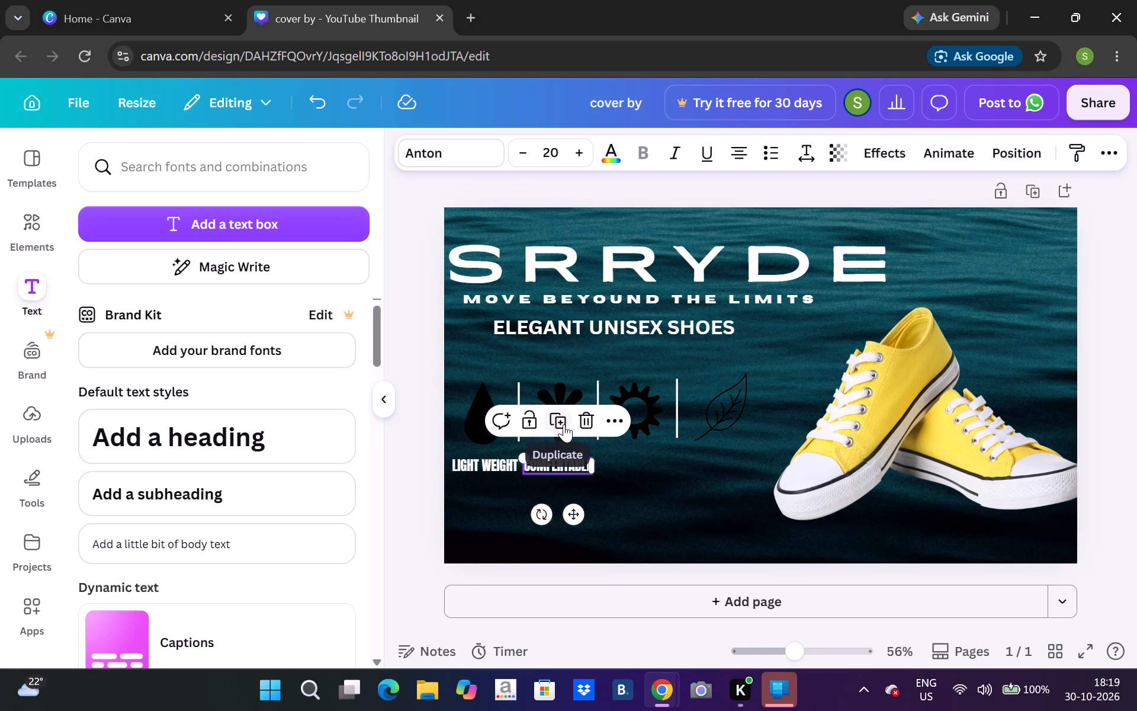
click(564, 424)
double_click(624, 467)
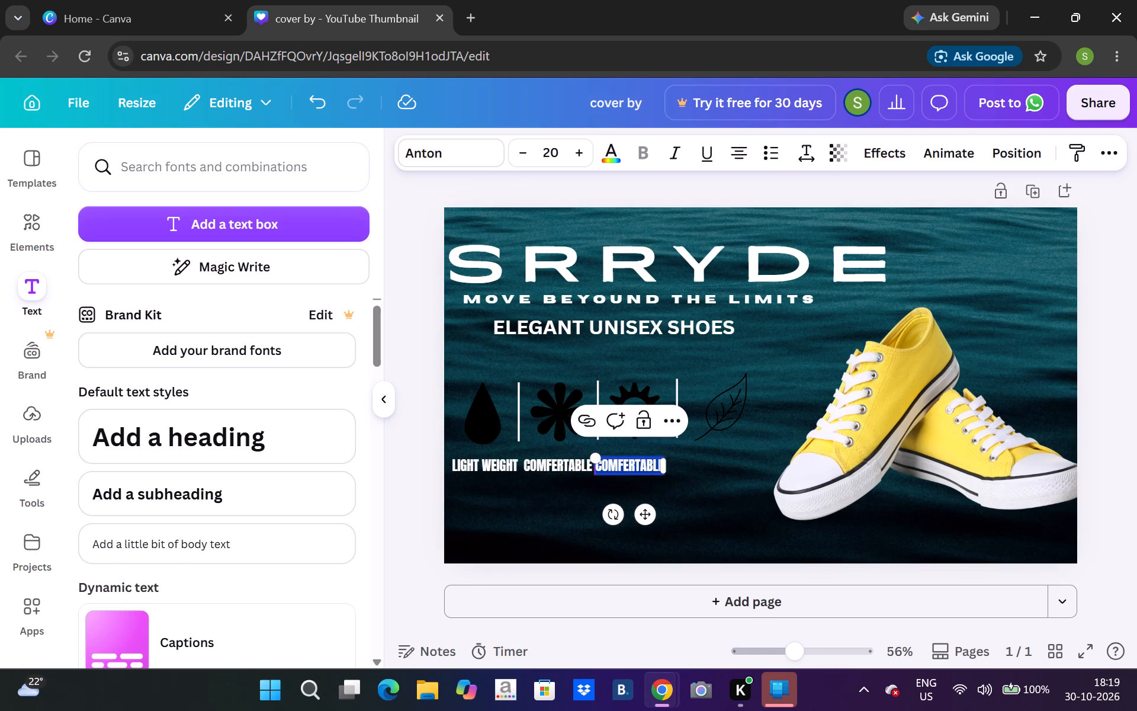
key(BackSpace)
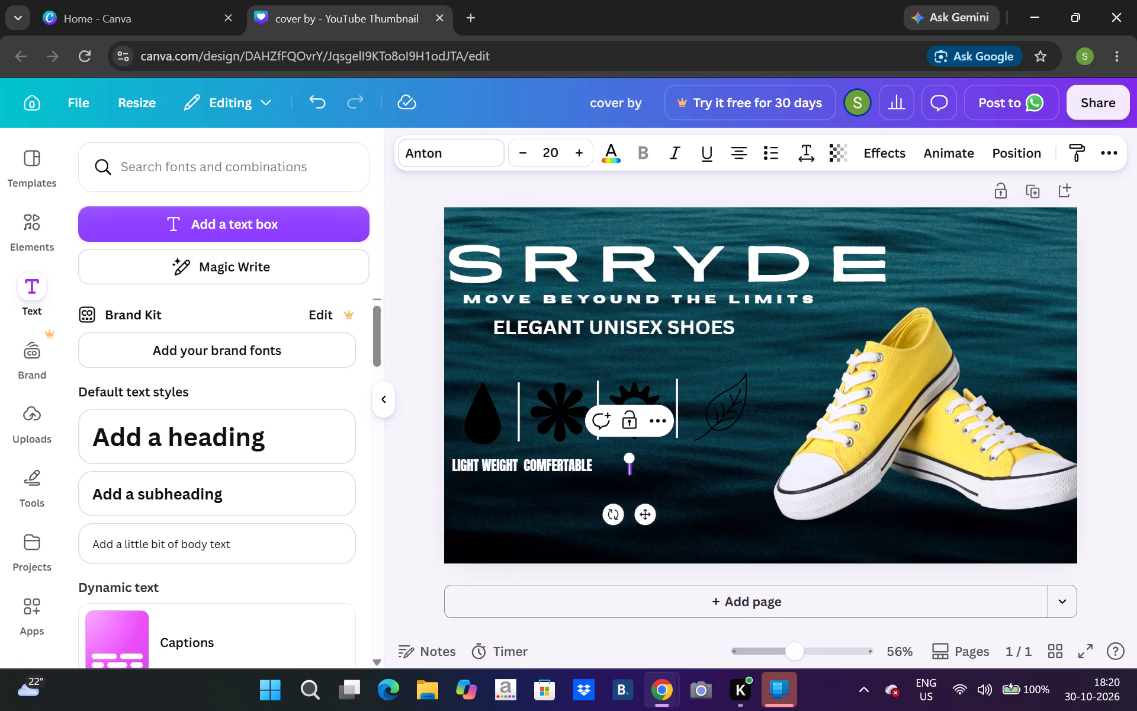
key(s)
text(UPER)
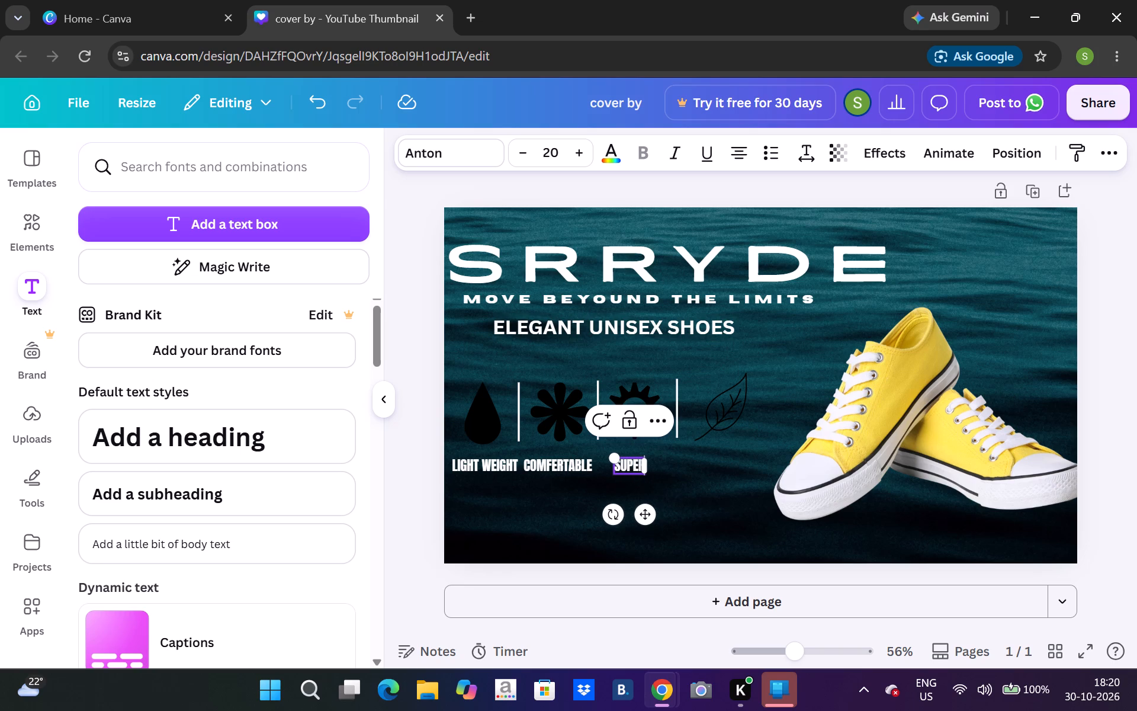
text(IOR)
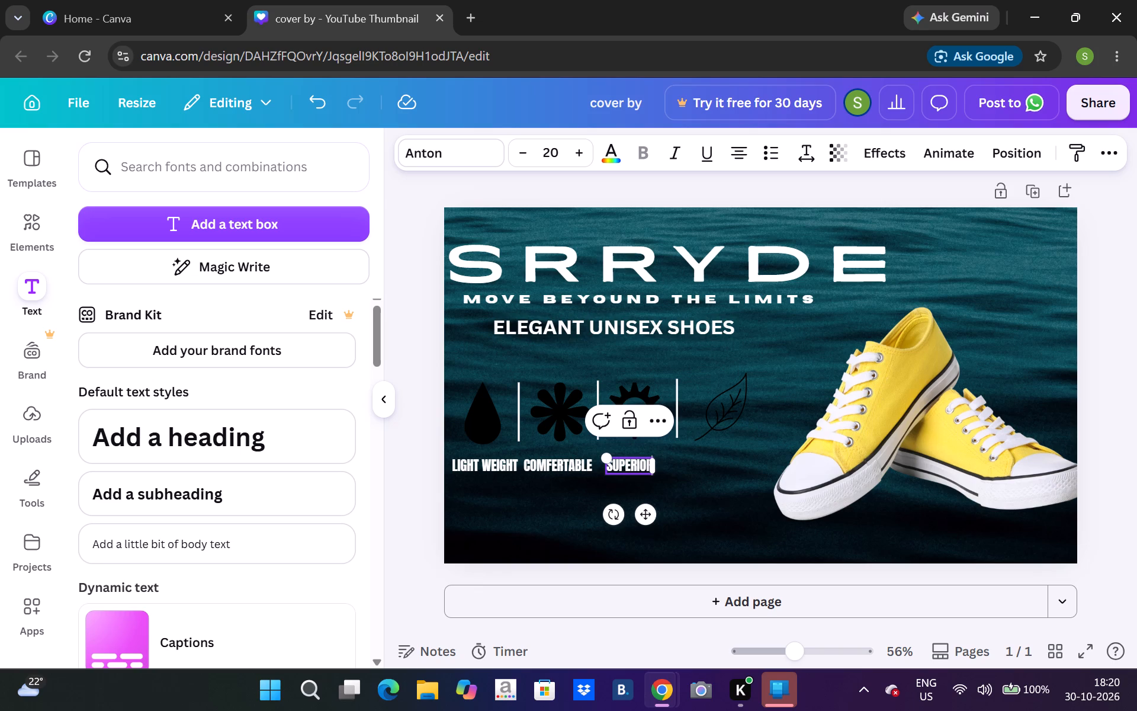
key(Return)
text(GRIP)
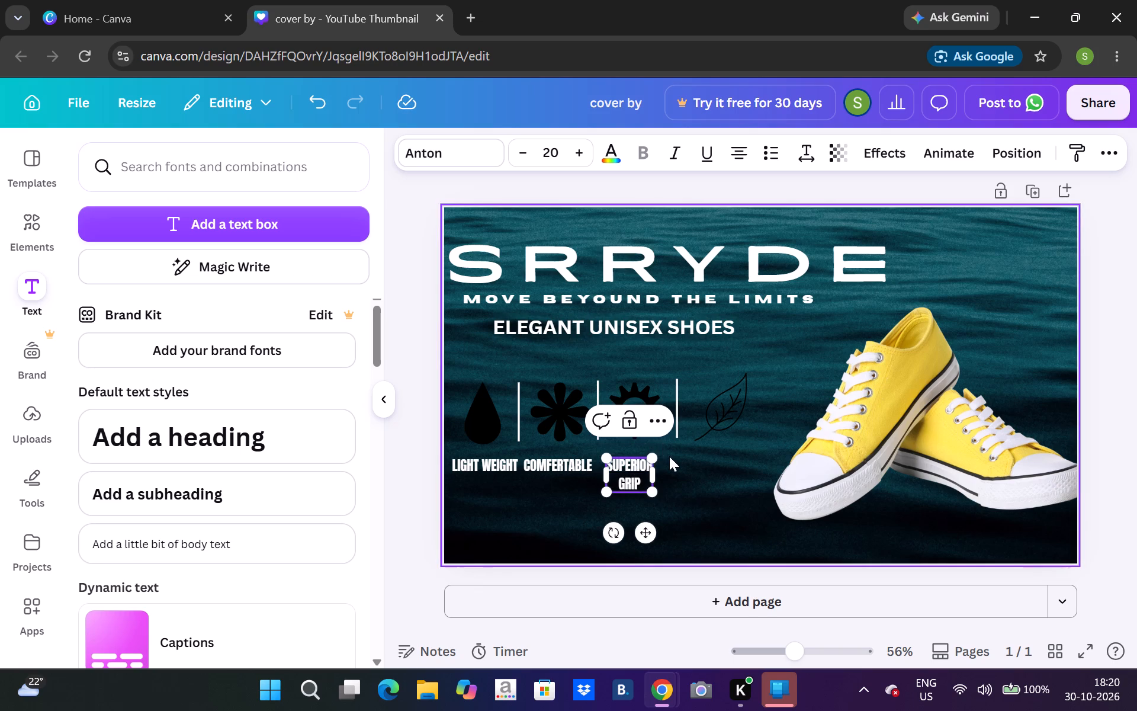
Duplicate the SUPERIOR GRIP label, placing the copy beneath the leaf icon.
click(651, 419)
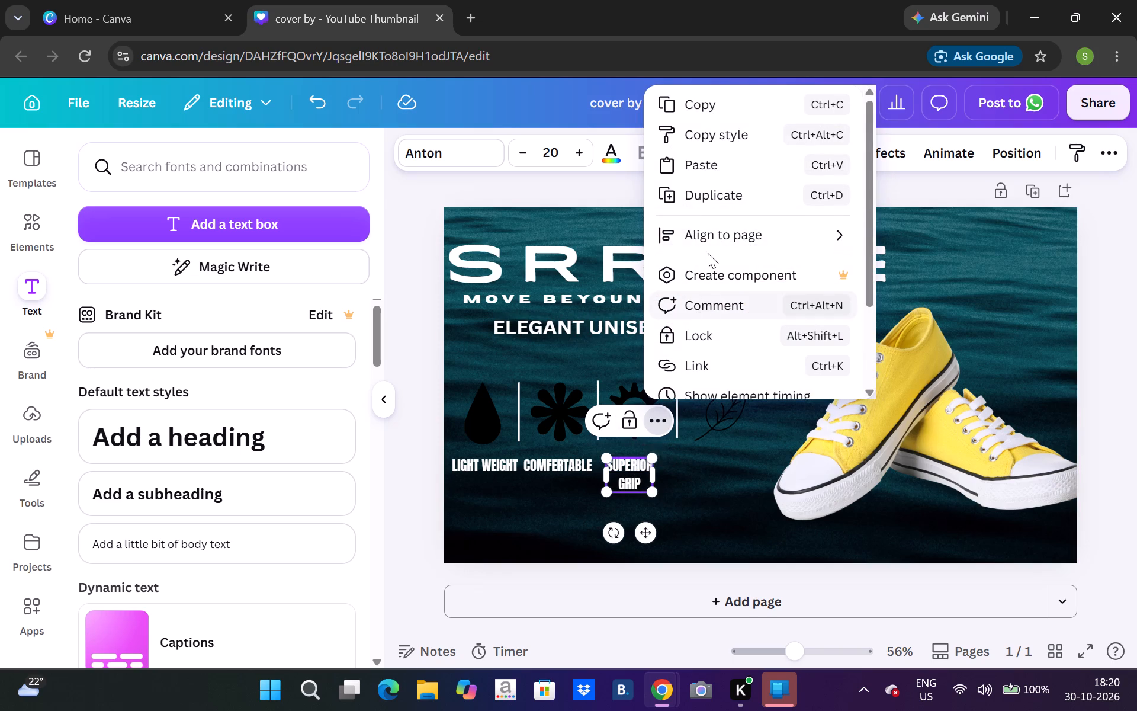
click(707, 188)
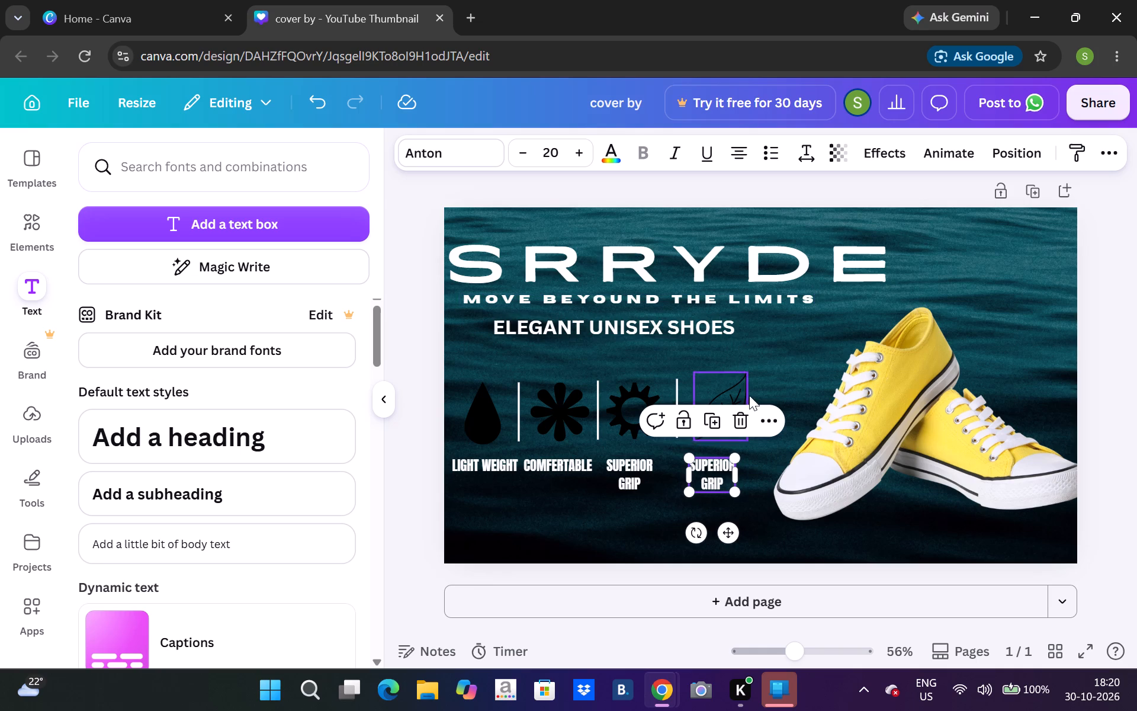
Nudge the original SUPERIOR GRIP label slightly up and to the right to sit closer beneath the gear icon.
click(643, 467)
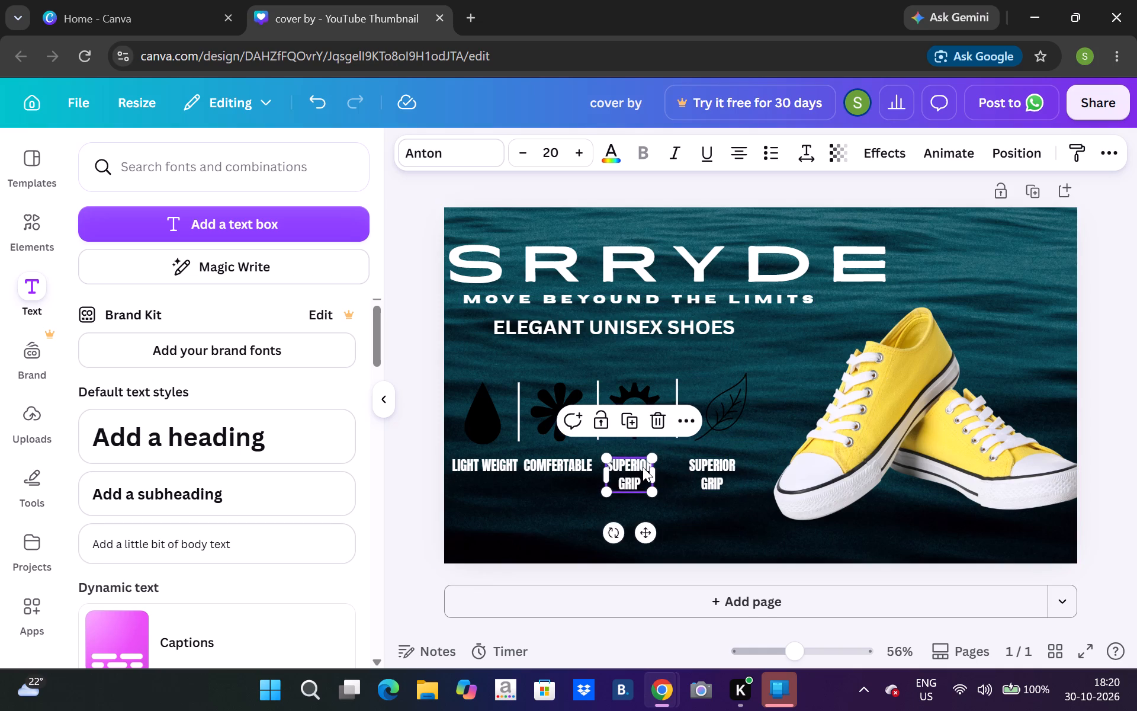
key(Up)
key(Up)
key(Up)
key(Up)
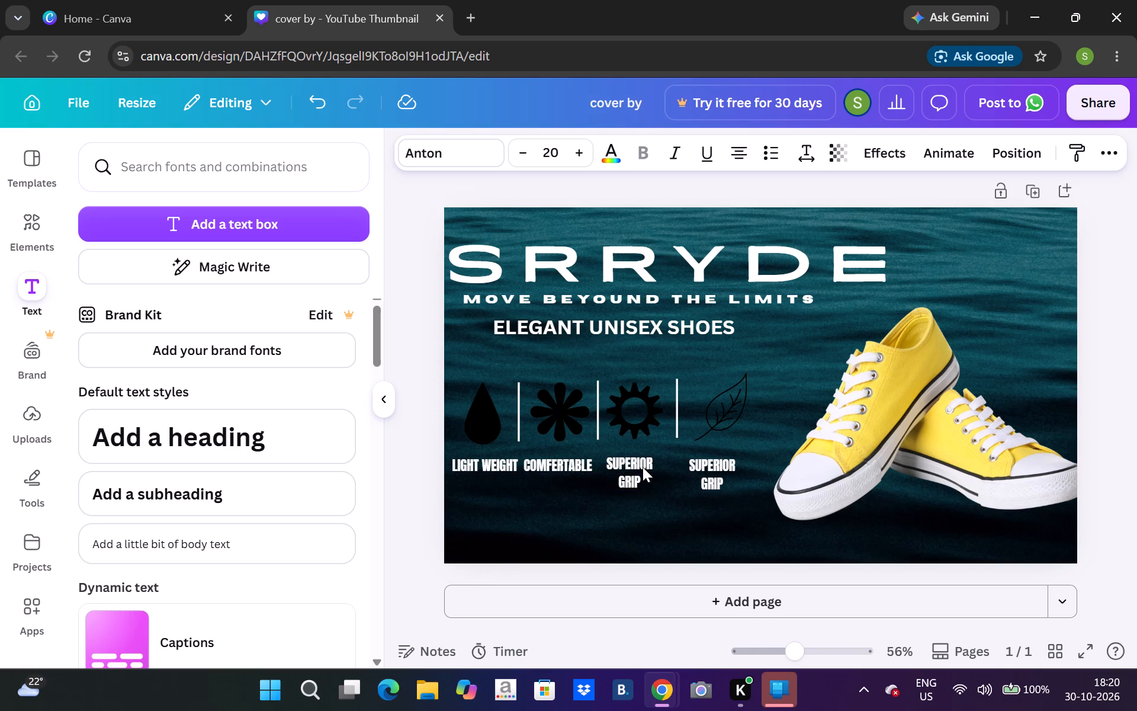
key(Up)
key(Up)
key(Up)
key(Right)
key(Right)
key(Right)
key(Right)
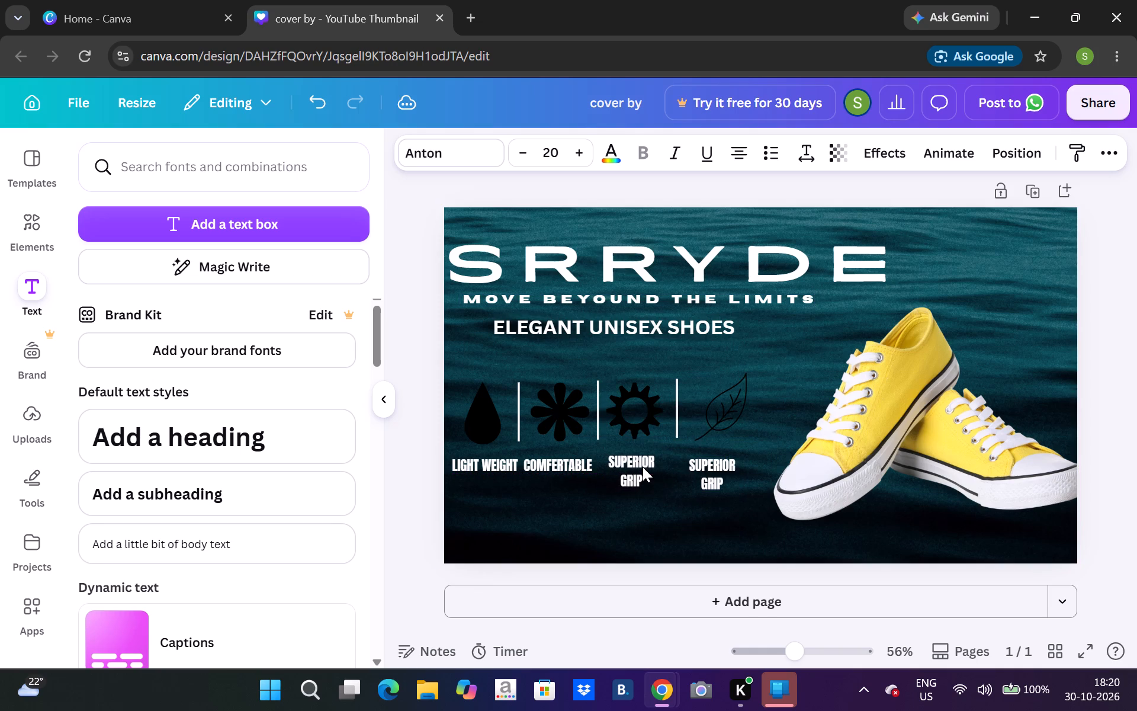
key(Right)
key(Right)
Nudge the COMFERTABLE label slightly to the right beneath the flower icon.
click(587, 461)
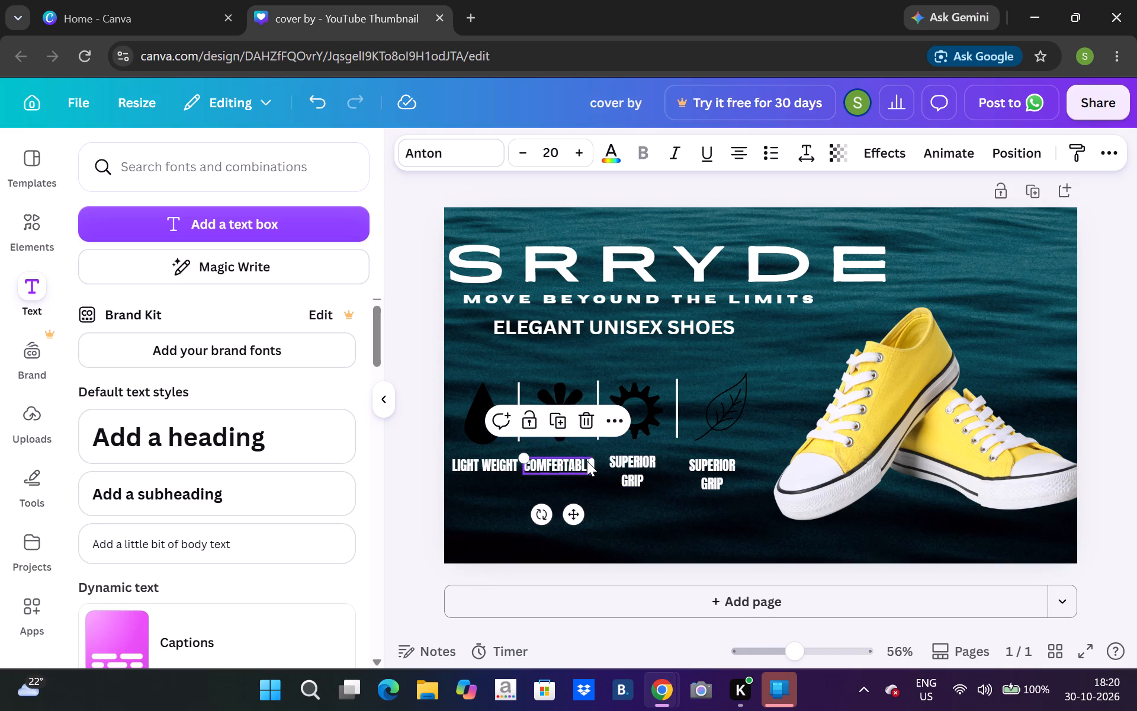
key(Right)
key(Right)
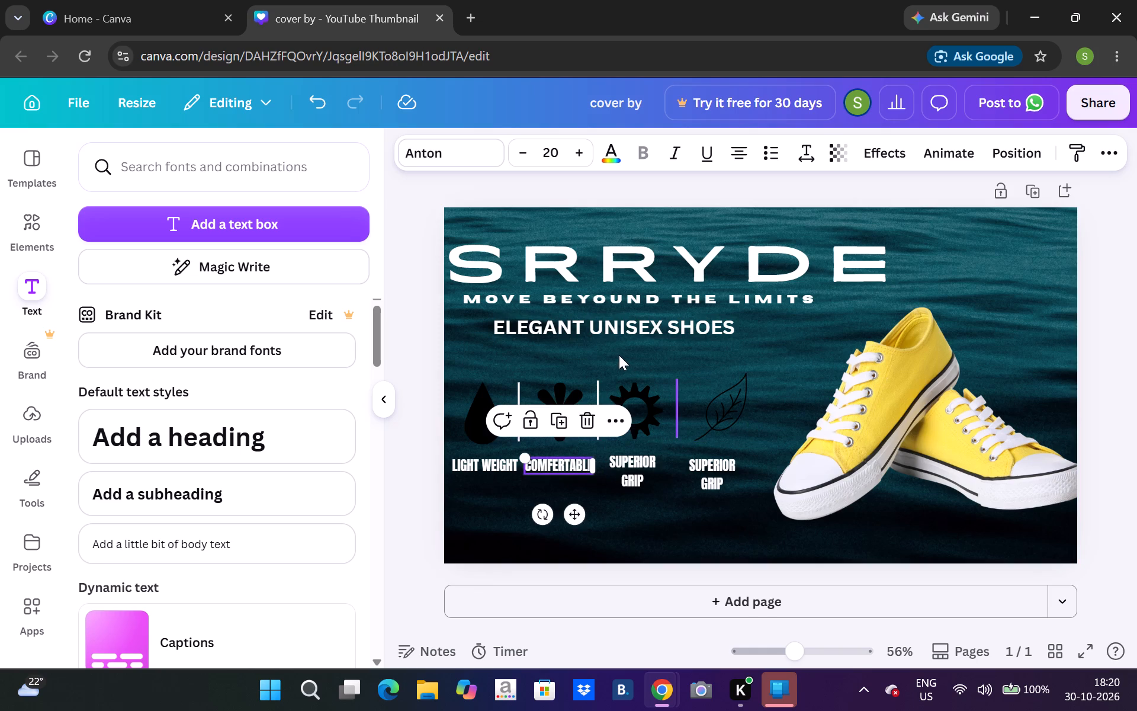
Nudge the divider line between the gear and leaf icons slightly to the left.
click(672, 403)
key(Left)
key(Left)
key(Left)
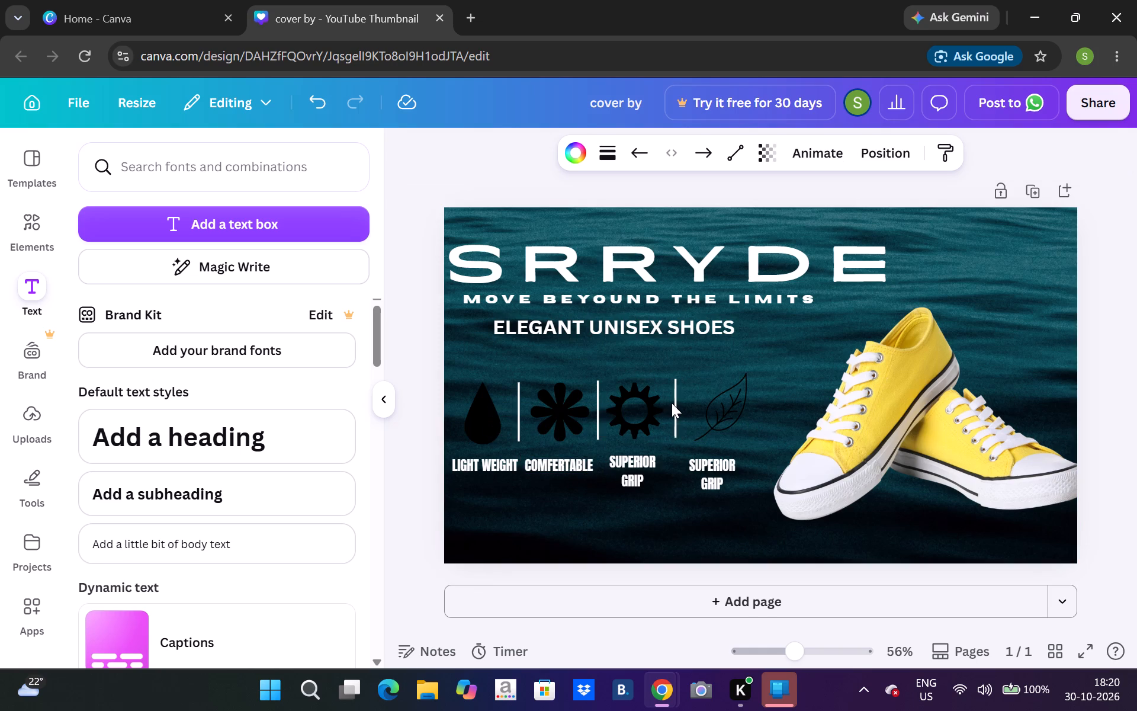
key(Right)
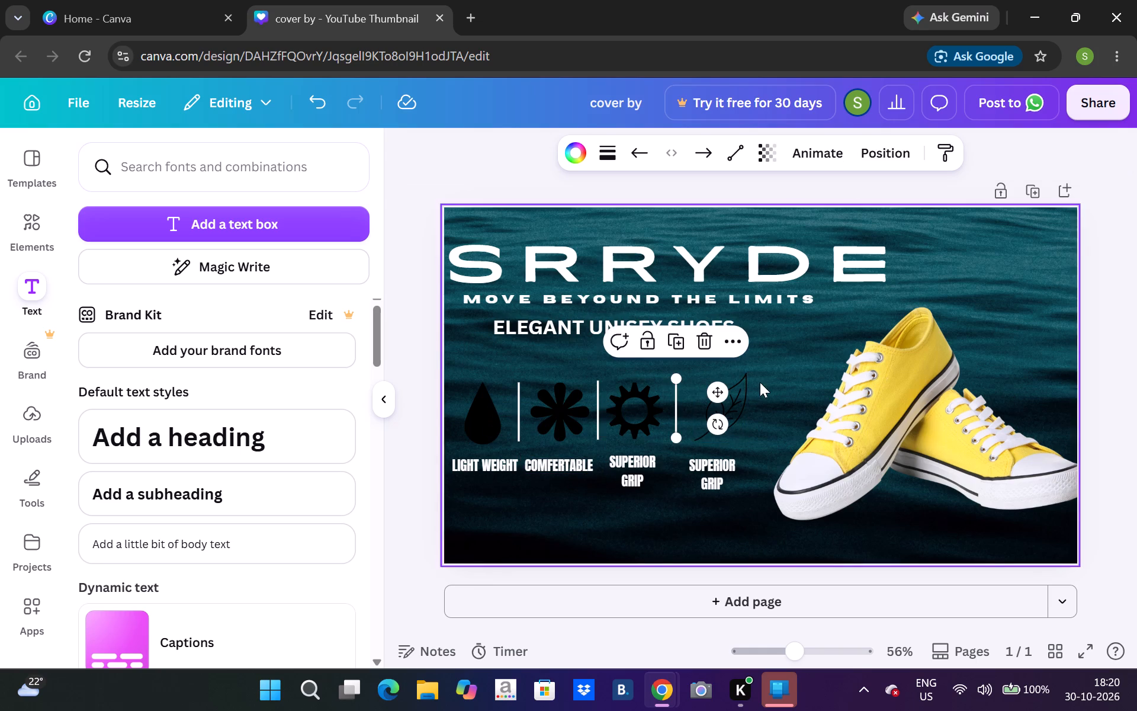
Replace the text of the label beneath the leaf icon with wATERPROOG.
double_click(727, 482)
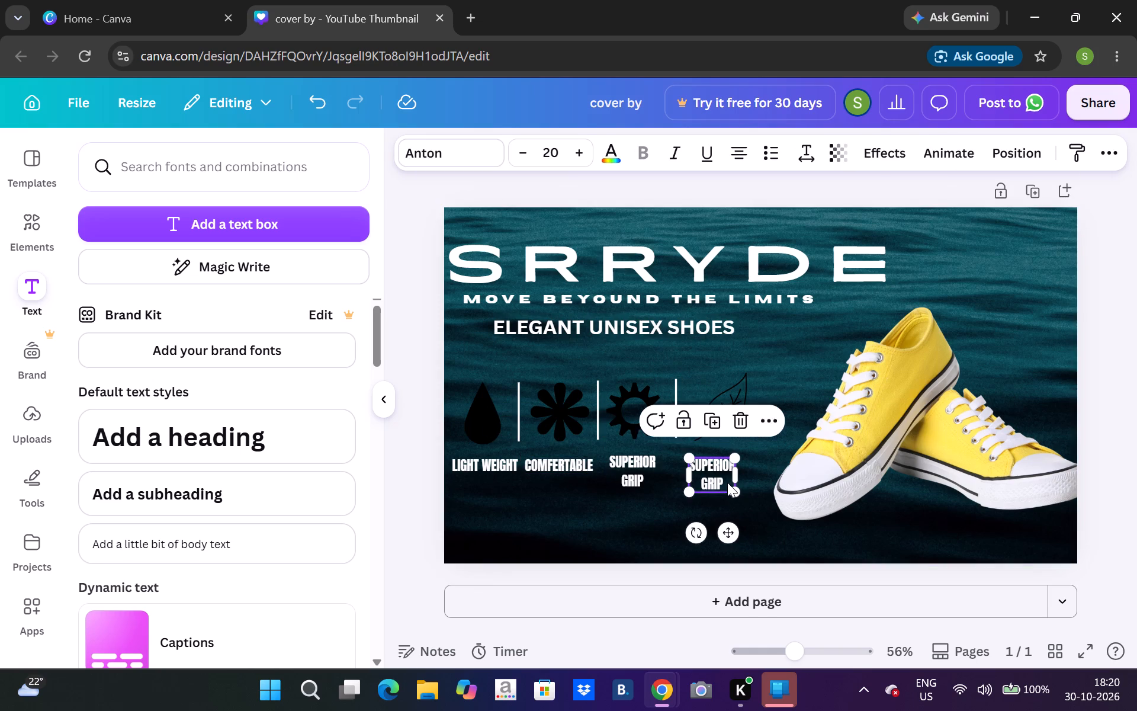
text(wATER)
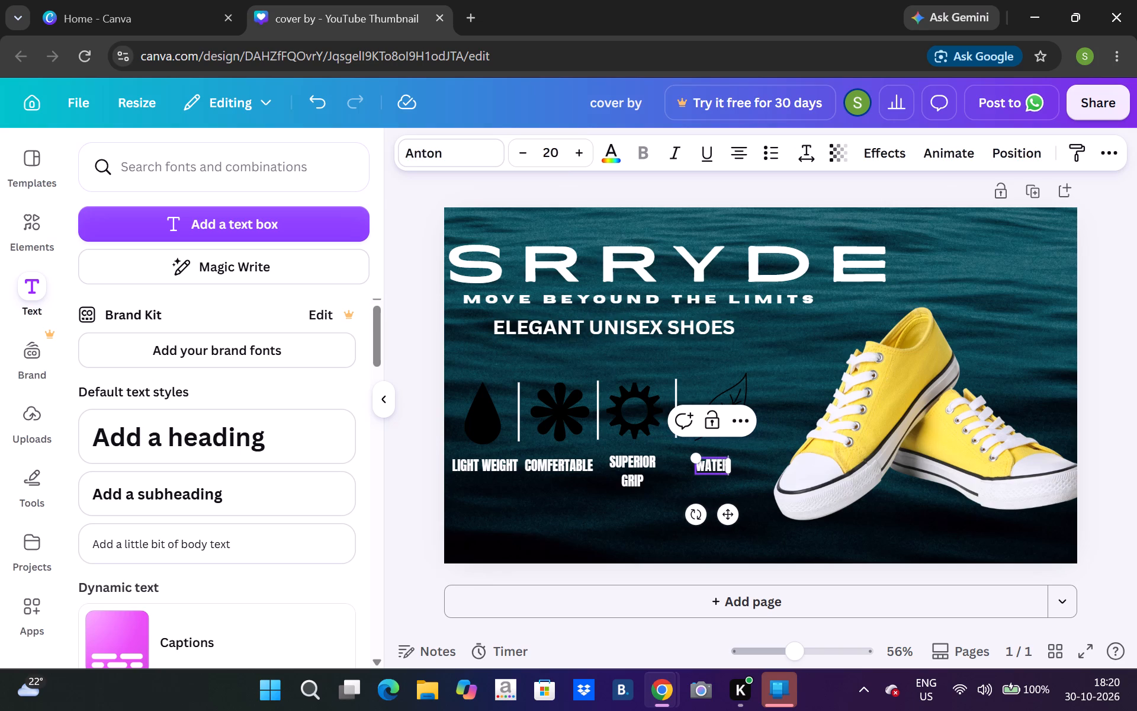
text(PROOG)
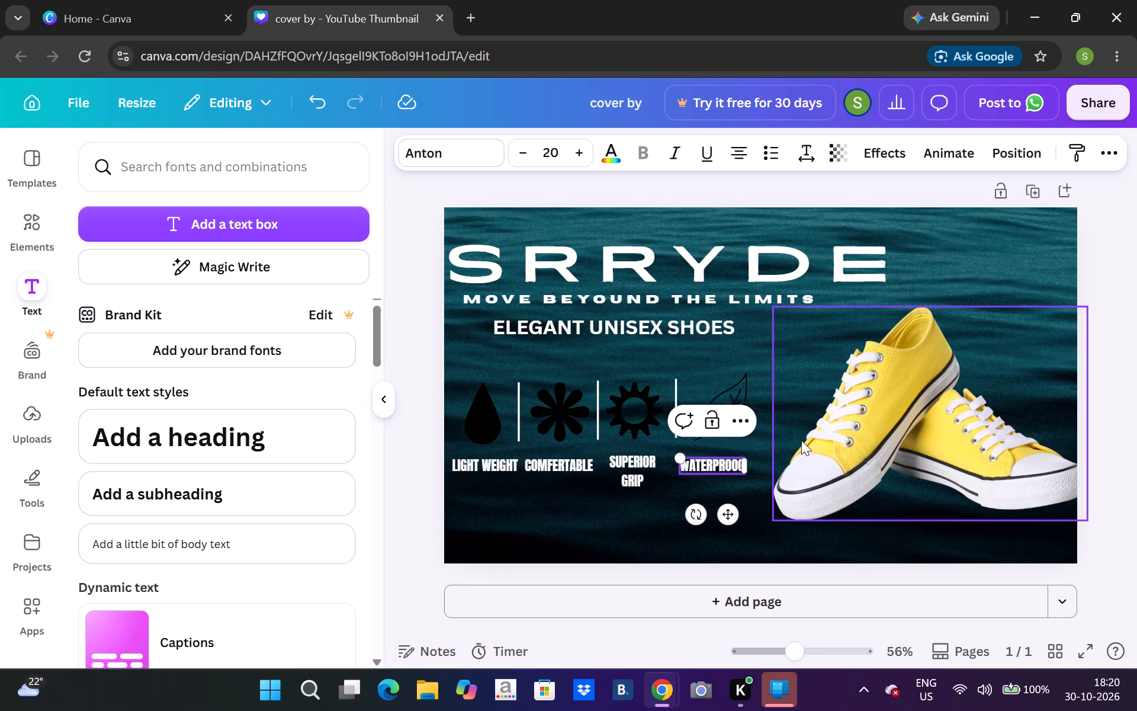
click(783, 540)
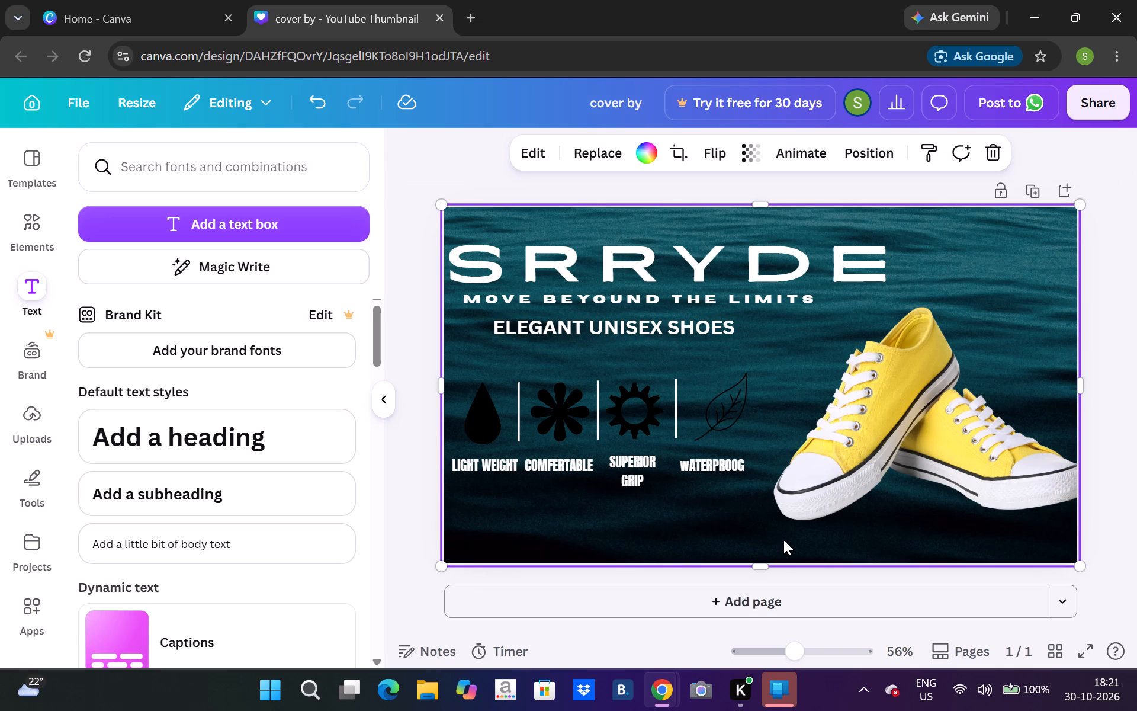
Replace the lowercase first letter of the label beneath the leaf icon with a capital W.
click(686, 469)
click(686, 469)
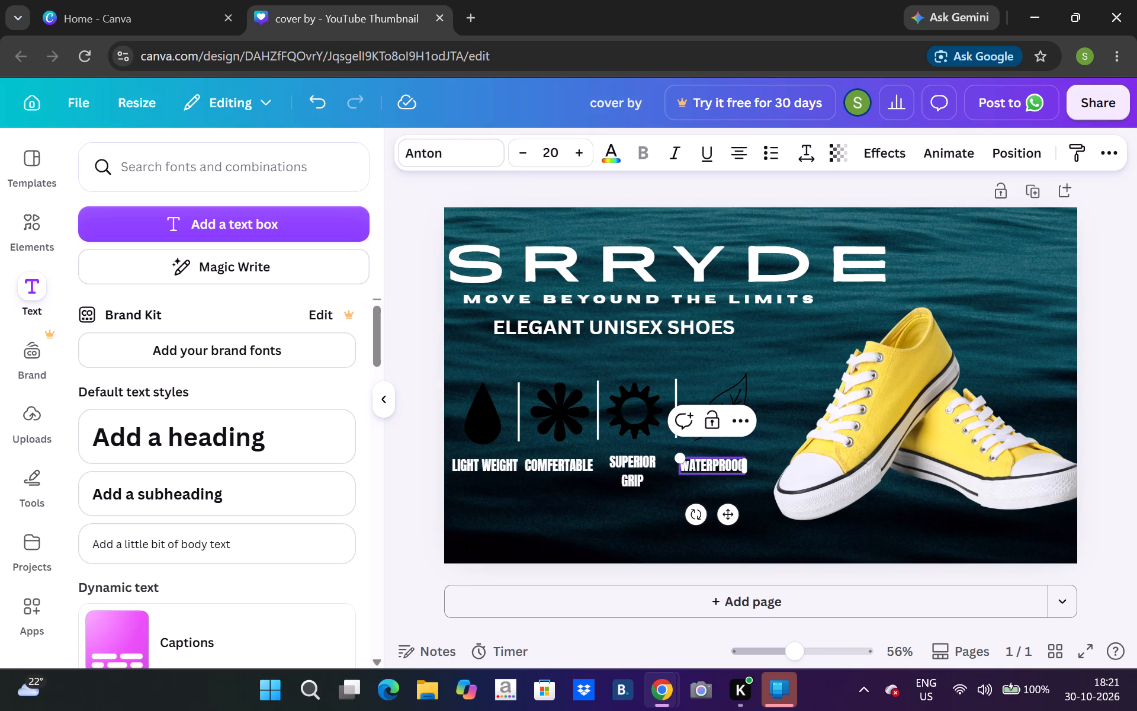
key(BackSpace)
key(w)
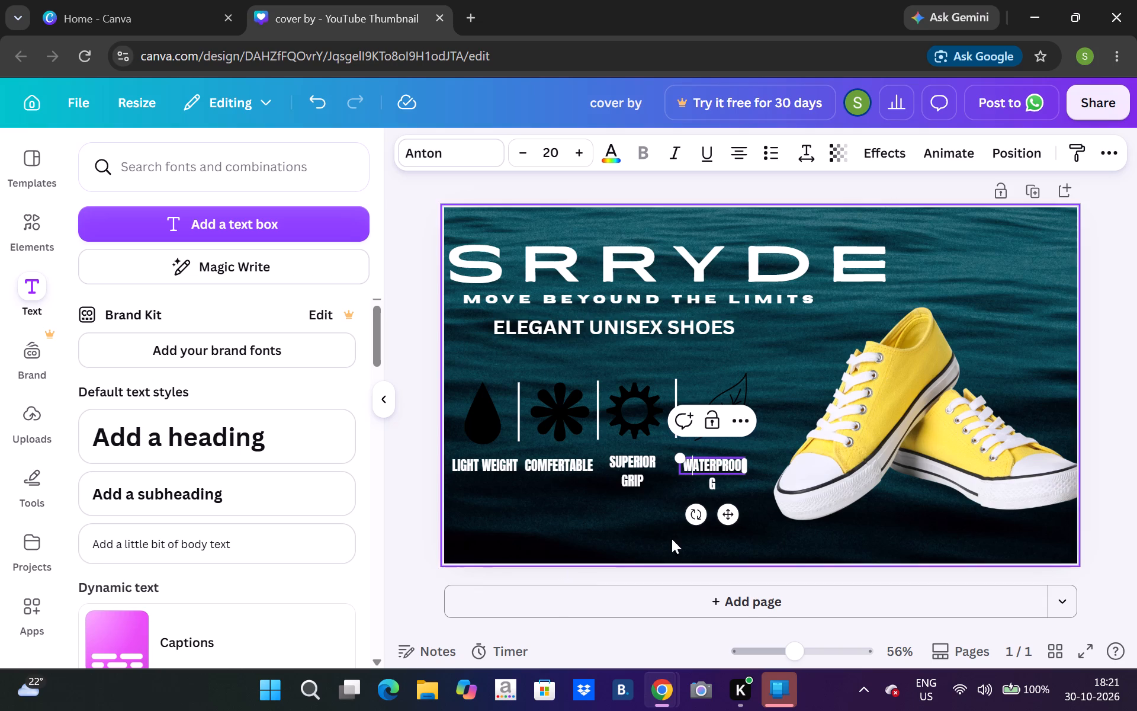
Replace the final G of the label beneath the leaf icon with f, making it WATERPROOf.
click(738, 491)
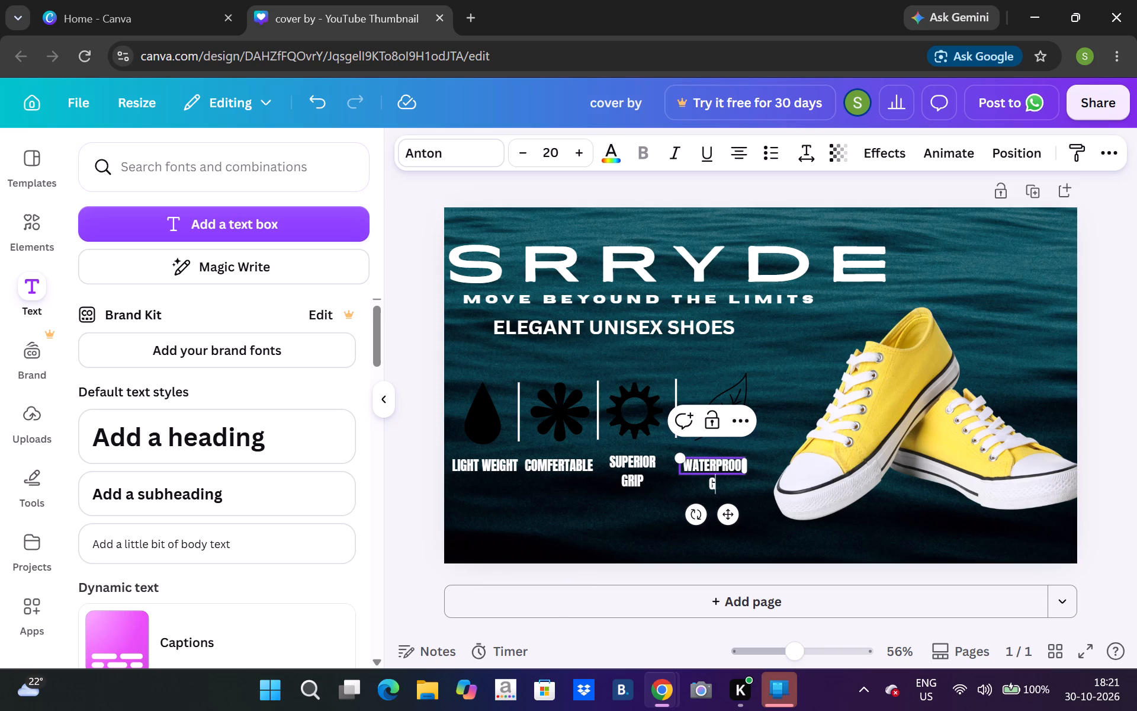
key(BackSpace)
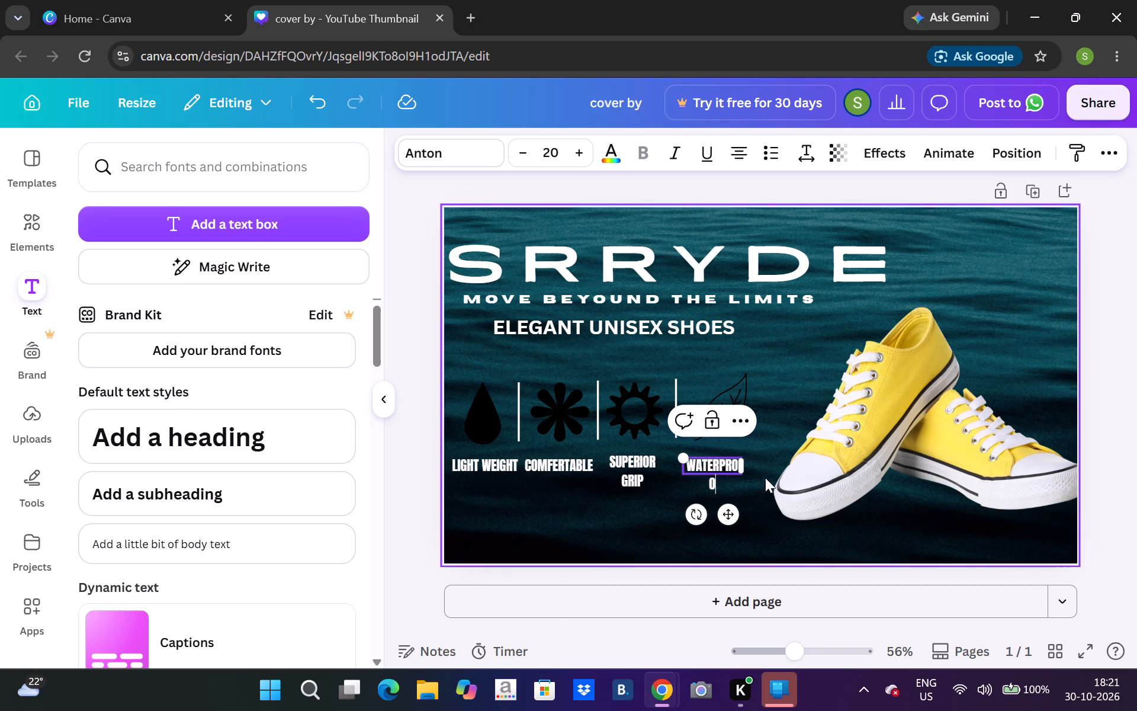
click(767, 481)
click(731, 469)
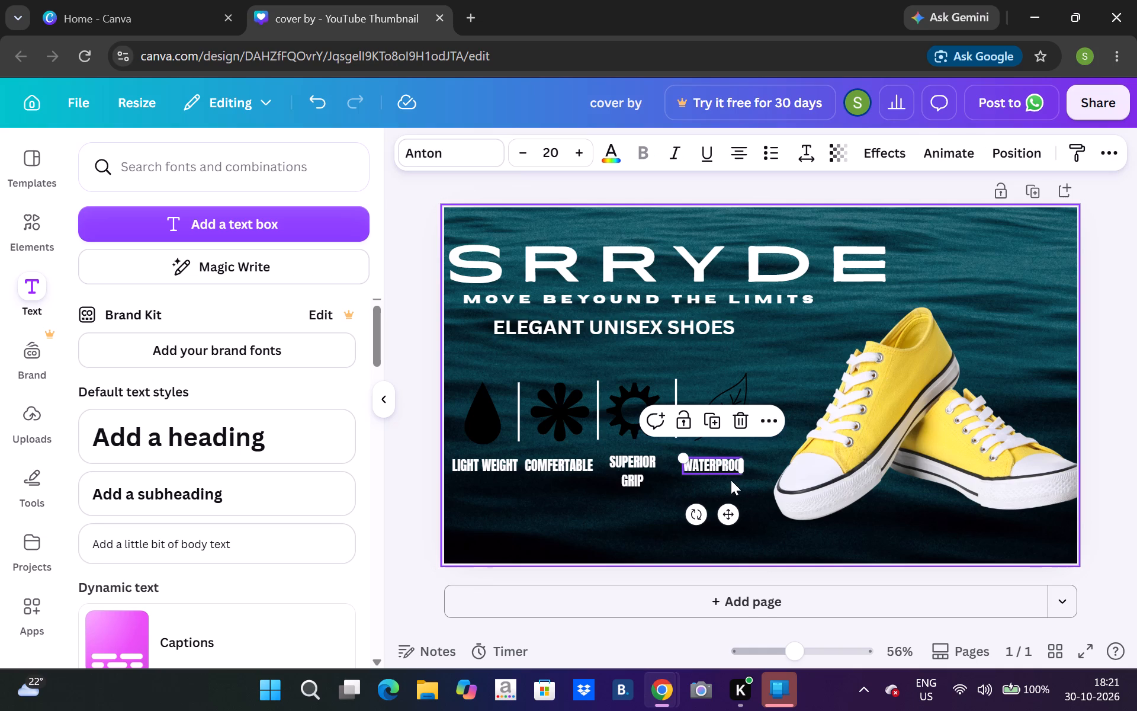
click(710, 457)
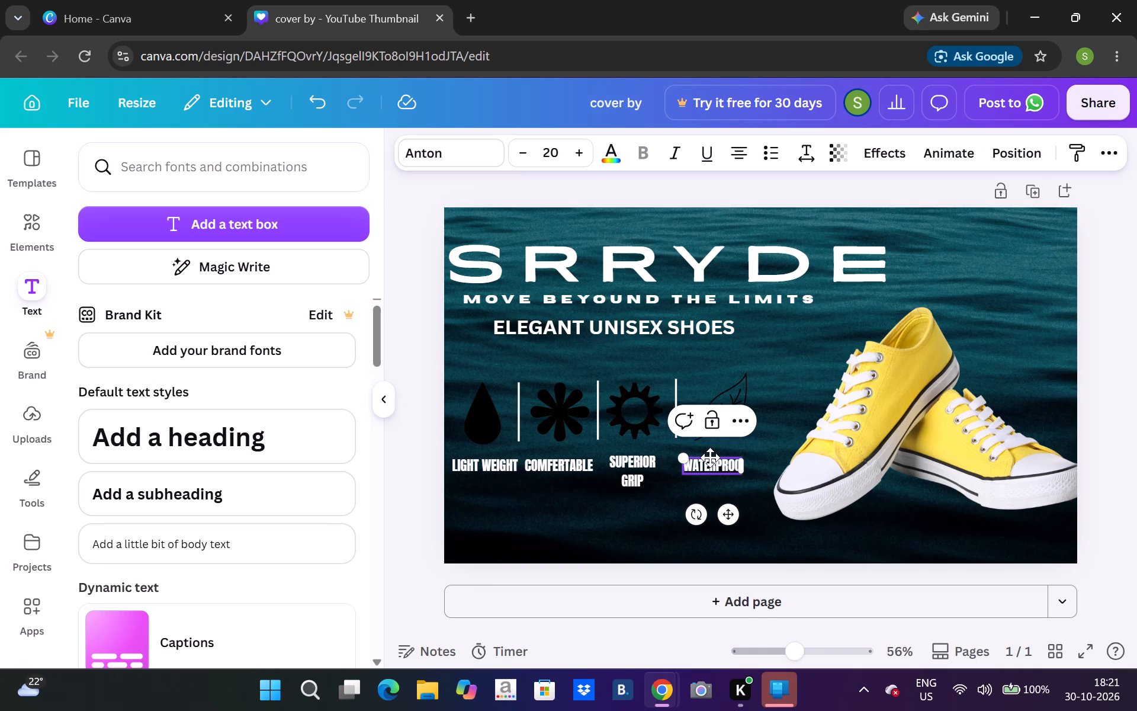
key(Right)
key(Right)
key(Right)
key(Right)
key(Right)
key(f)
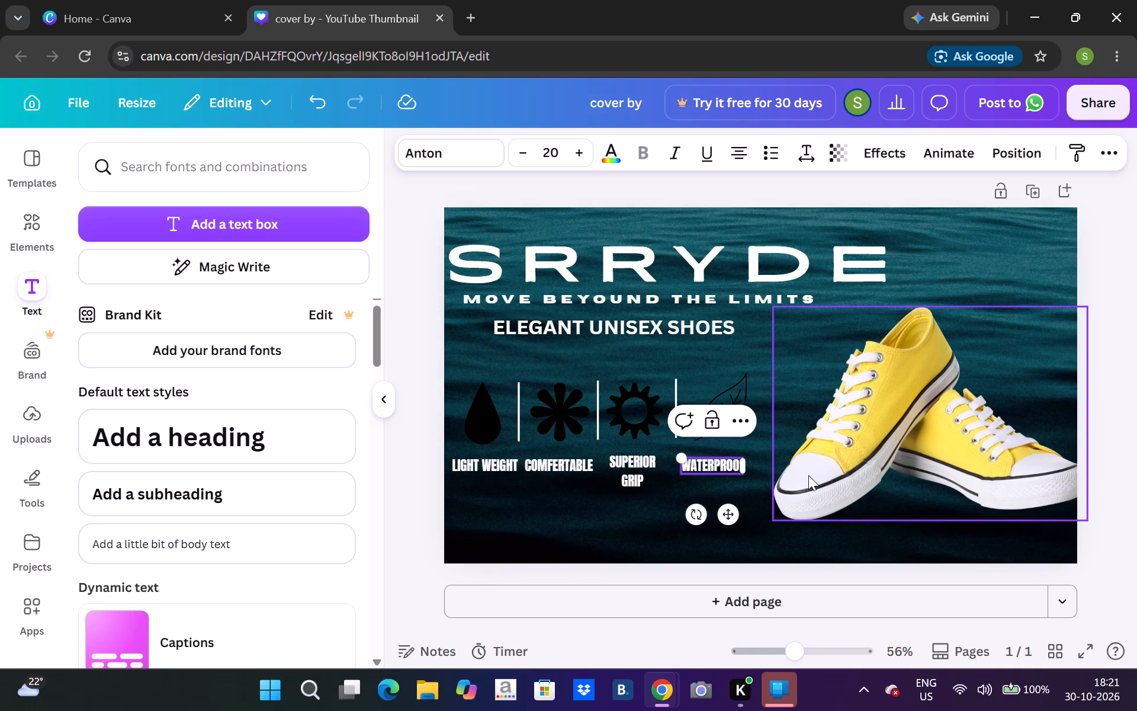
click(757, 499)
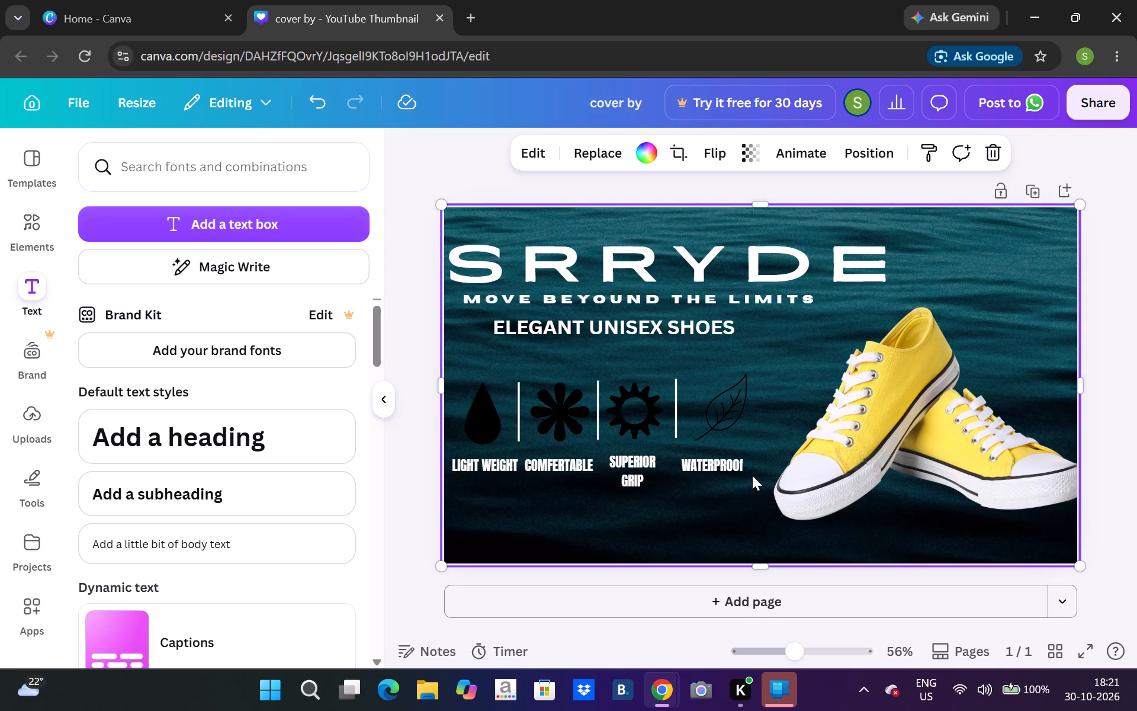
Replace the letter just before the final f in the label beneath the leaf icon with a capital F.
click(746, 467)
double_click(738, 466)
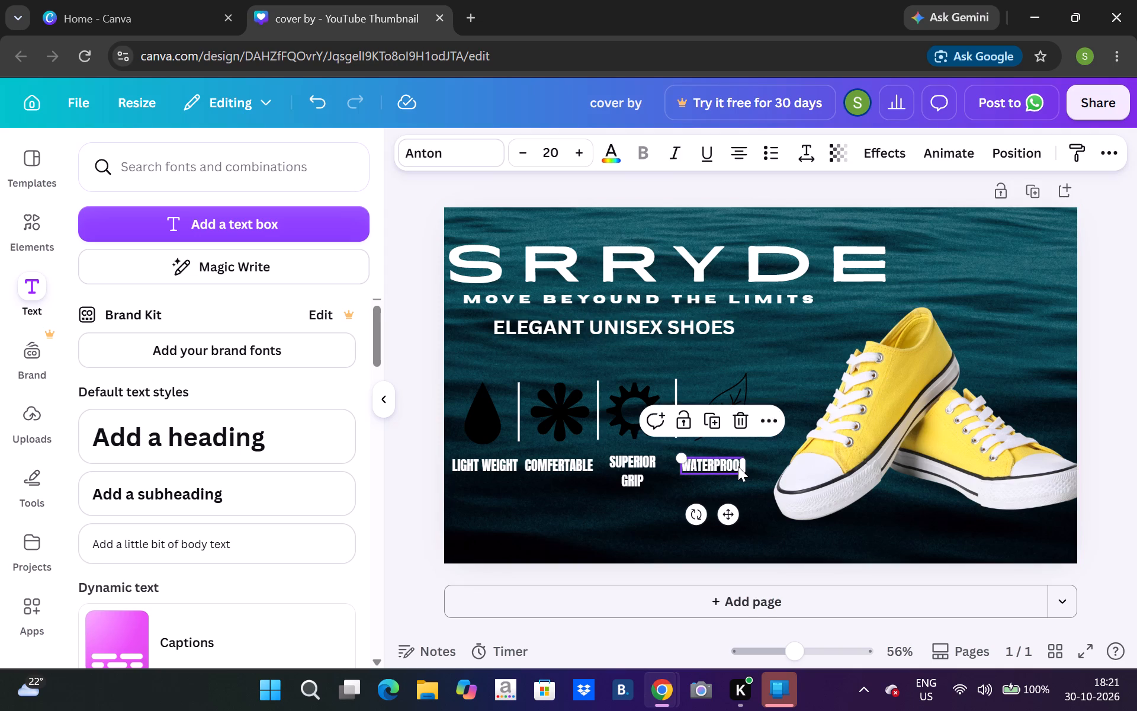
key(Menu)
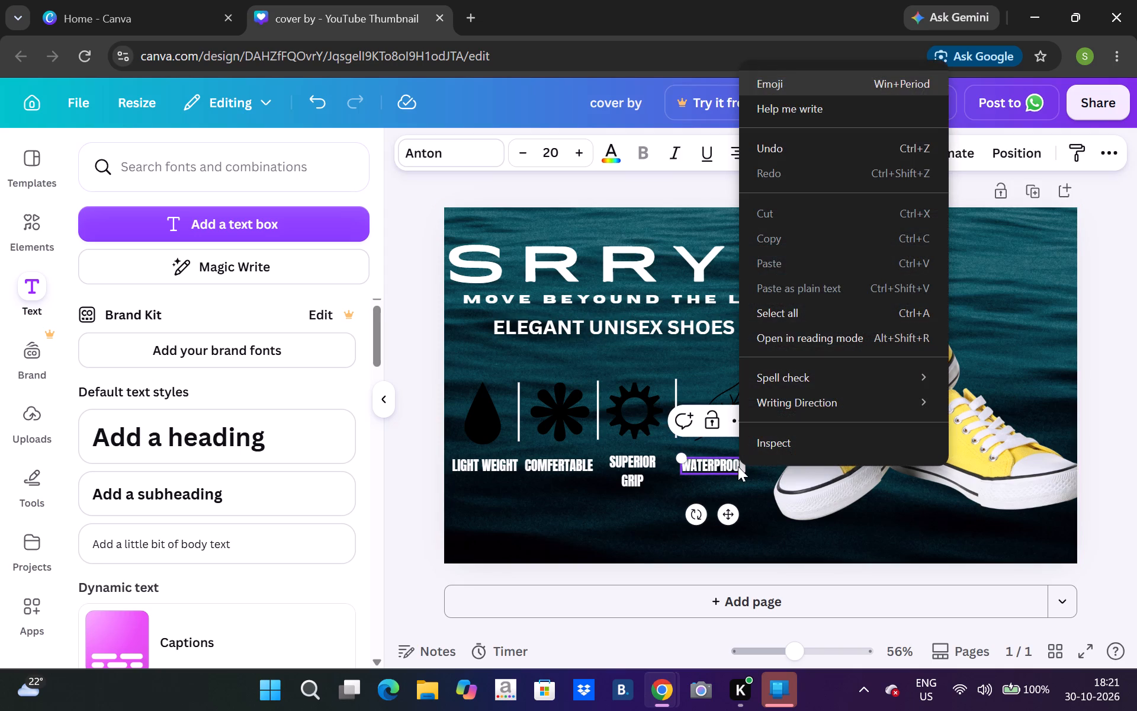
click(738, 466)
key(BackSpace)
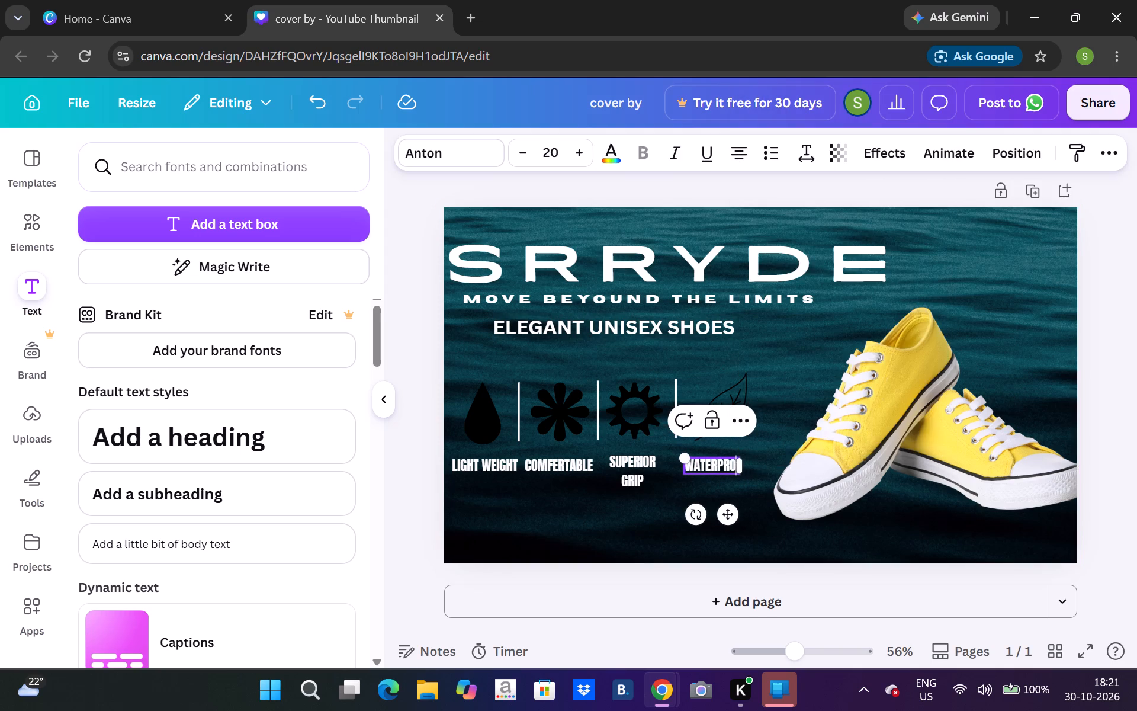
key(shift+f)
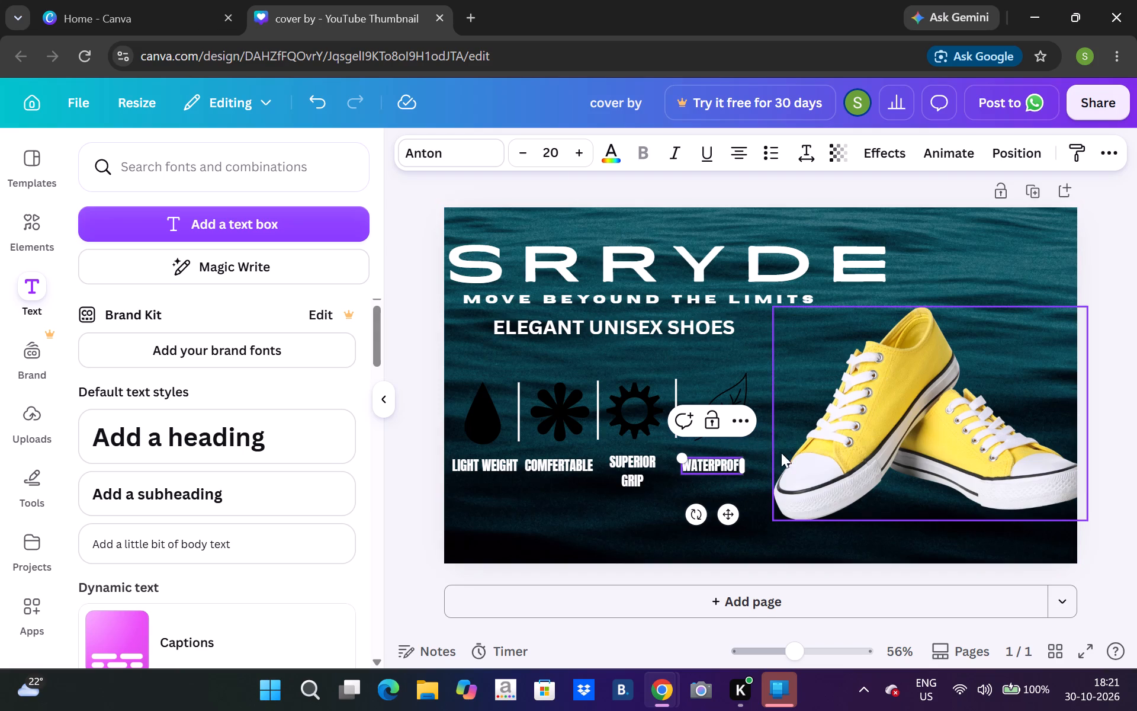
click(756, 474)
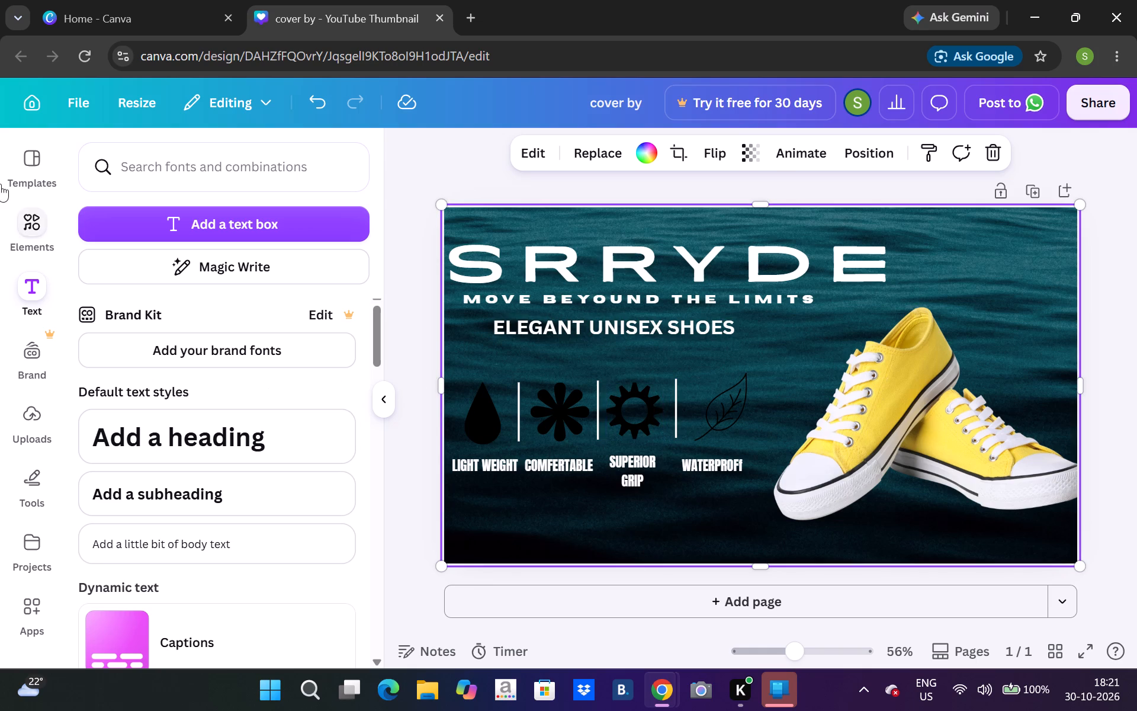
Add the black rectangular frame from the recently used elements to the thumbnail.
click(29, 220)
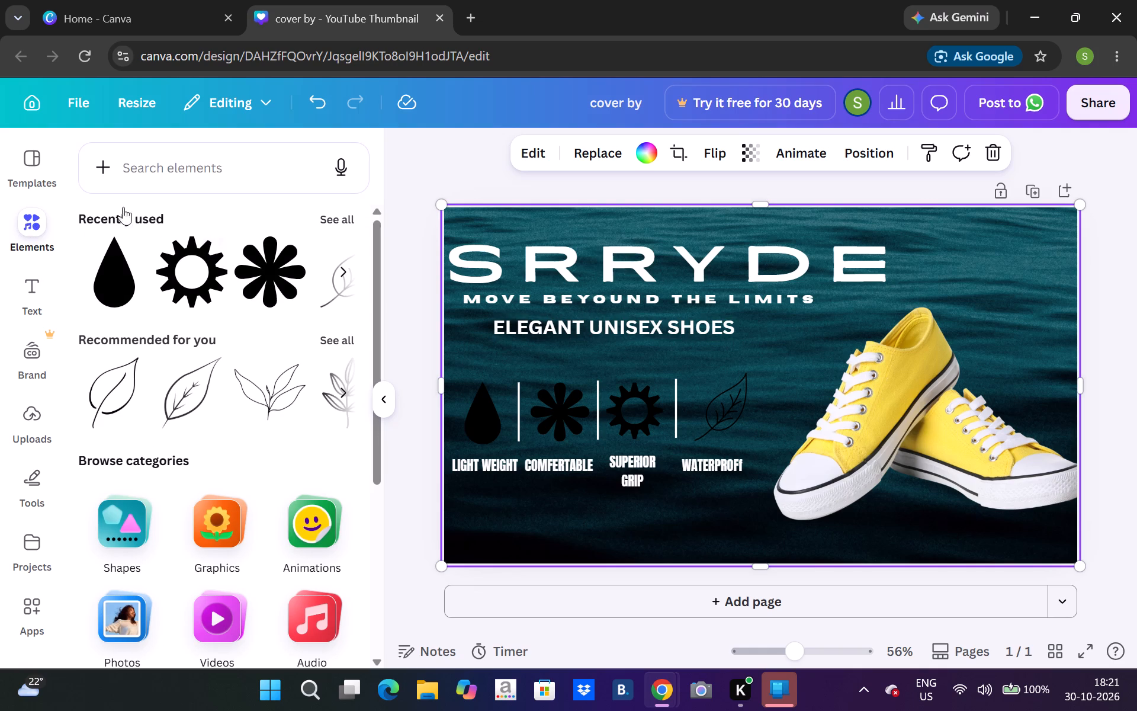
click(329, 211)
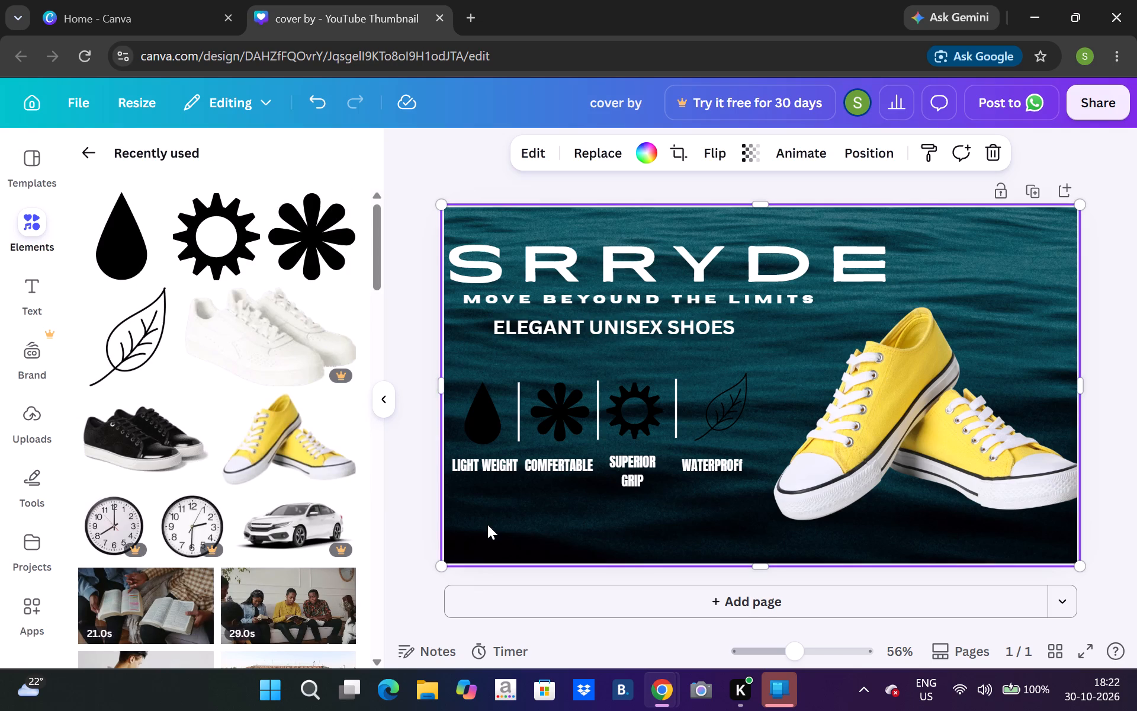
triple_click(373, 655)
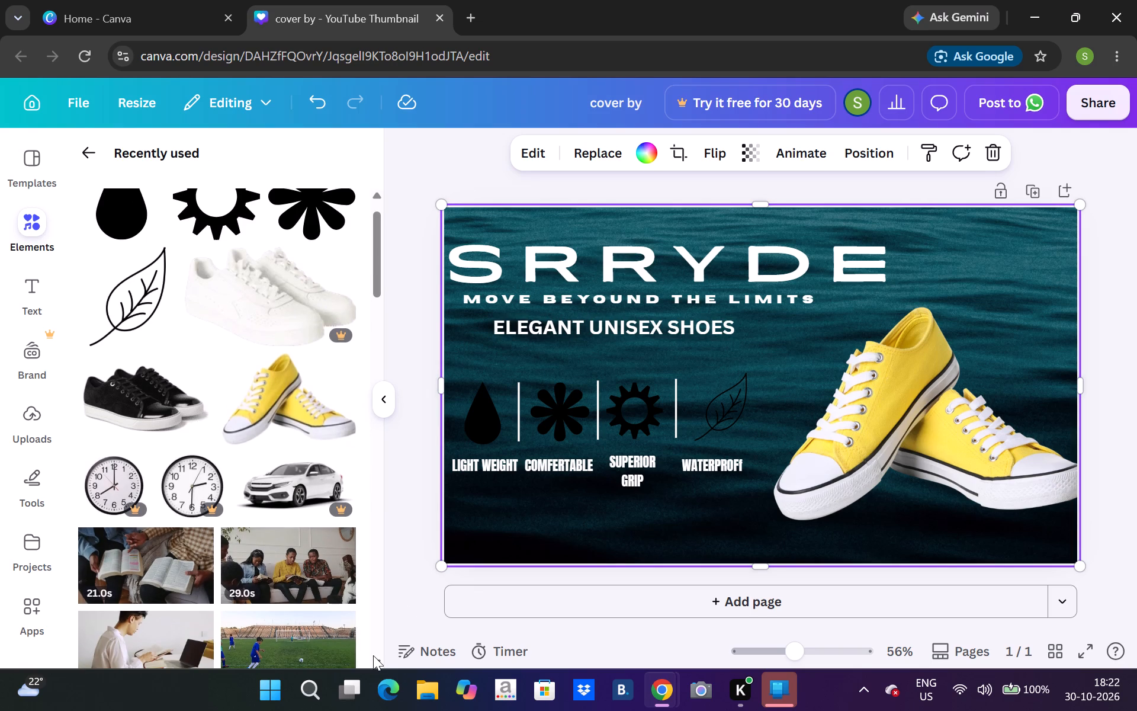
triple_click(373, 655)
click(373, 655)
click(373, 655)
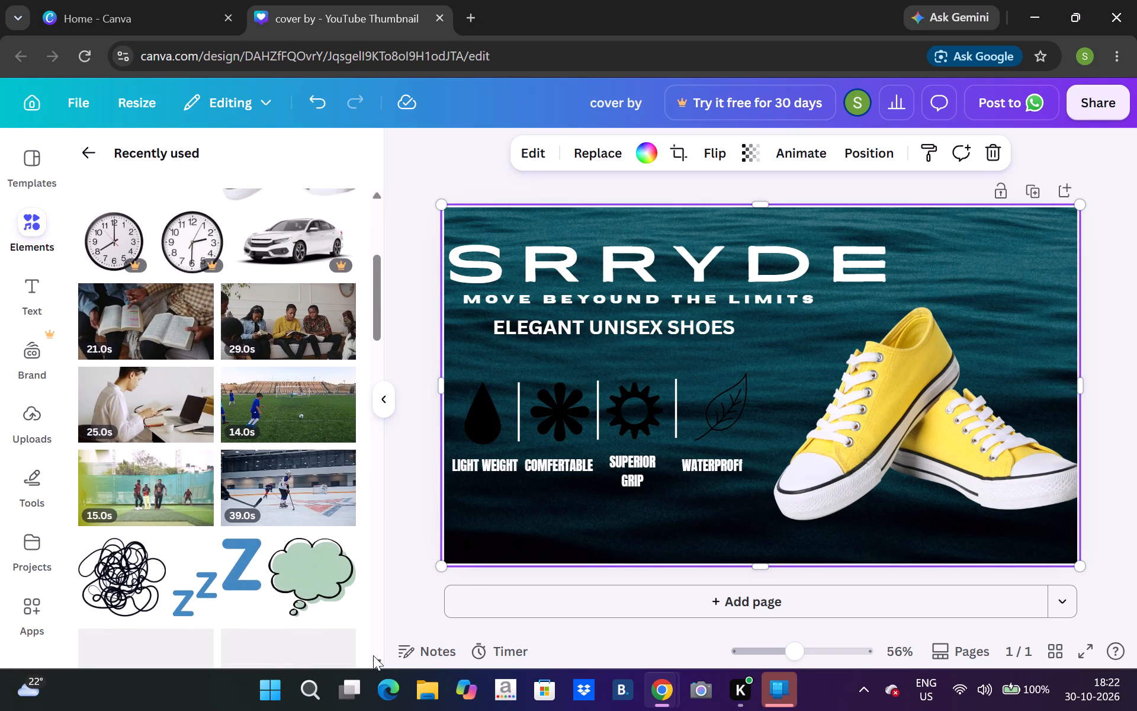
double_click(373, 655)
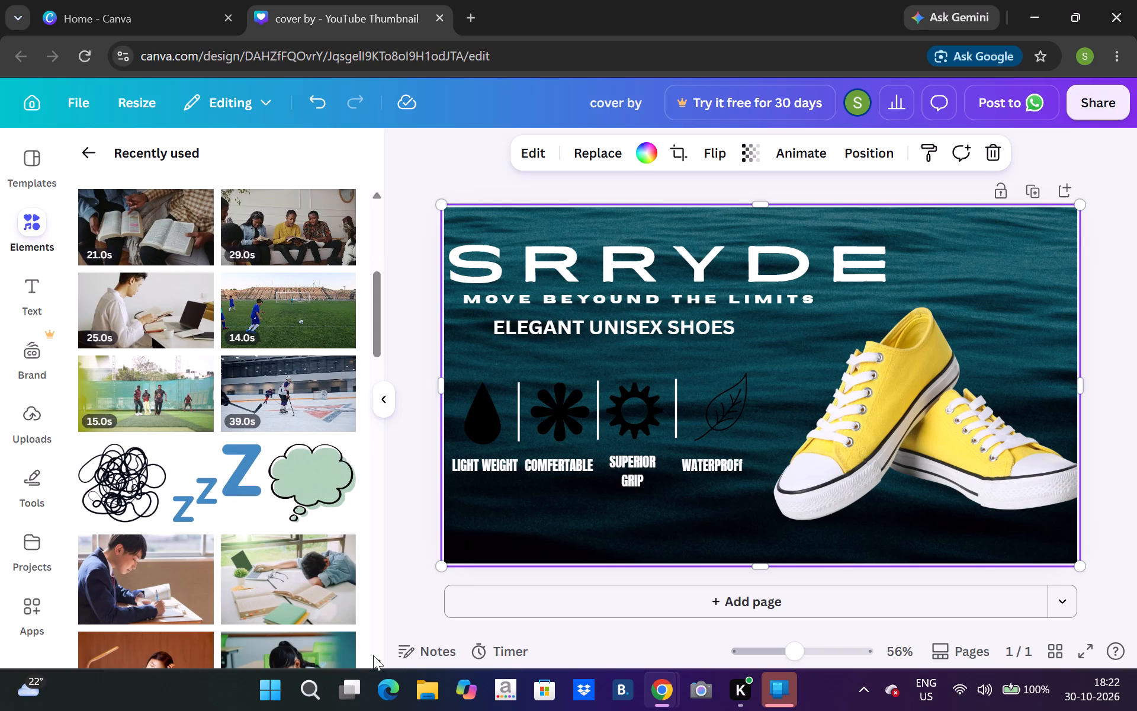
click(373, 655)
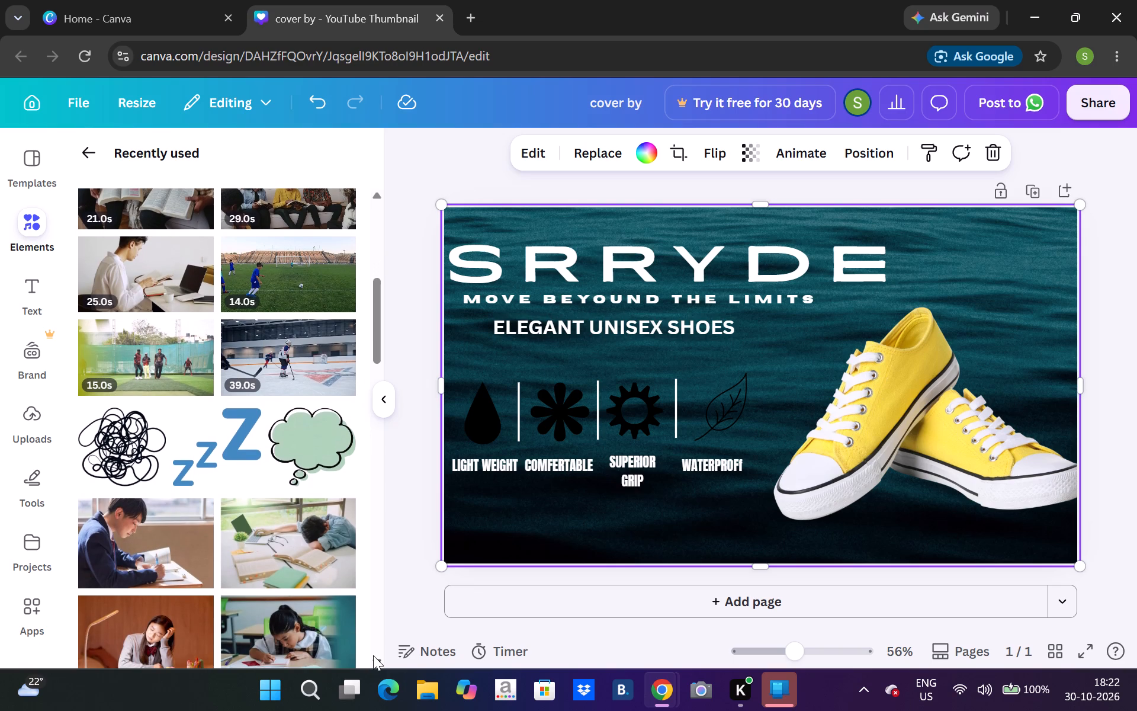
double_click(373, 655)
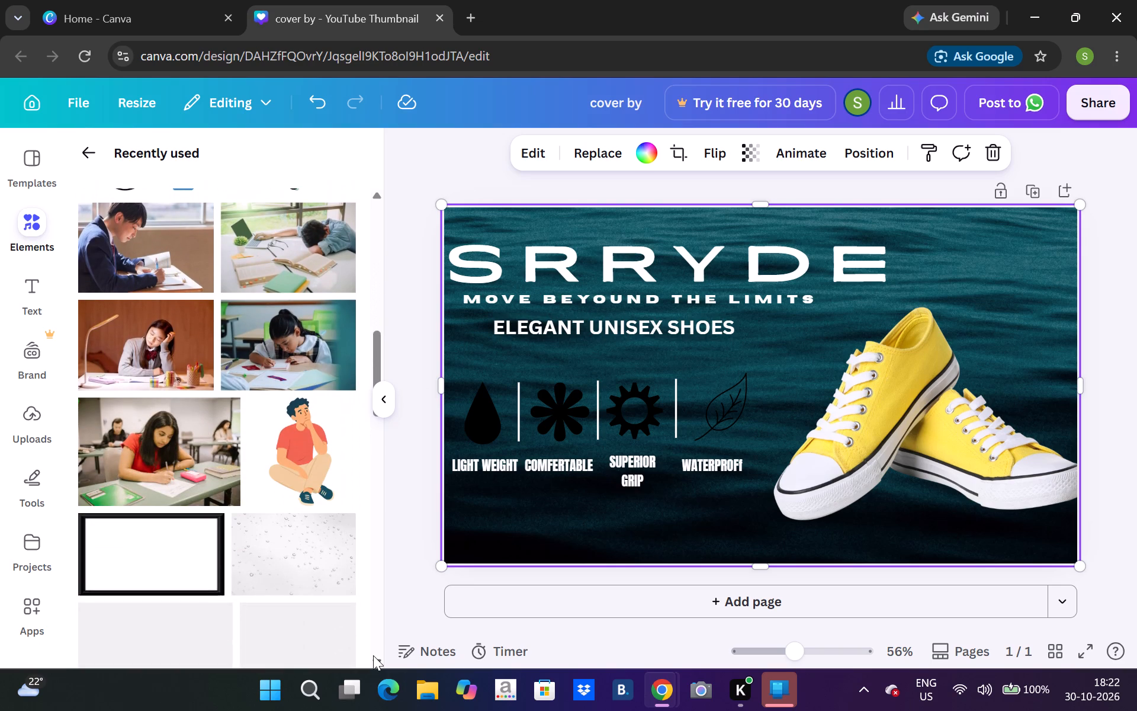
click(373, 655)
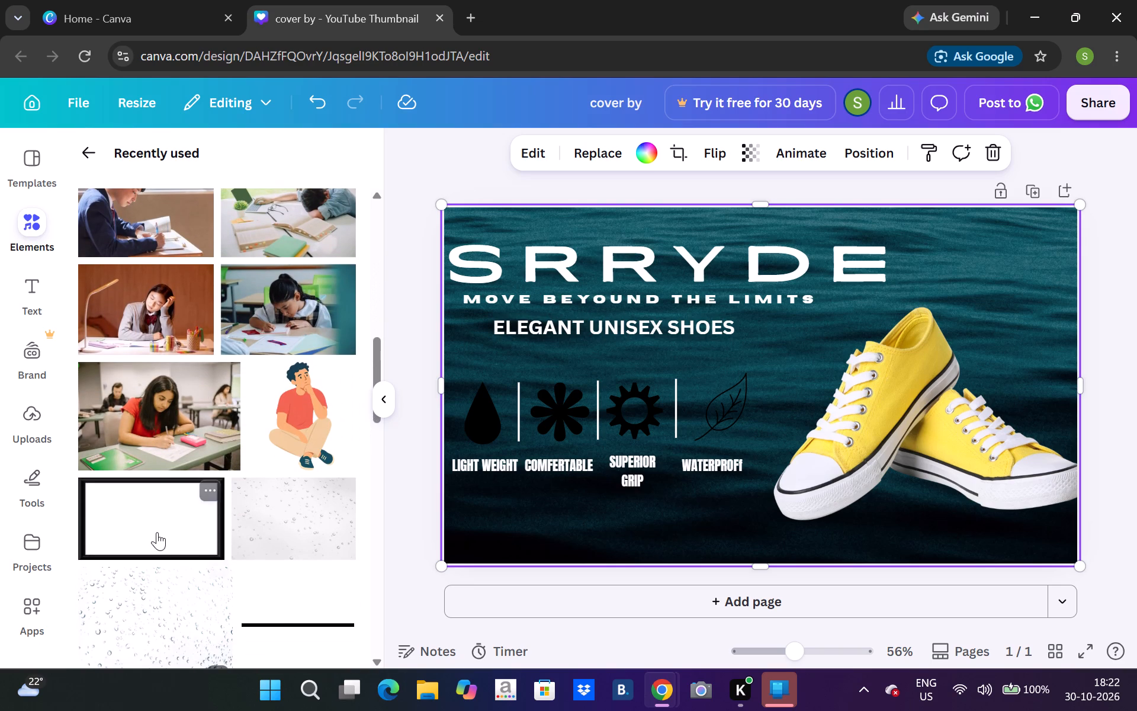
click(157, 532)
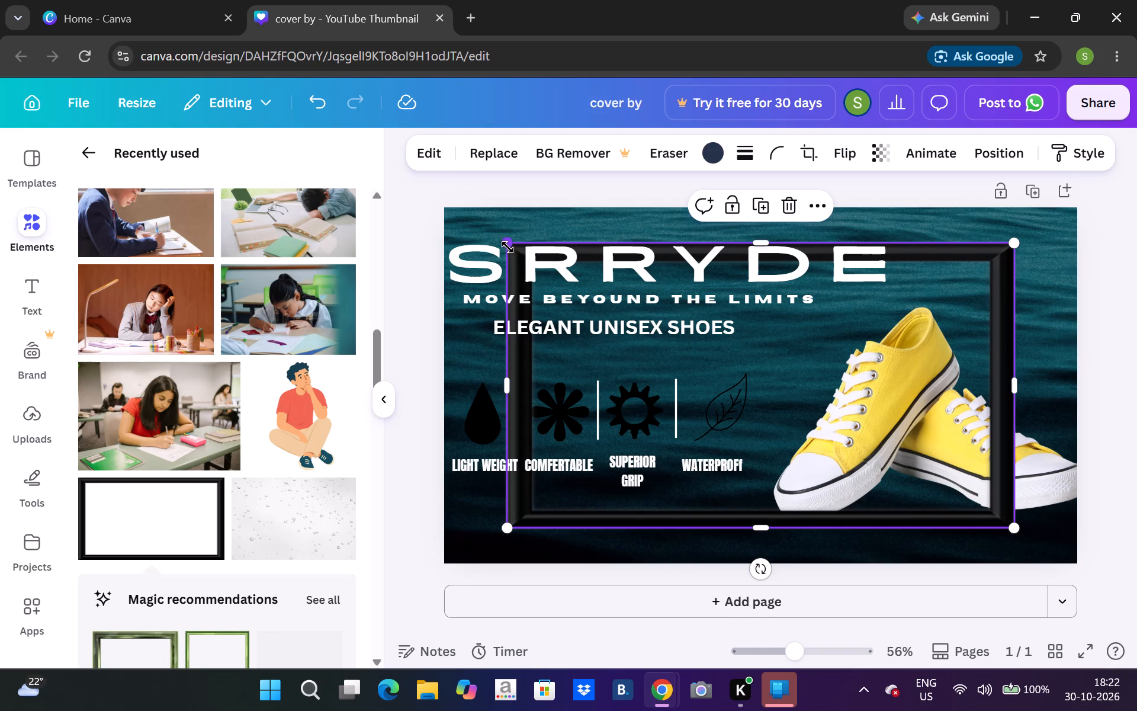
Enlarge and reposition the black frame to about 1,400 by 773 so it borders all four sides of the thumbnail.
drag(507, 248, 380, 178)
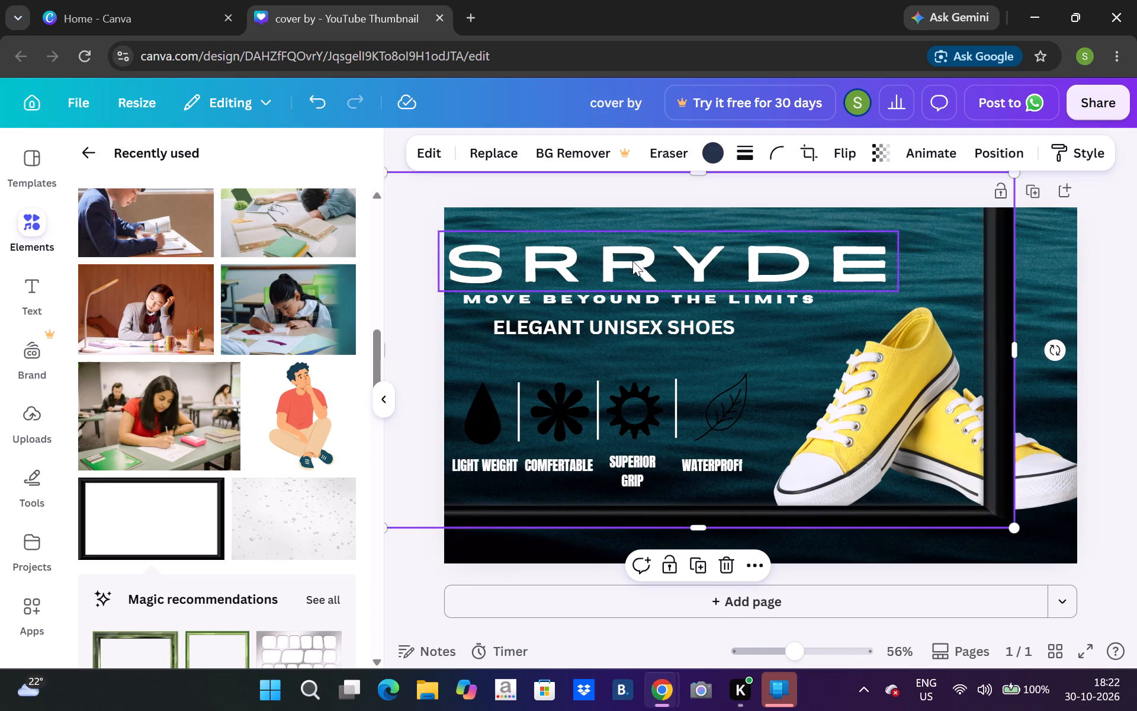
drag(788, 377, 884, 411)
drag(884, 411, 856, 419)
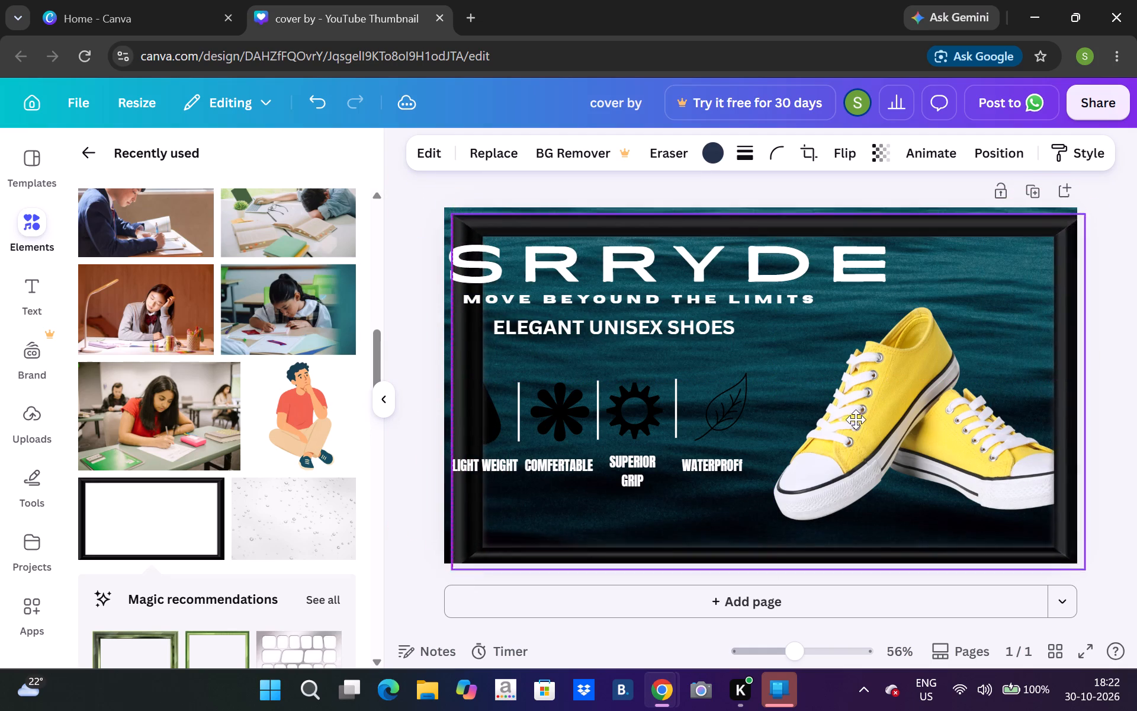
drag(856, 419, 830, 396)
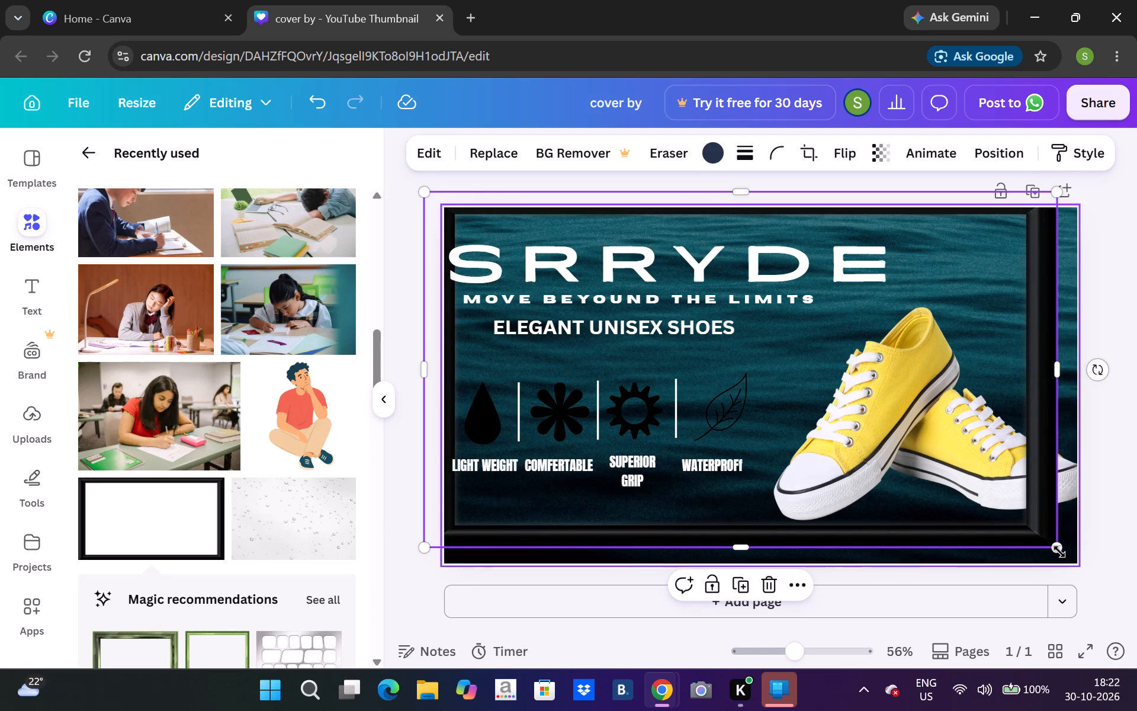
drag(1057, 551, 1109, 573)
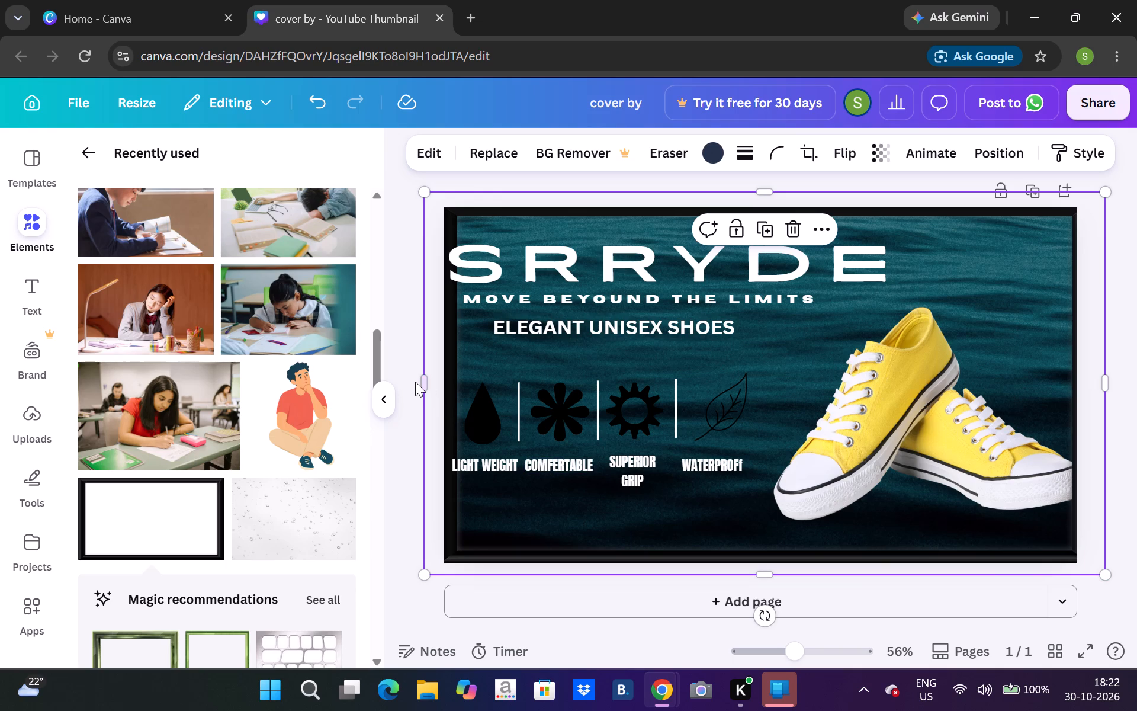
drag(415, 382, 396, 379)
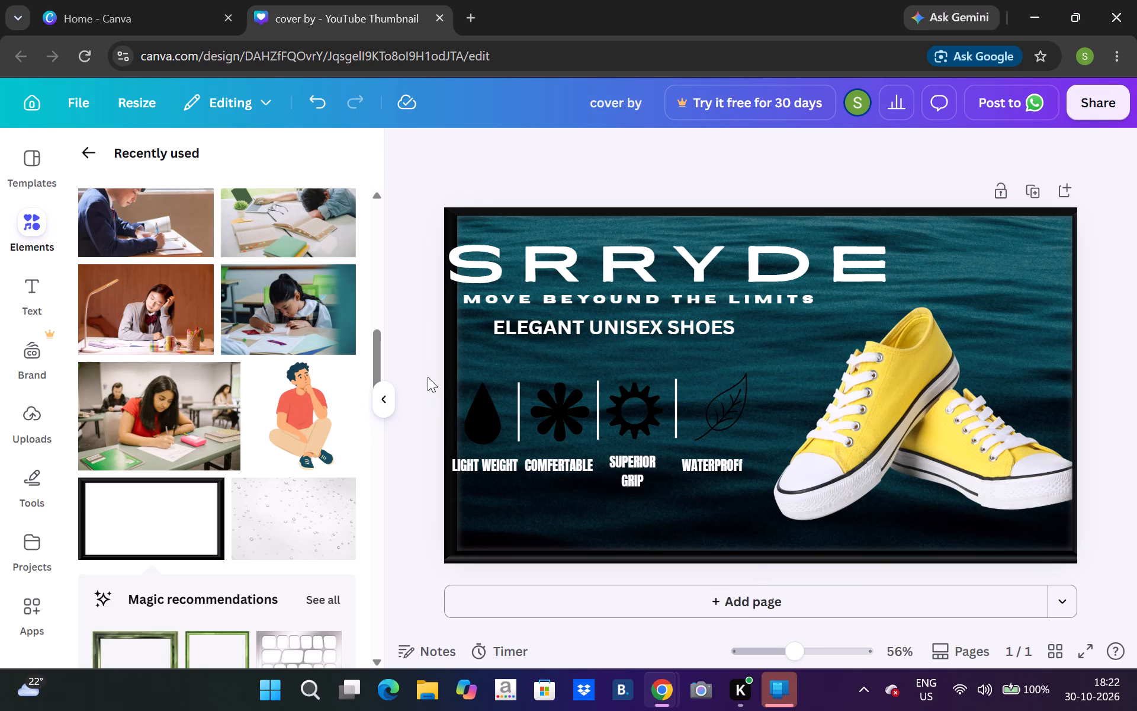
click(436, 376)
click(477, 345)
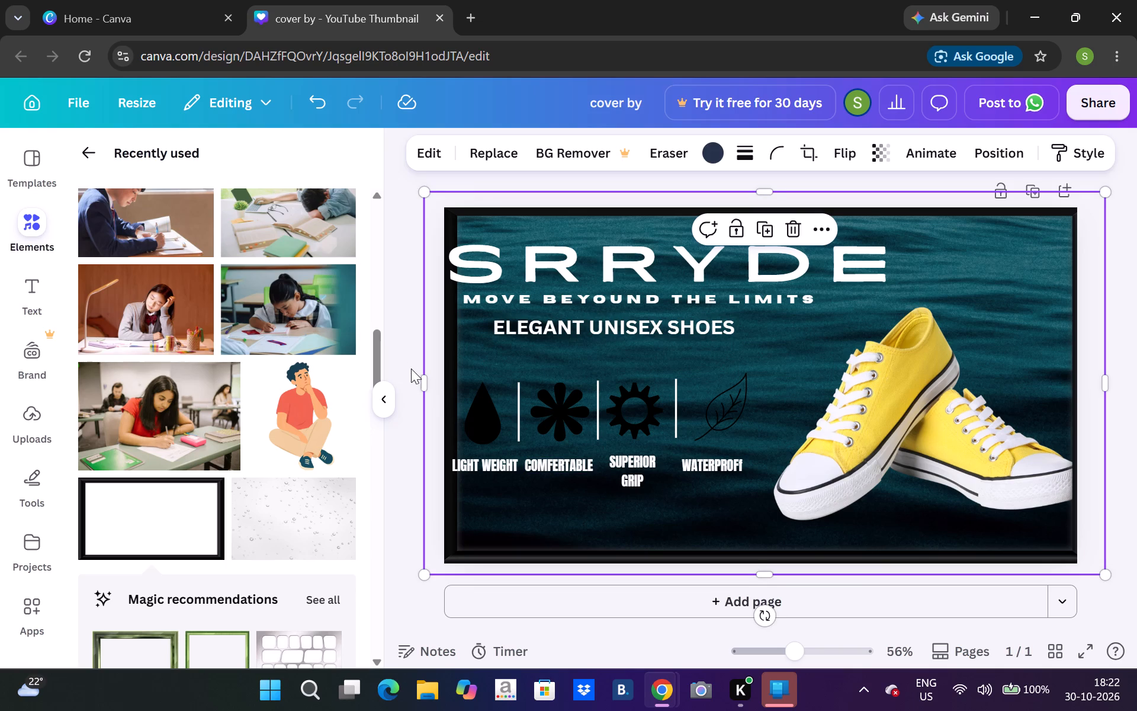
drag(422, 375, 415, 363)
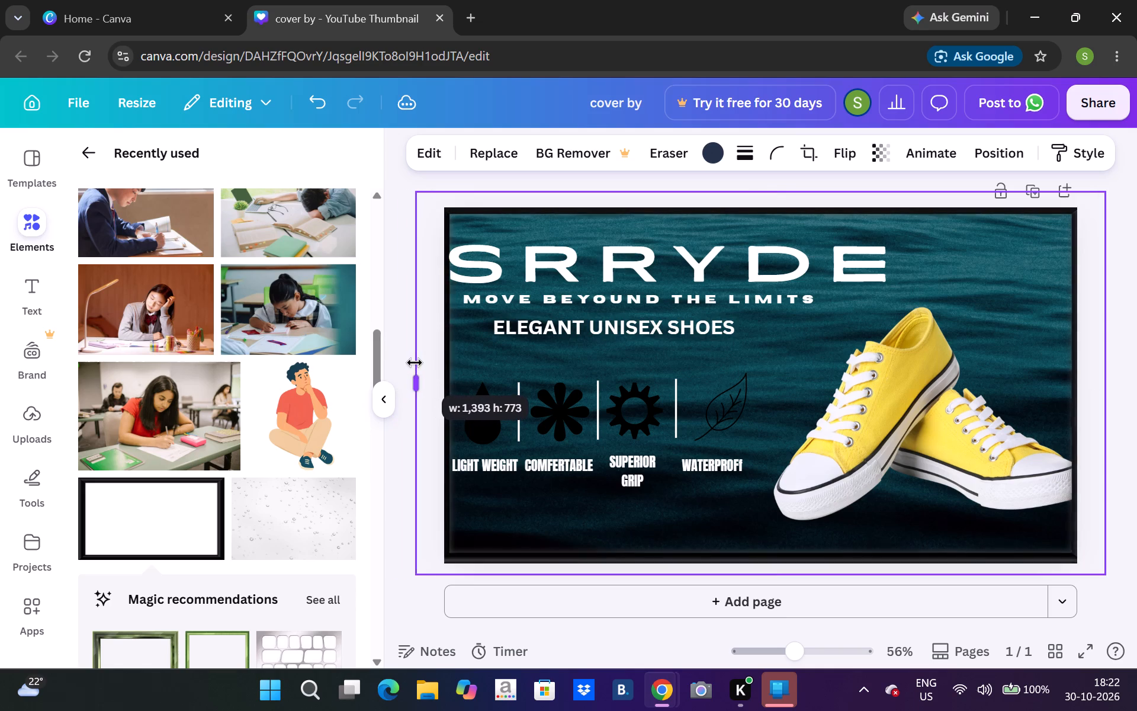
drag(415, 363, 411, 362)
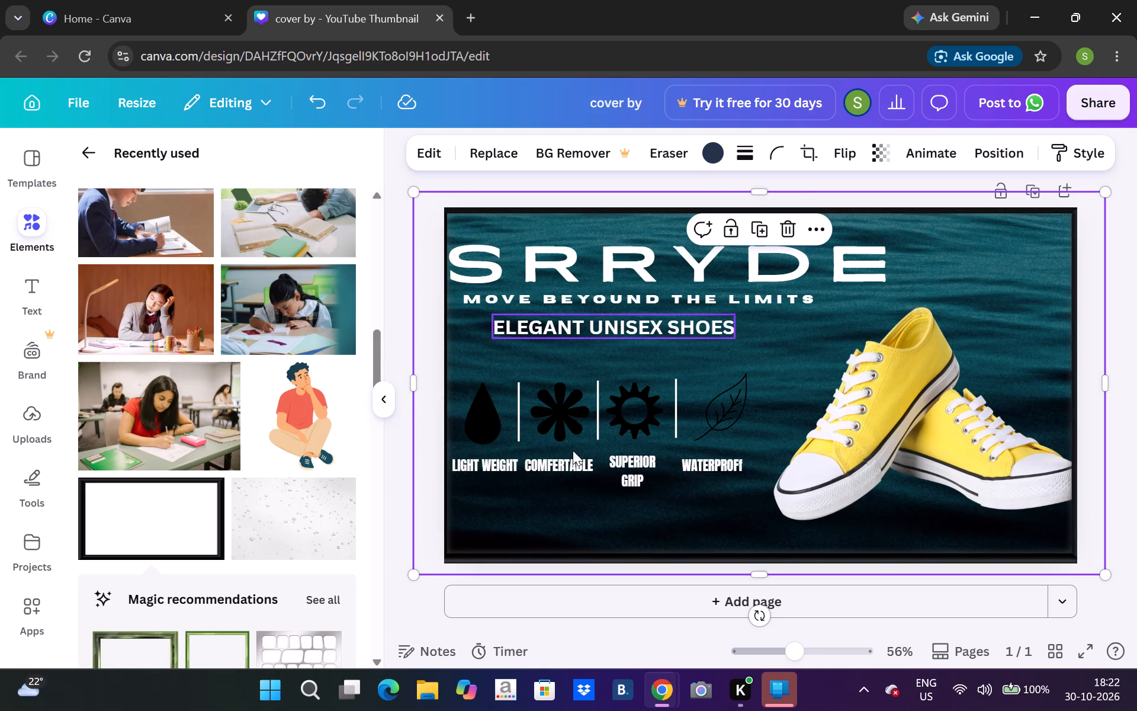
Add the straight line from the recently used elements and place it horizontally just beneath the ELEGANT UNISEX SHOES text.
click(373, 433)
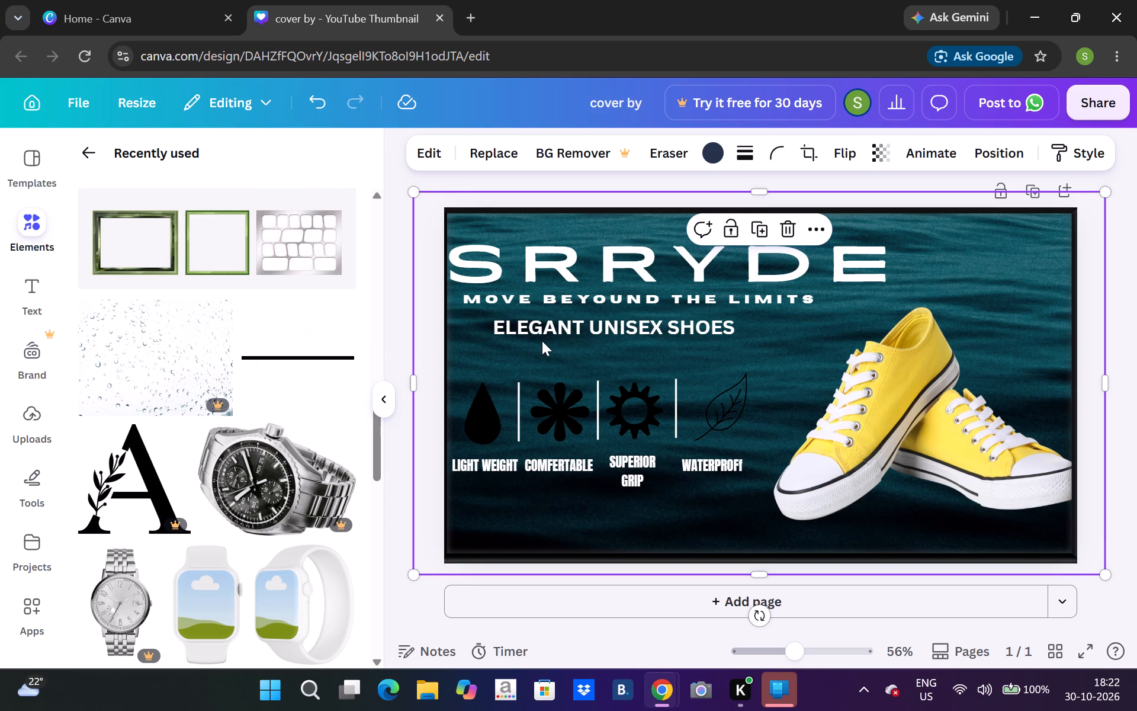
click(542, 341)
click(338, 360)
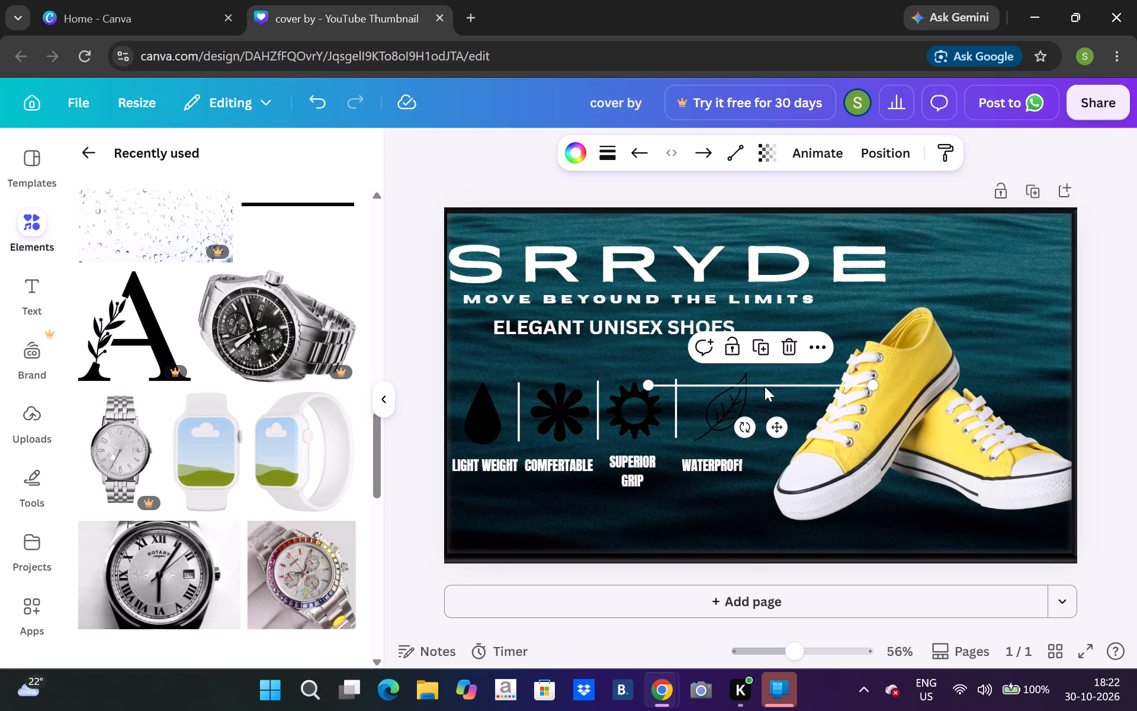
drag(765, 386, 798, 319)
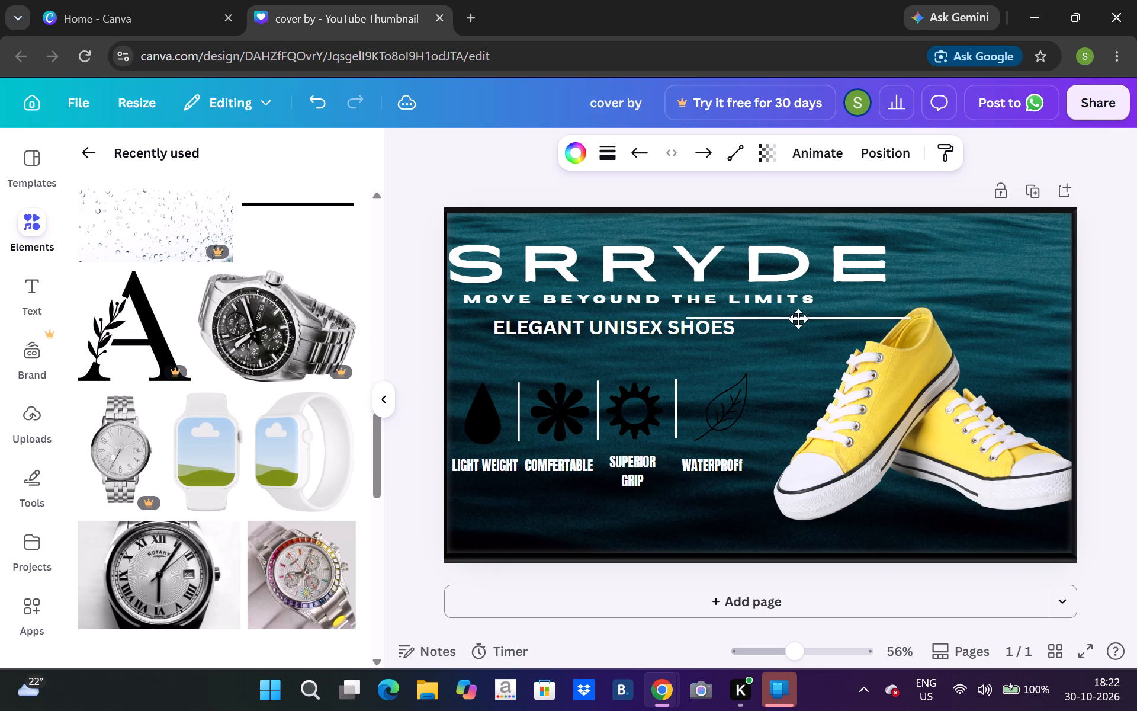
drag(798, 319, 625, 340)
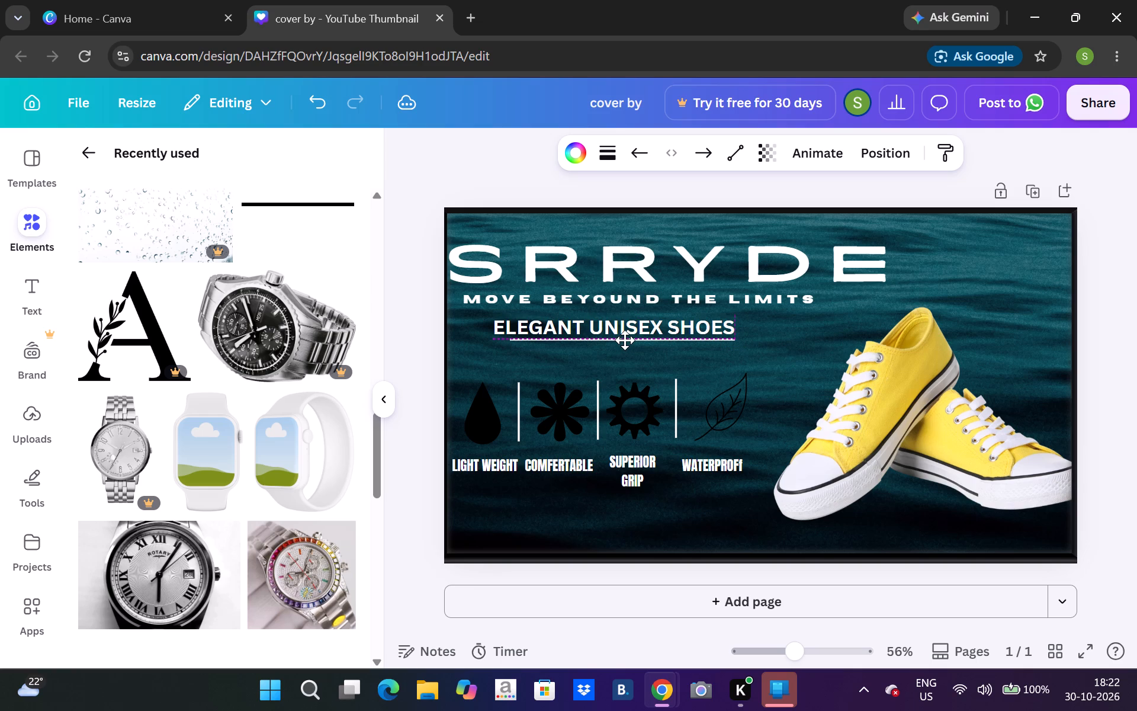
drag(625, 340, 617, 341)
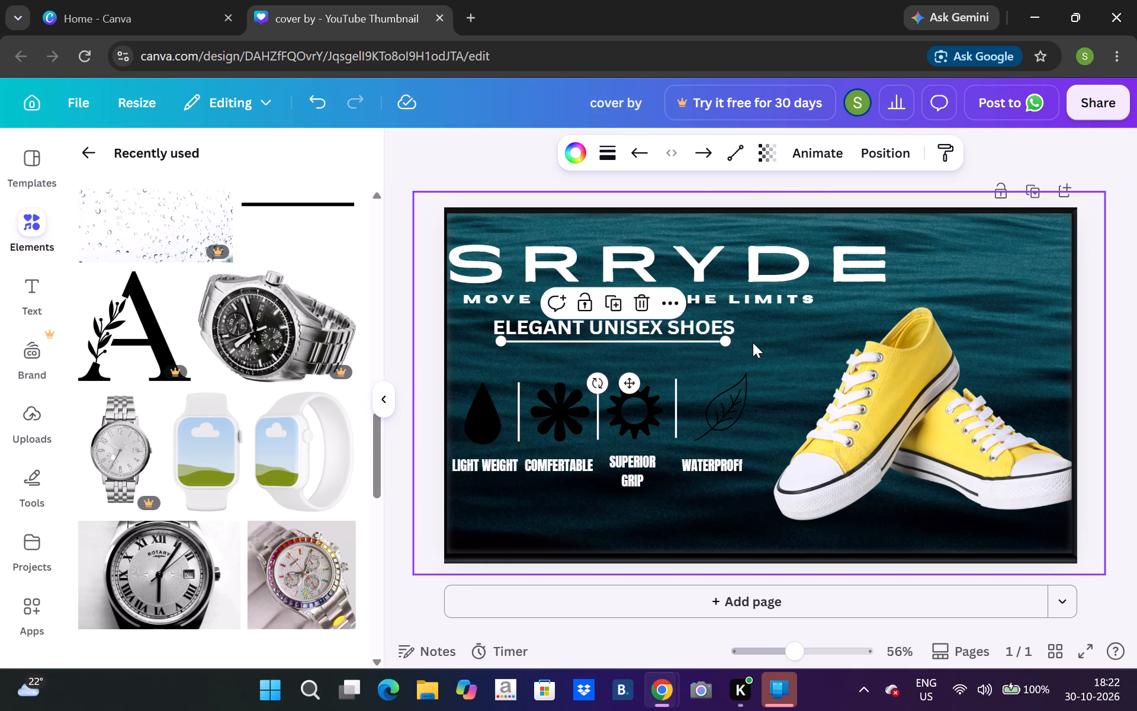
click(753, 342)
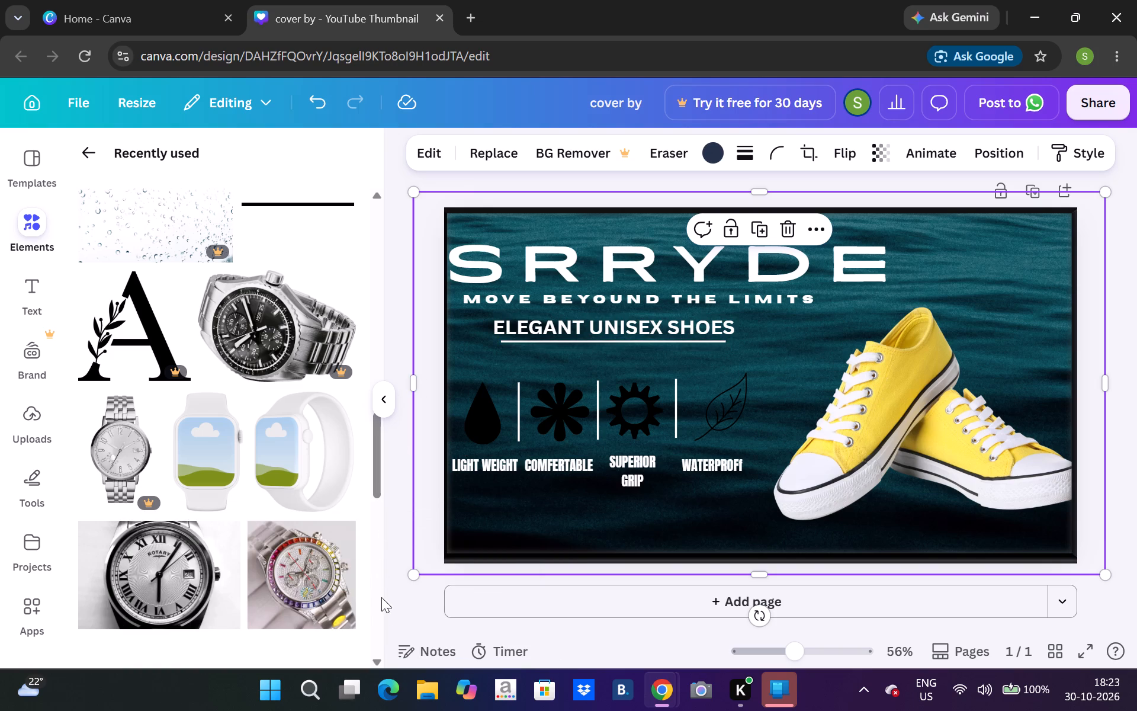
Look through the recently used elements for further graphics that could suit the shoe thumbnail.
click(374, 654)
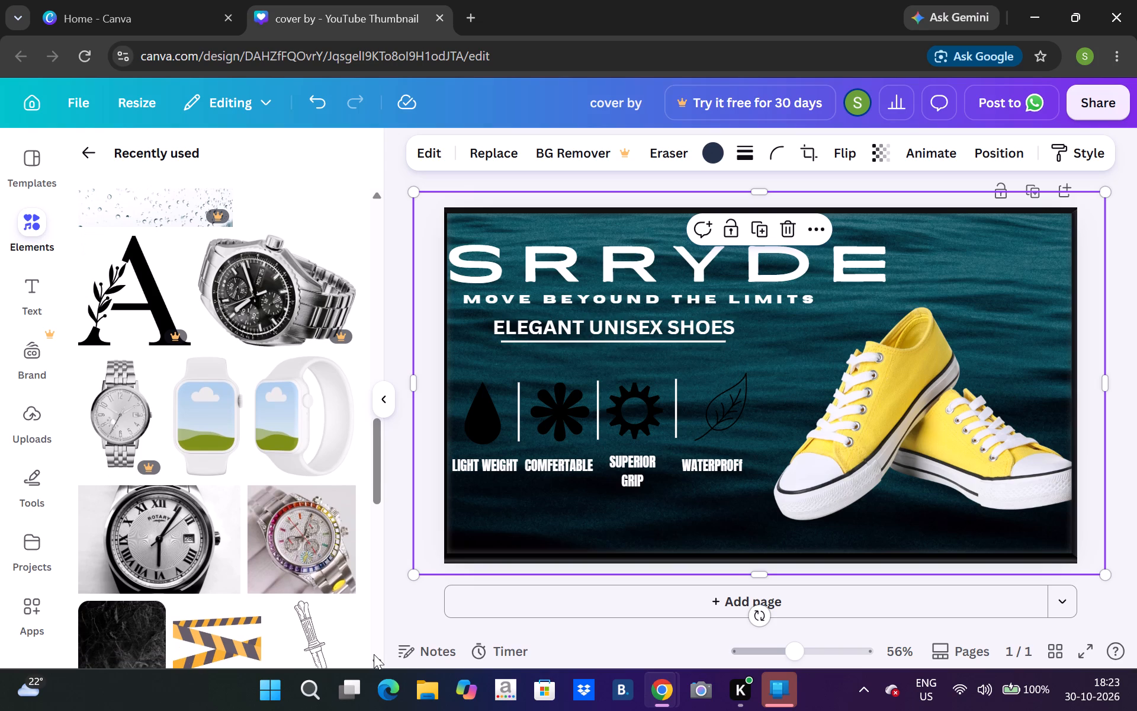
click(374, 654)
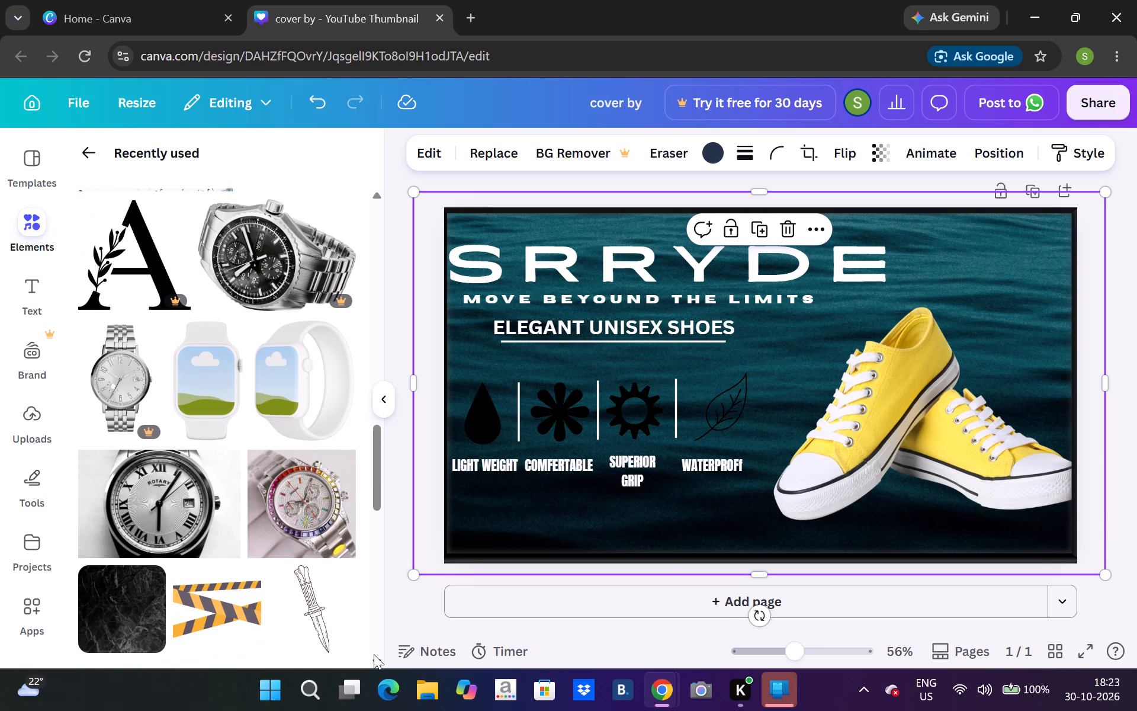
click(374, 654)
double_click(374, 654)
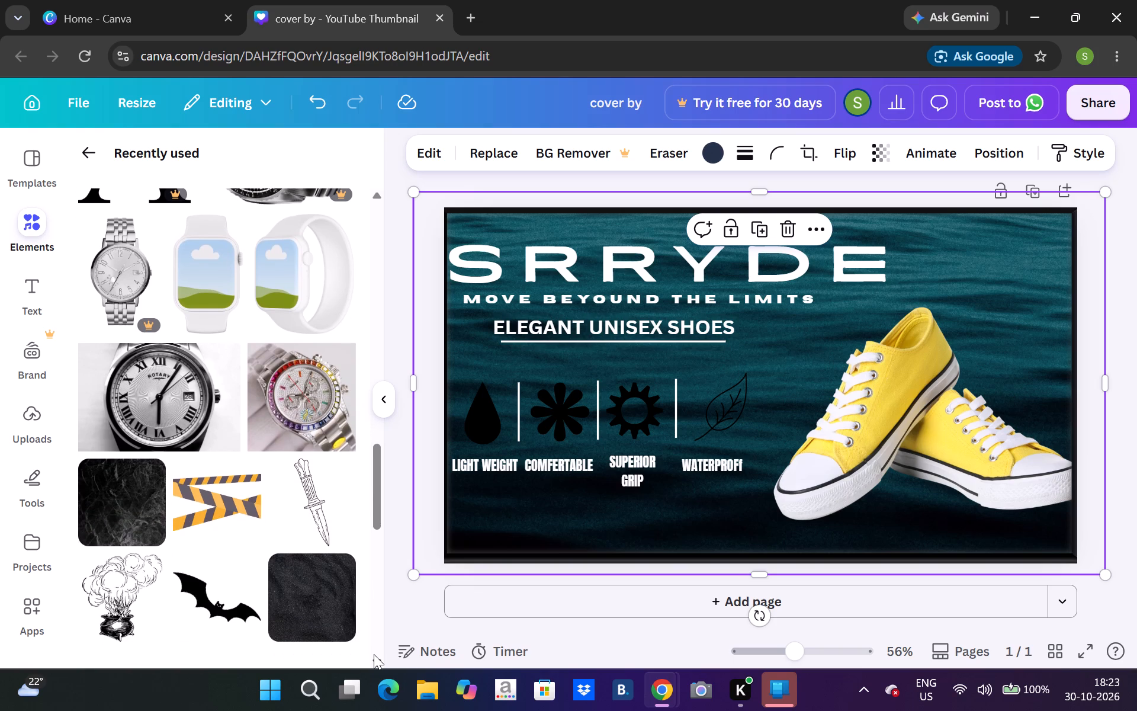
click(374, 654)
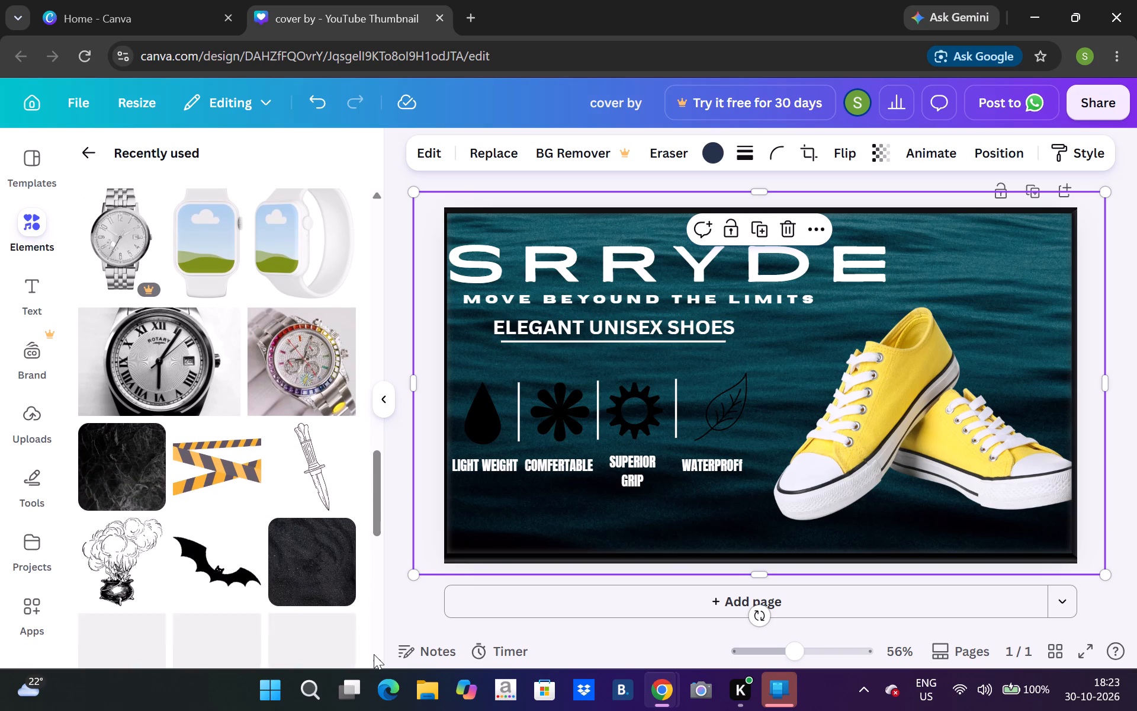
triple_click(374, 654)
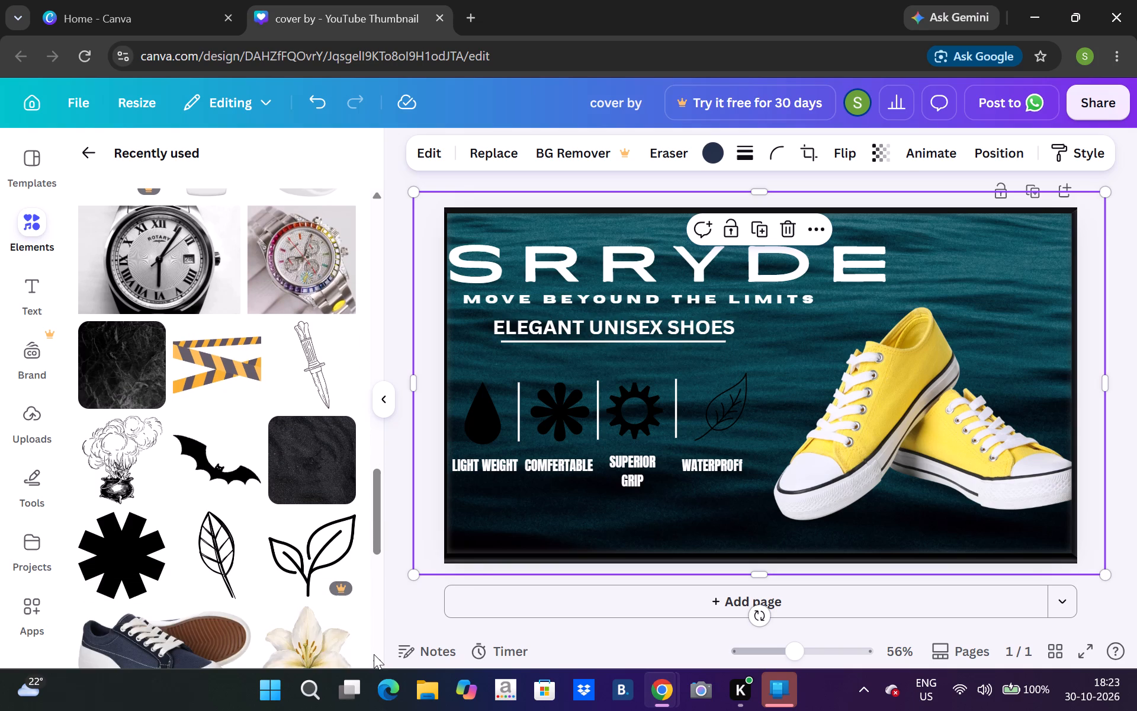
triple_click(374, 654)
click(374, 654)
click(374, 654)
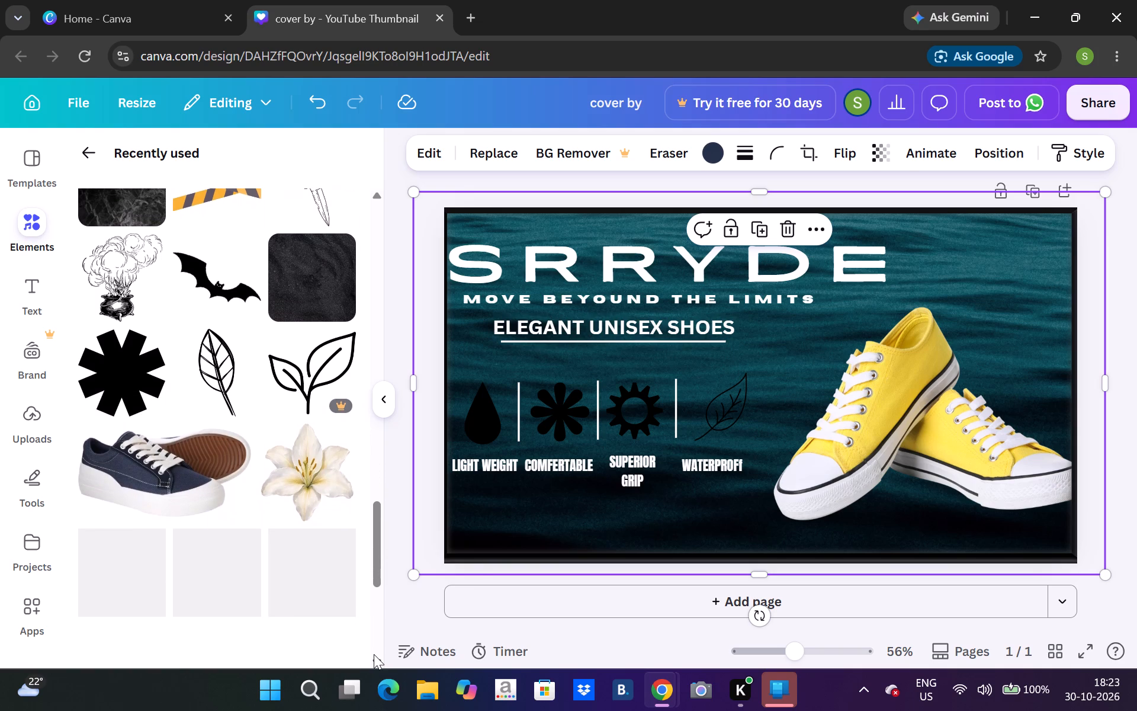
click(374, 654)
click(374, 654)
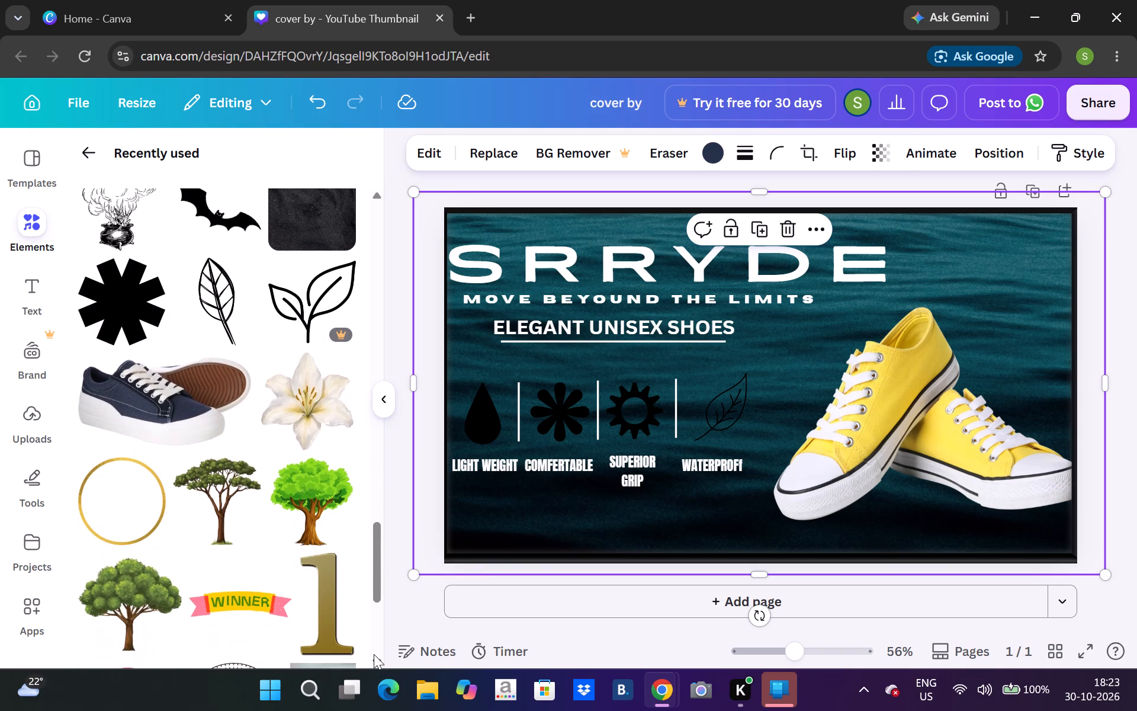
click(374, 654)
click(374, 654)
triple_click(374, 654)
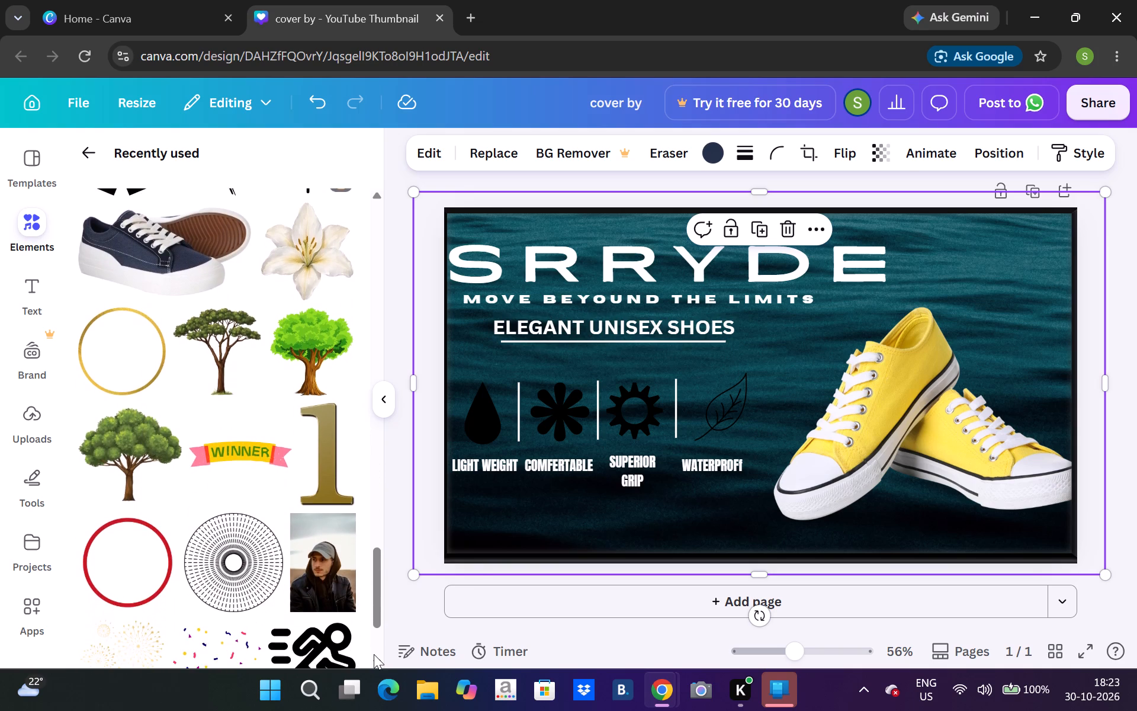
triple_click(374, 654)
click(374, 654)
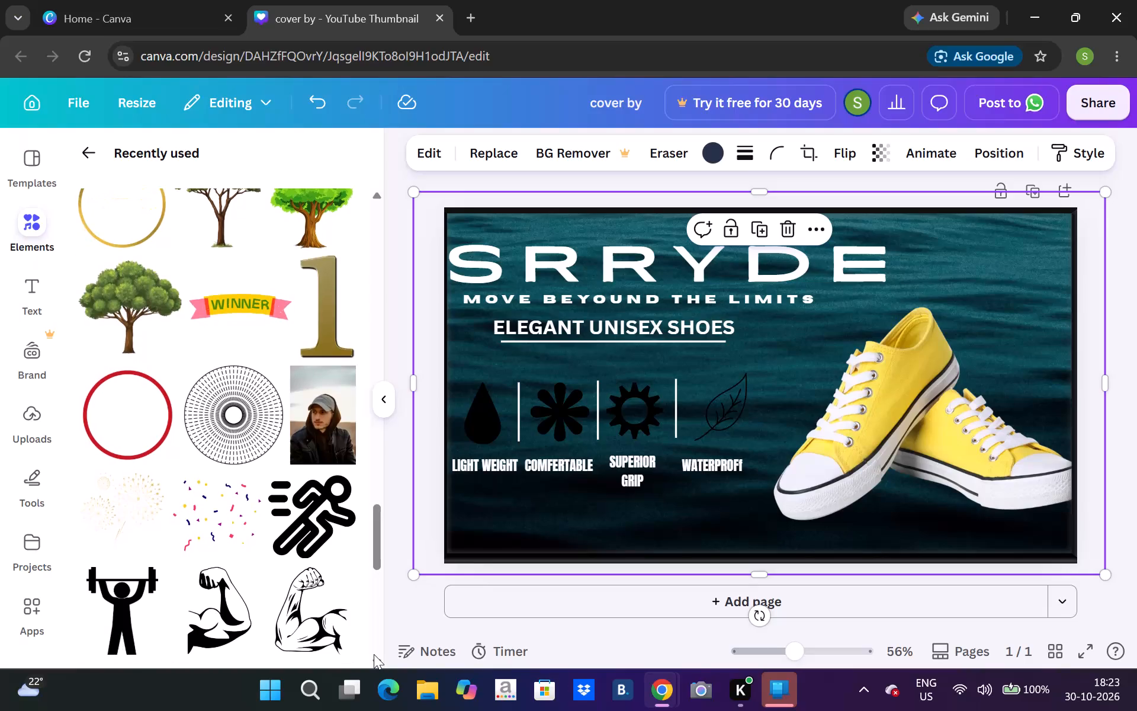
click(374, 654)
triple_click(374, 654)
triple_click(374, 654)
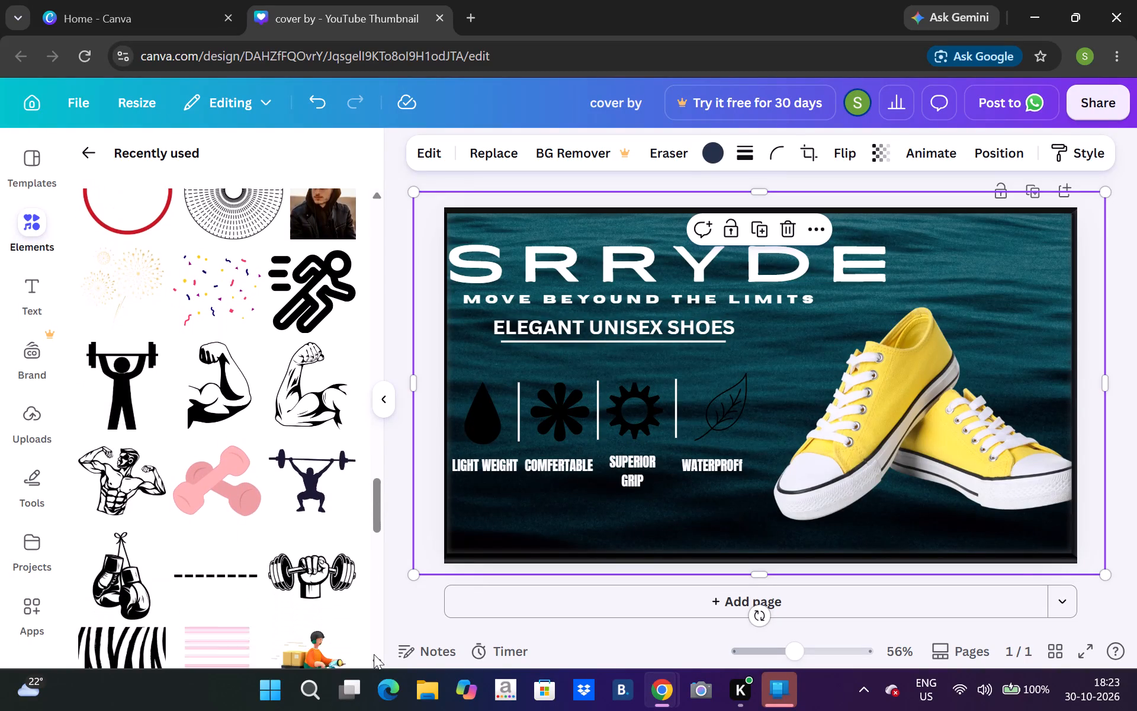
triple_click(374, 654)
click(374, 654)
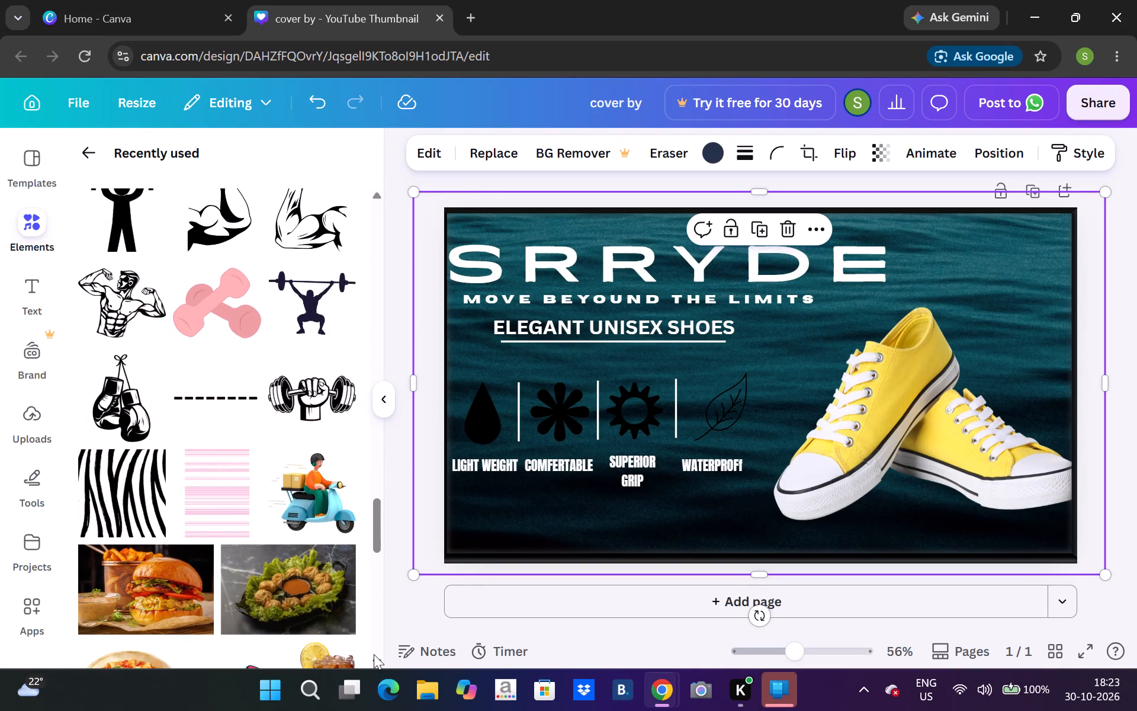
triple_click(374, 654)
click(374, 654)
triple_click(374, 654)
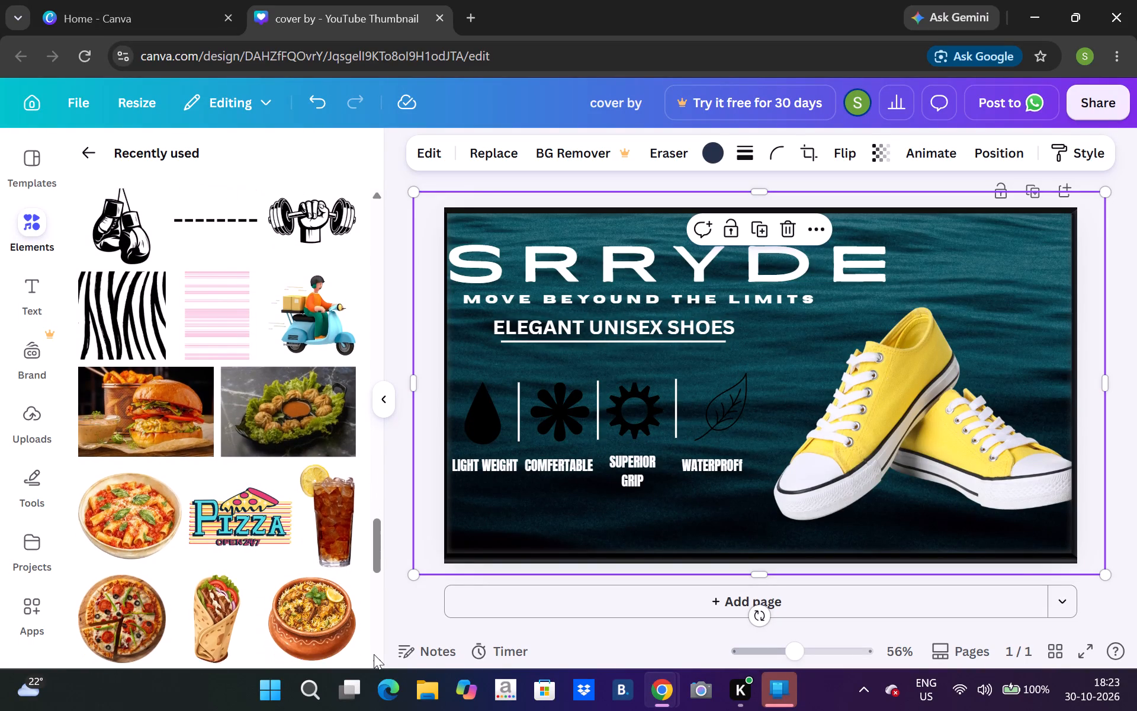
click(374, 654)
click(374, 654)
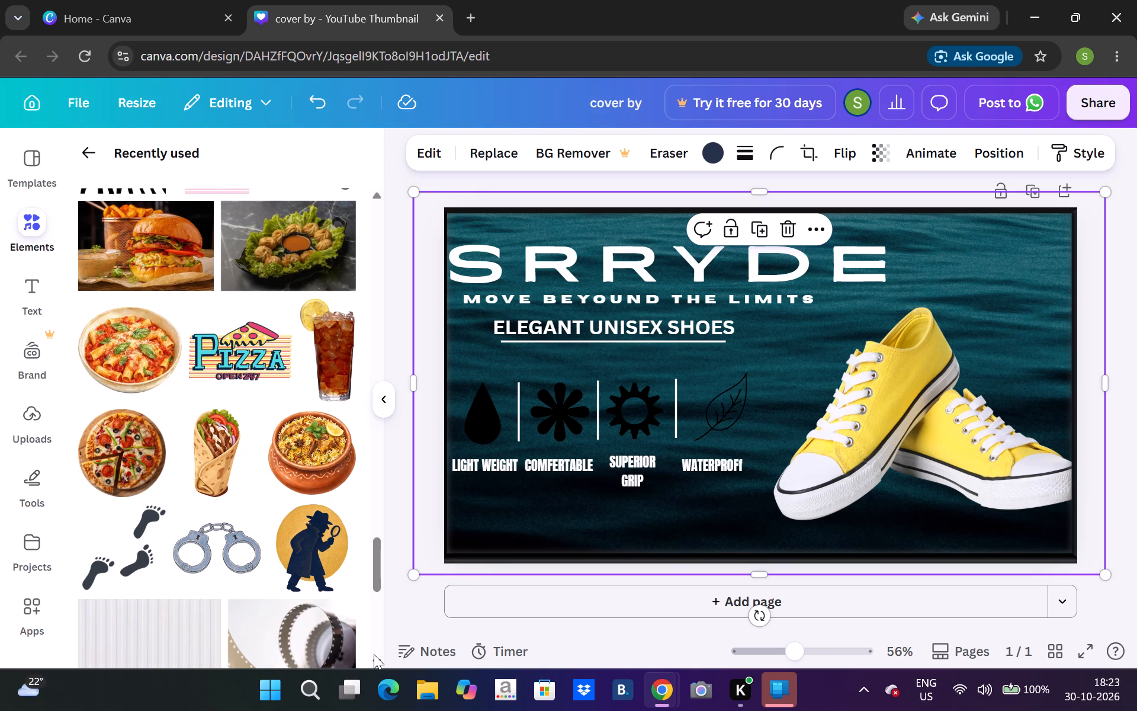
triple_click(374, 654)
triple_click(374, 654)
triple_click(374, 654)
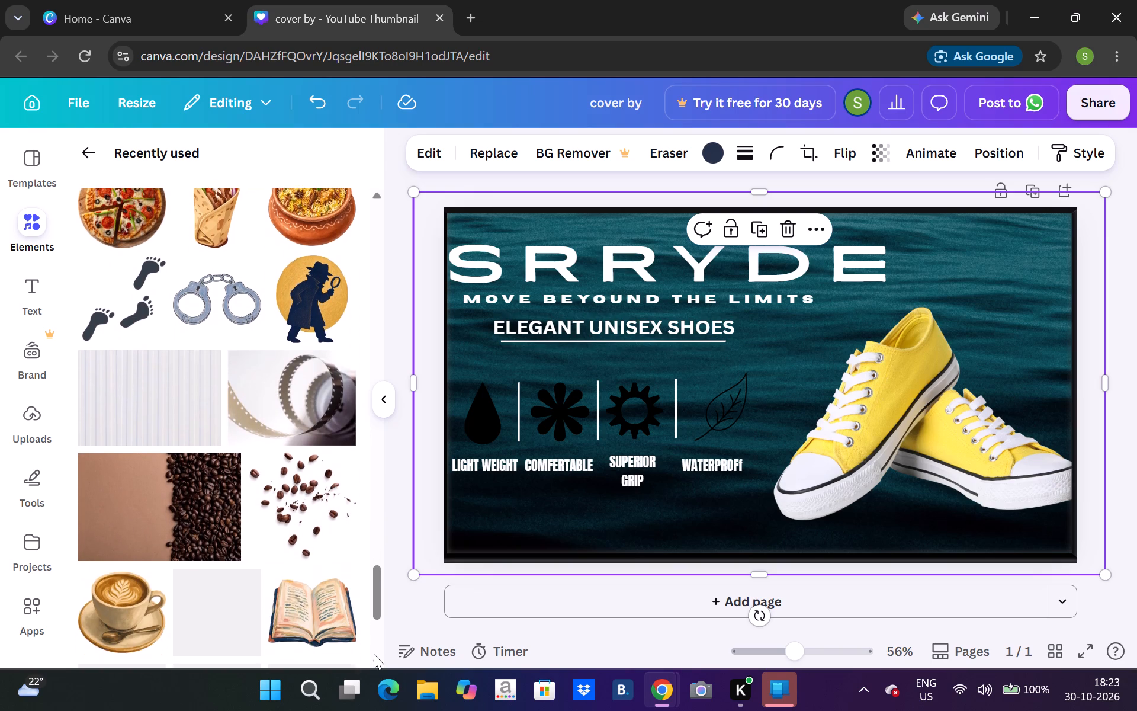
double_click(374, 654)
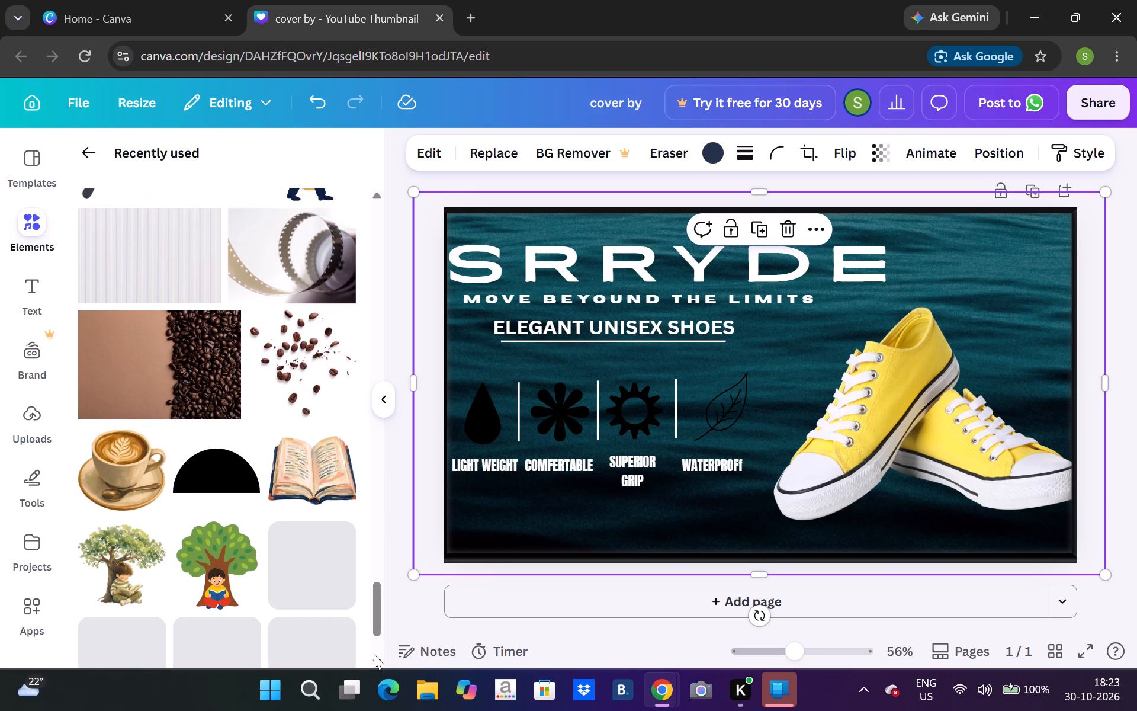
click(374, 654)
click(361, 643)
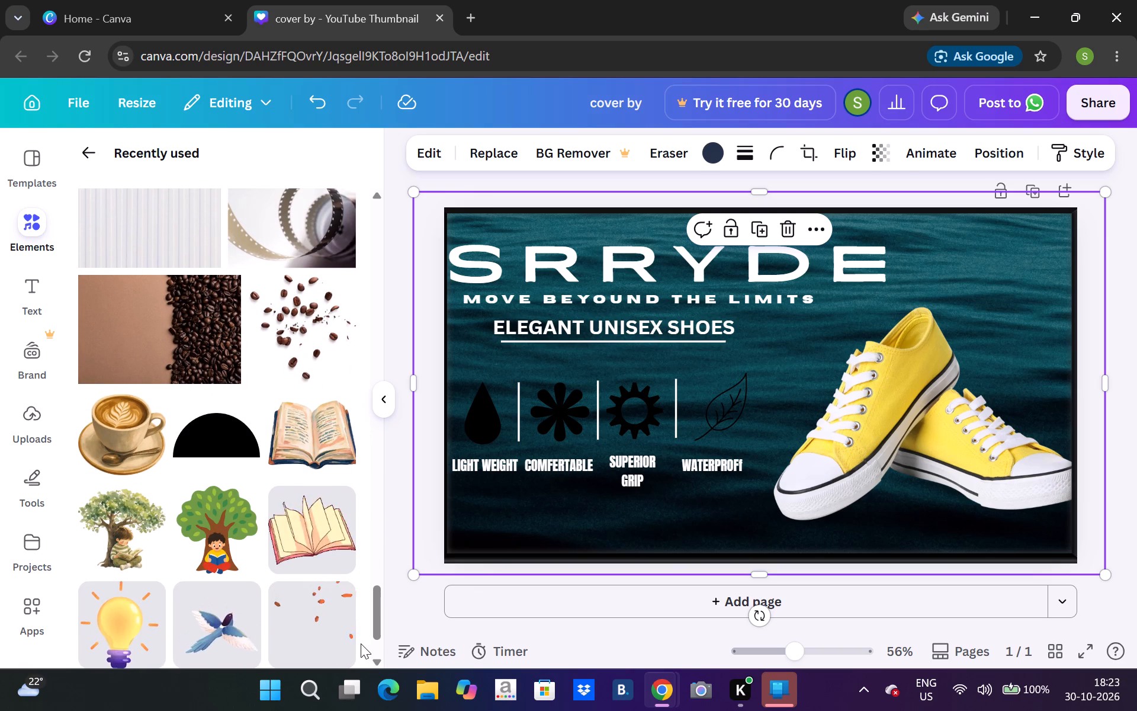
click(361, 643)
click(361, 643)
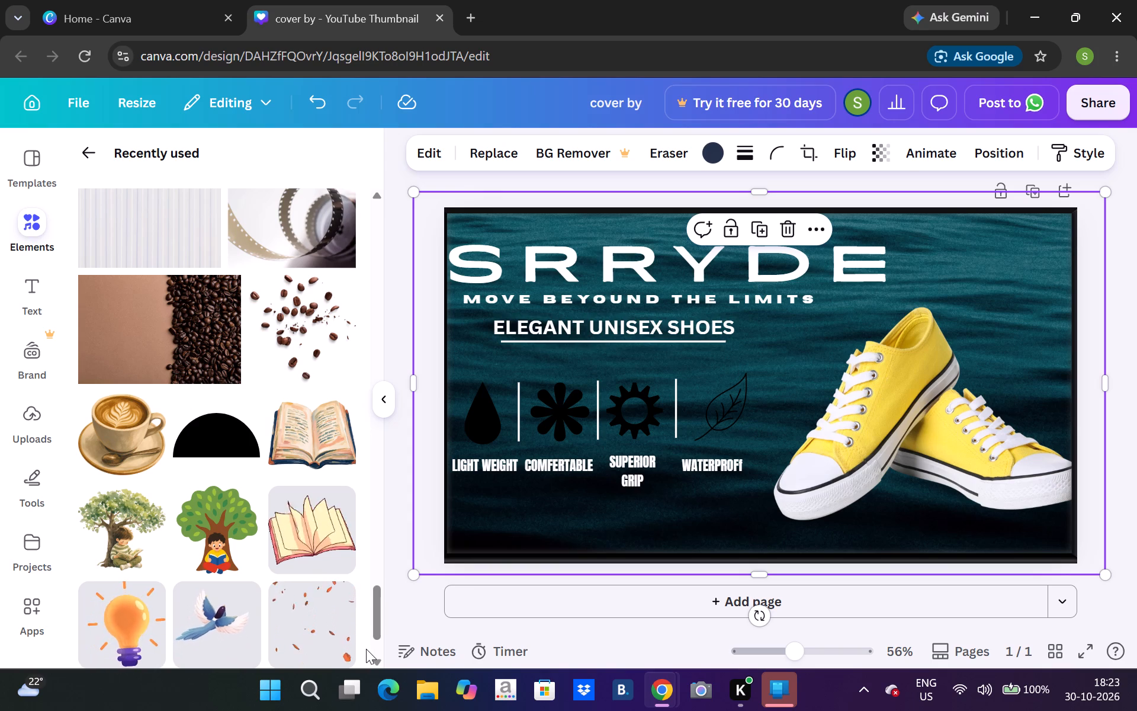
click(366, 649)
drag(366, 649, 372, 656)
triple_click(372, 656)
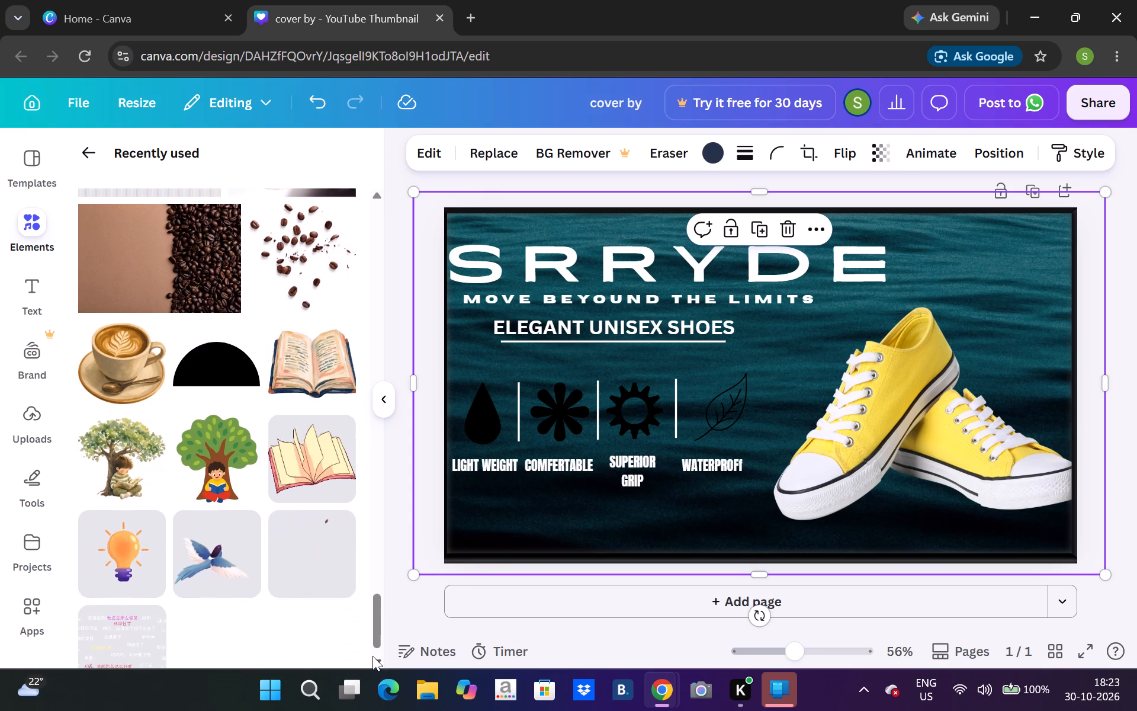
triple_click(372, 656)
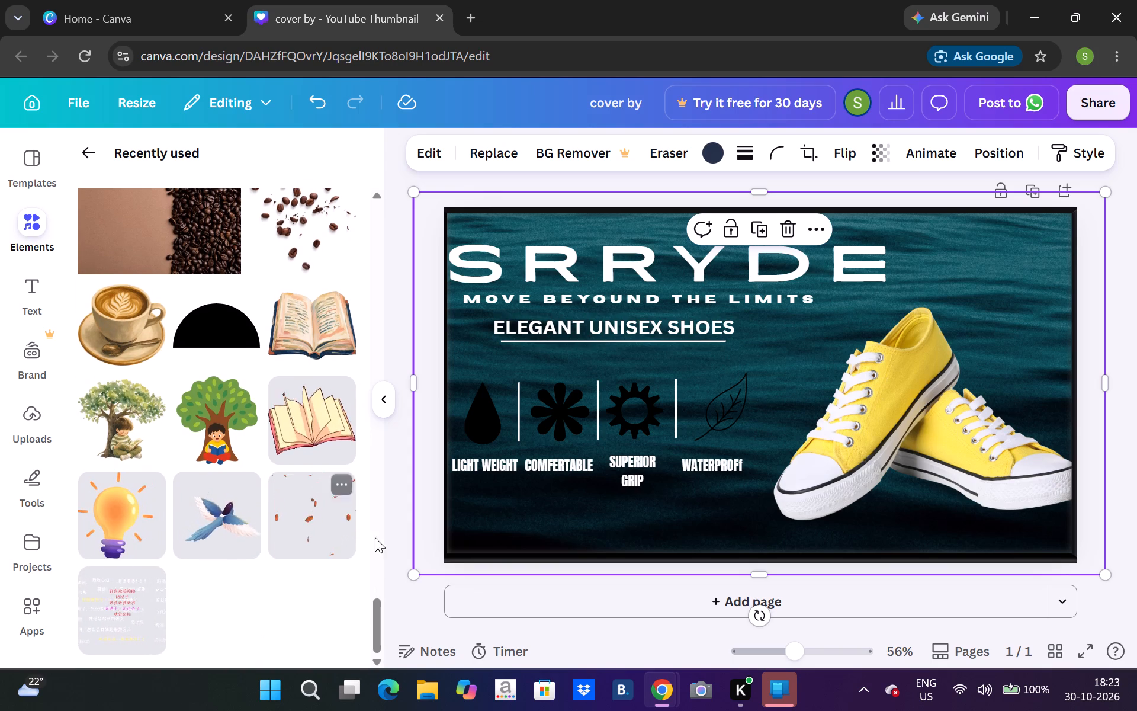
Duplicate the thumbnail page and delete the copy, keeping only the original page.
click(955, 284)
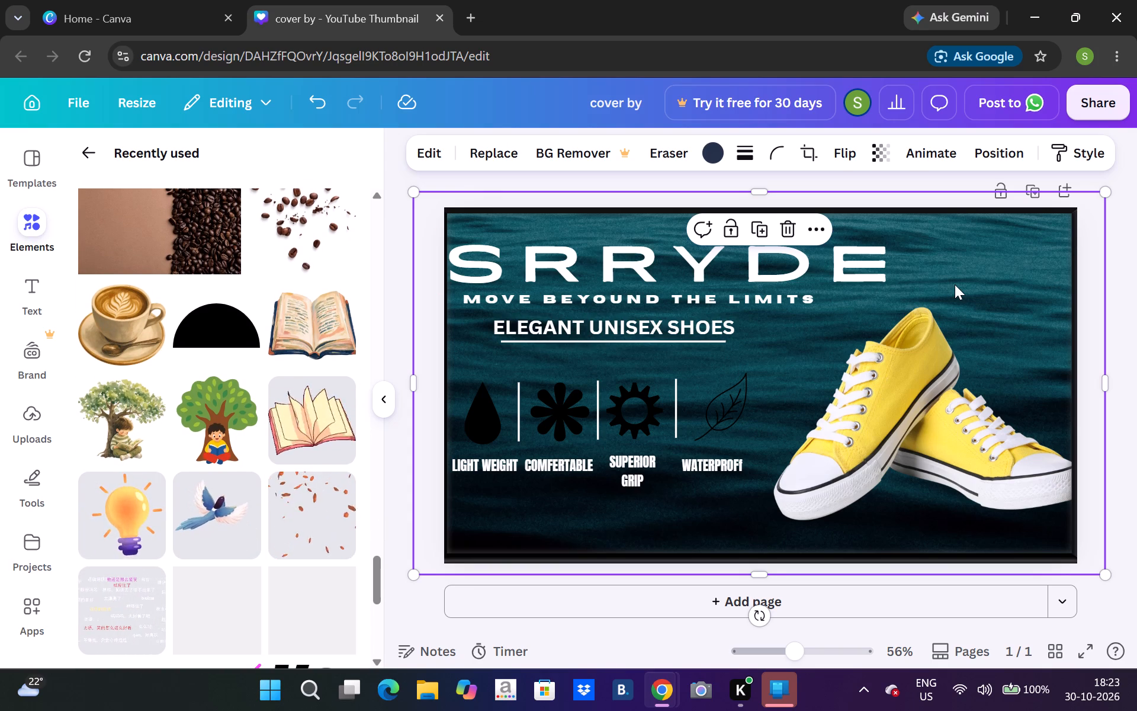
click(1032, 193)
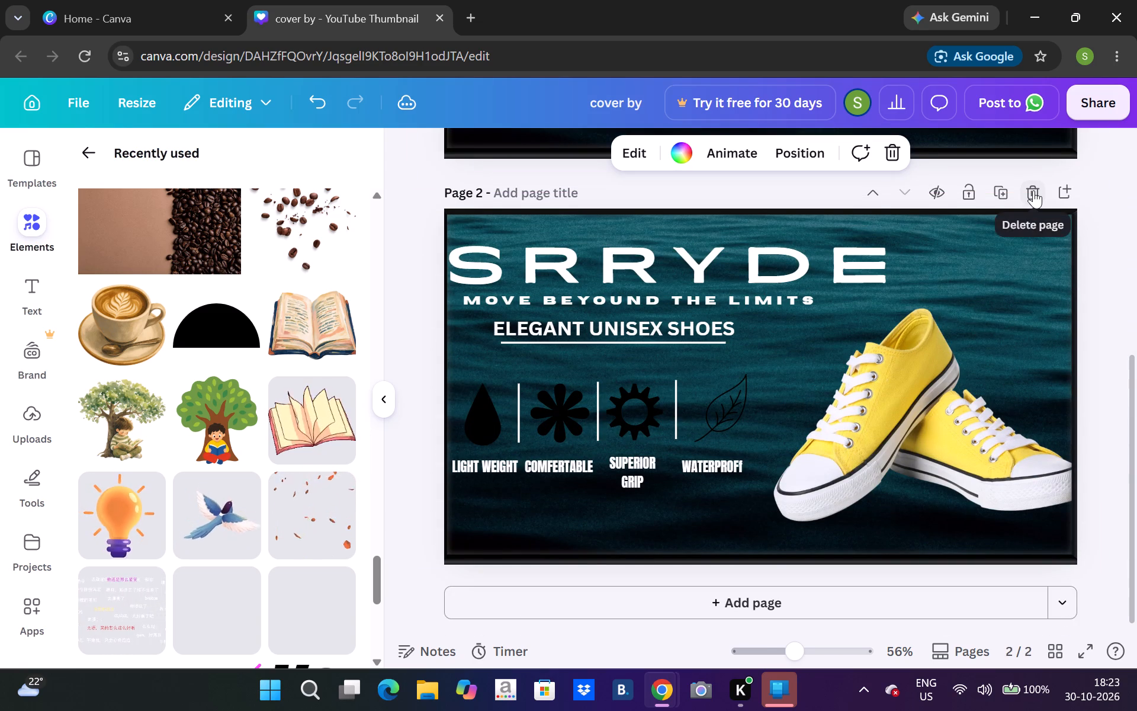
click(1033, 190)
Try to lock the thumbnail page.
click(1000, 185)
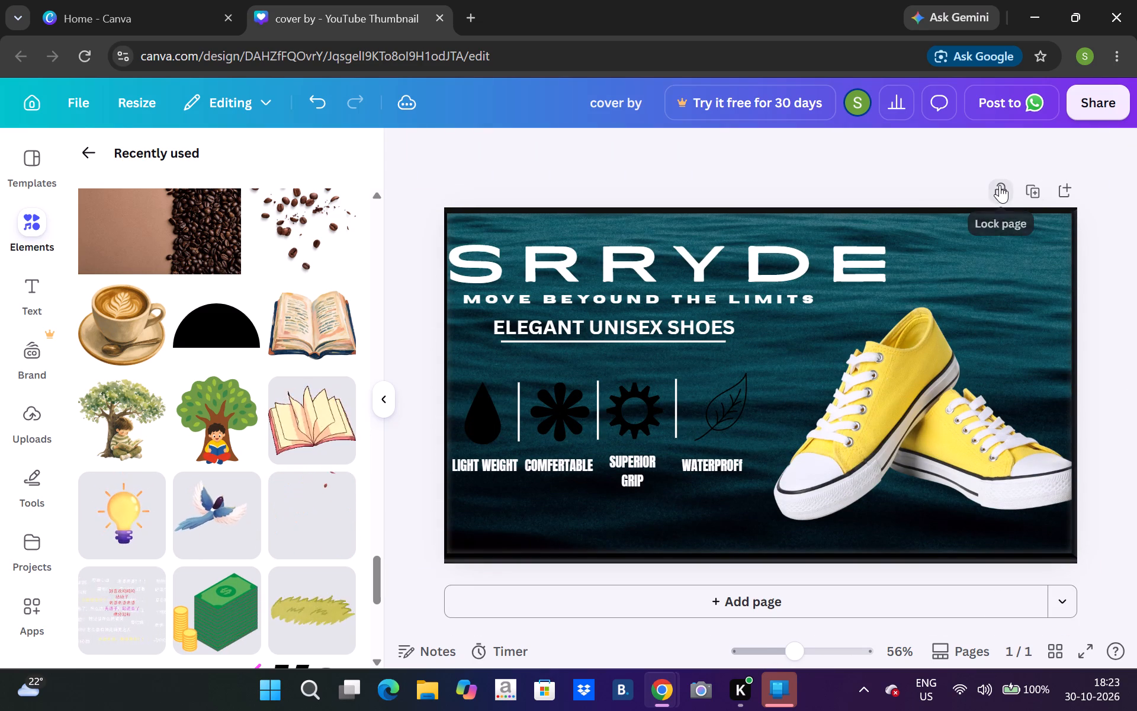